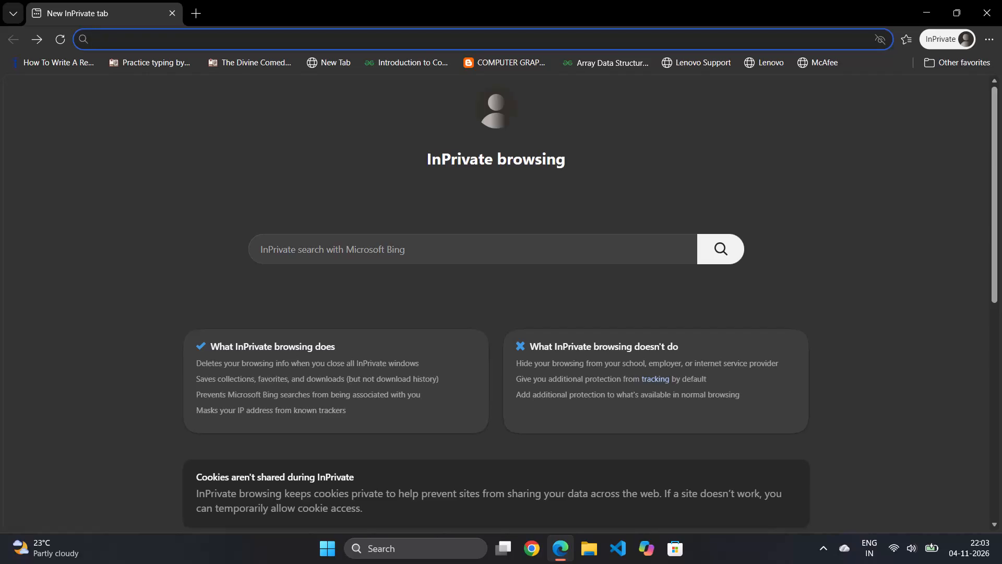
# Enter the web address https:/onecup.canteen.com/webforms/security/login.aspx for the OneCup Canteen login page.
pyautogui.write('https')
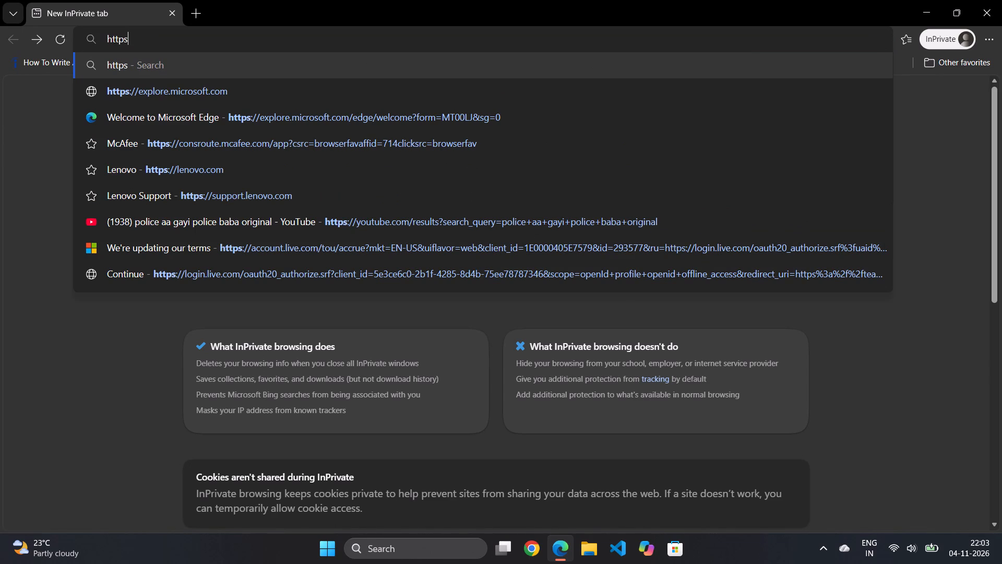
pyautogui.hotkey('shift', ':')
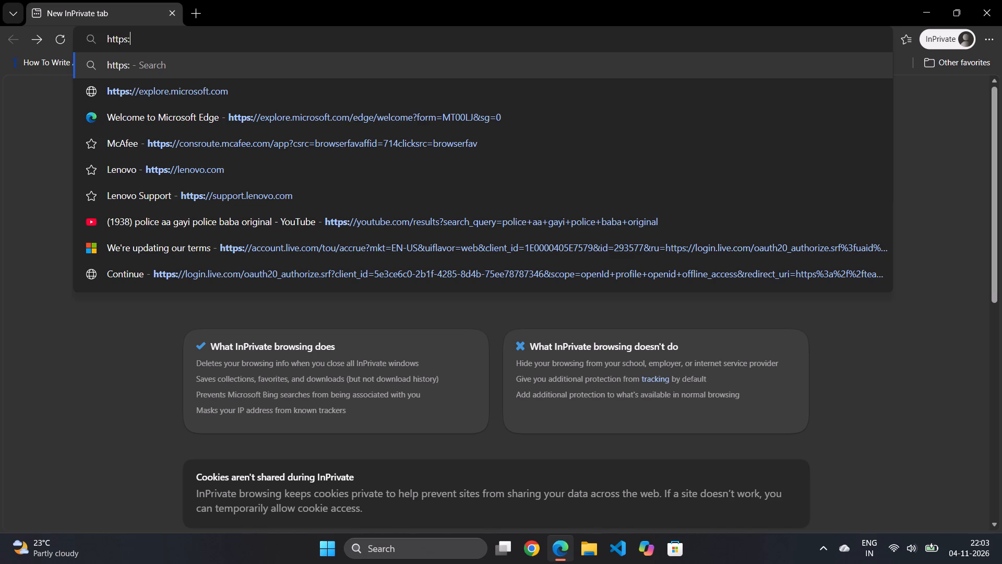
pyautogui.press('/')
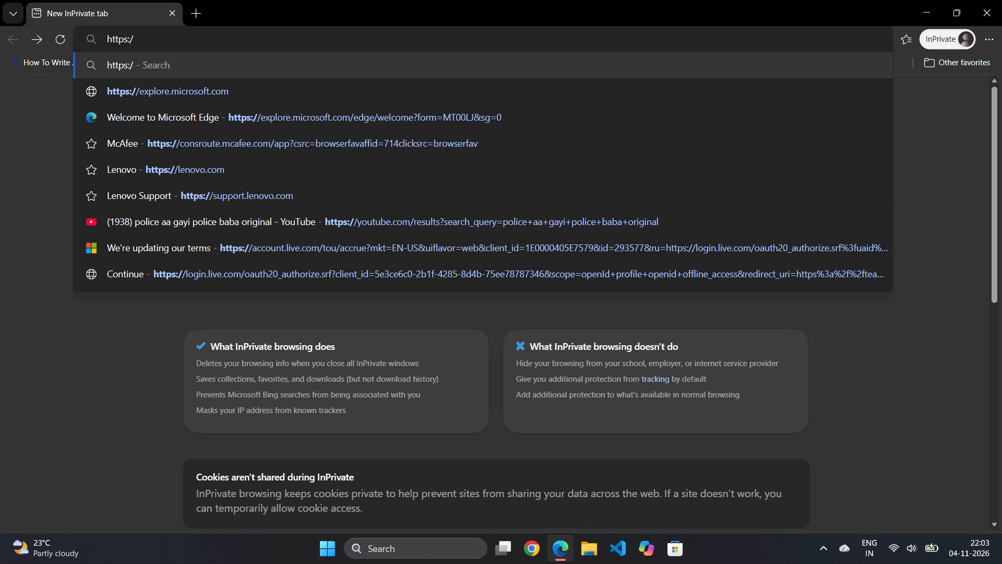
pyautogui.write('on')
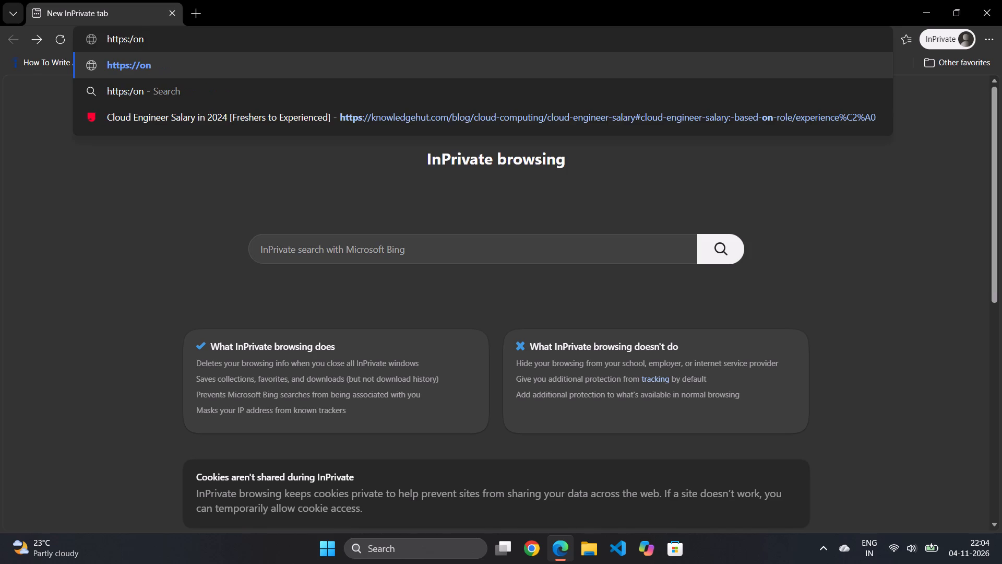
pyautogui.write('cup')
pyautogui.press('BackSpace')
pyautogui.press('BackSpace')
pyautogui.press('BackSpace')
pyautogui.press('e')
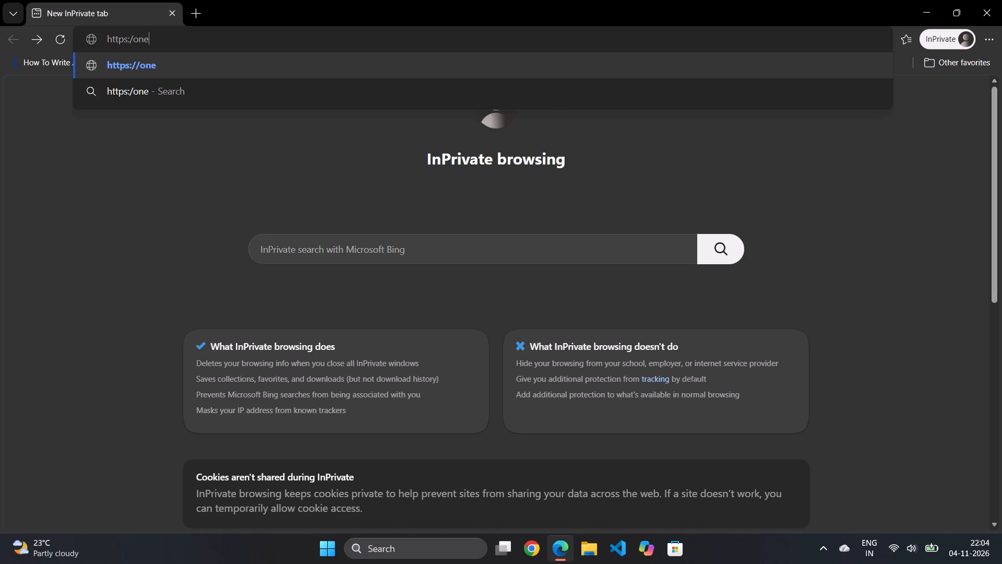
pyautogui.write('ciup')
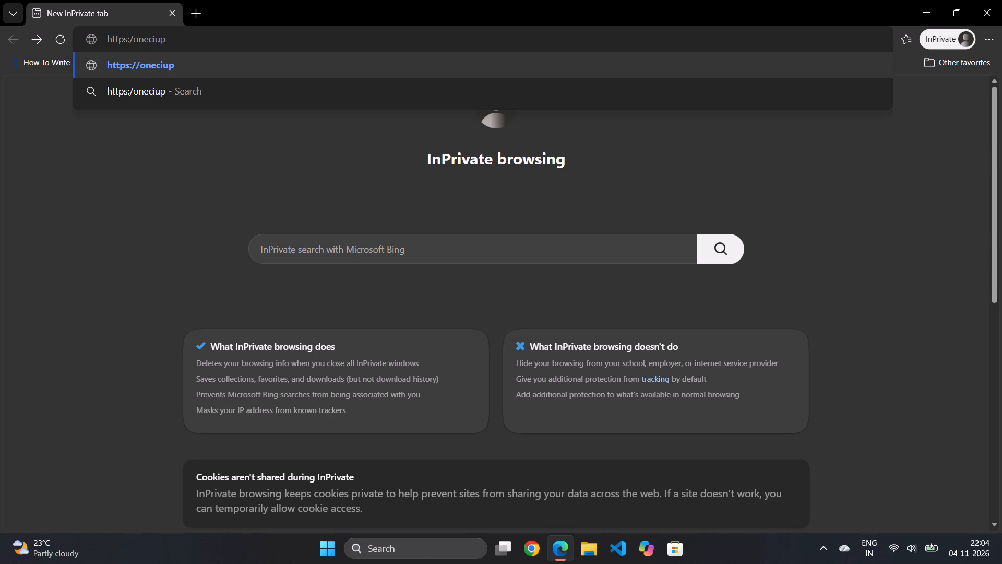
pyautogui.press('BackSpace')
pyautogui.press('BackSpace')
pyautogui.press('u')
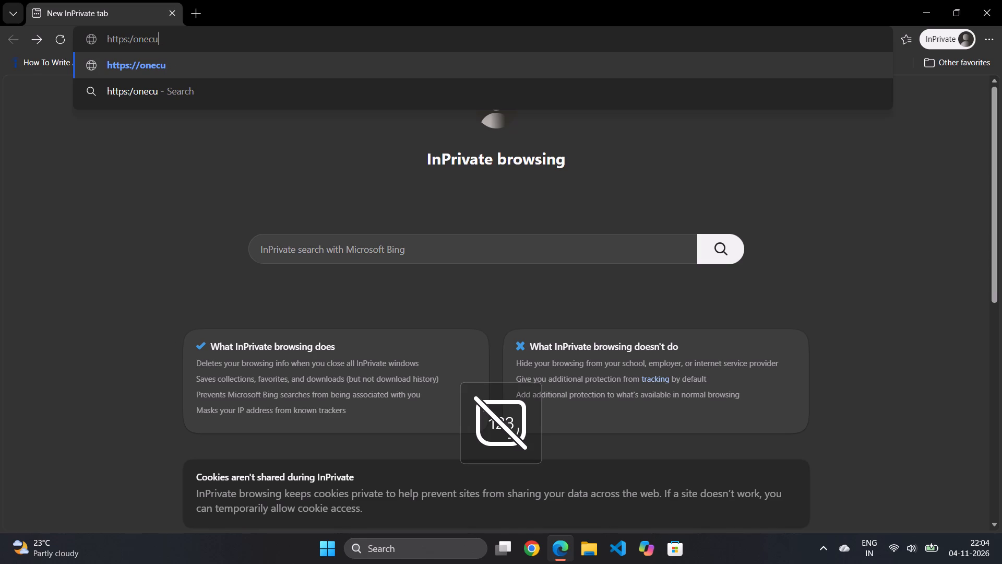
pyautogui.press('p')
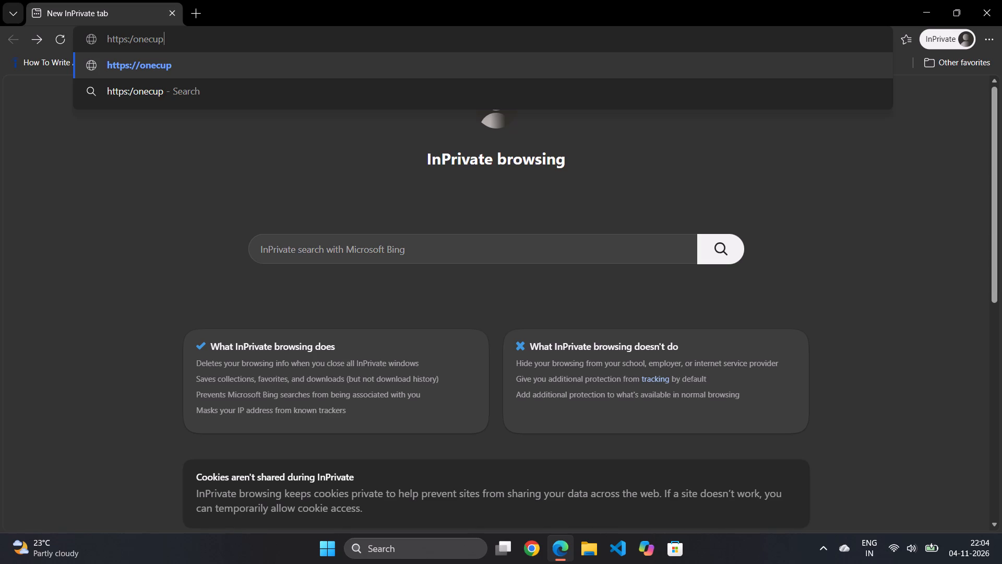
pyautogui.write('.canteen')
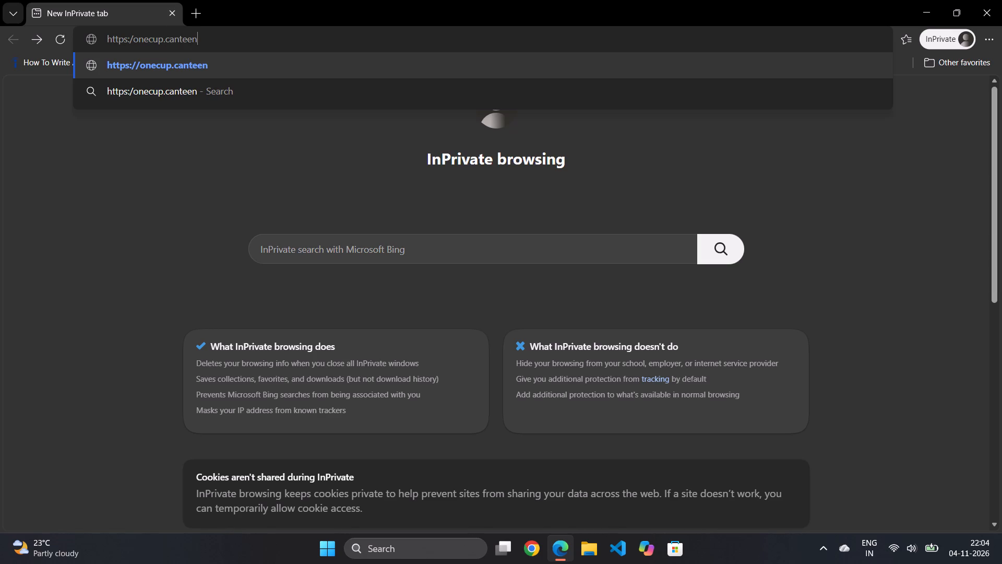
pyautogui.write('.com')
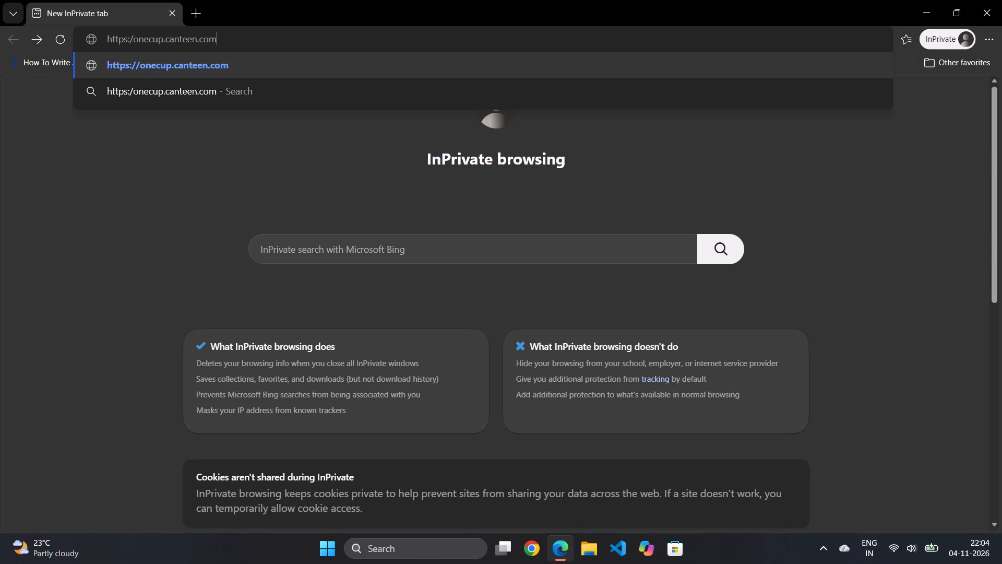
pyautogui.press('/')
pyautogui.write('web')
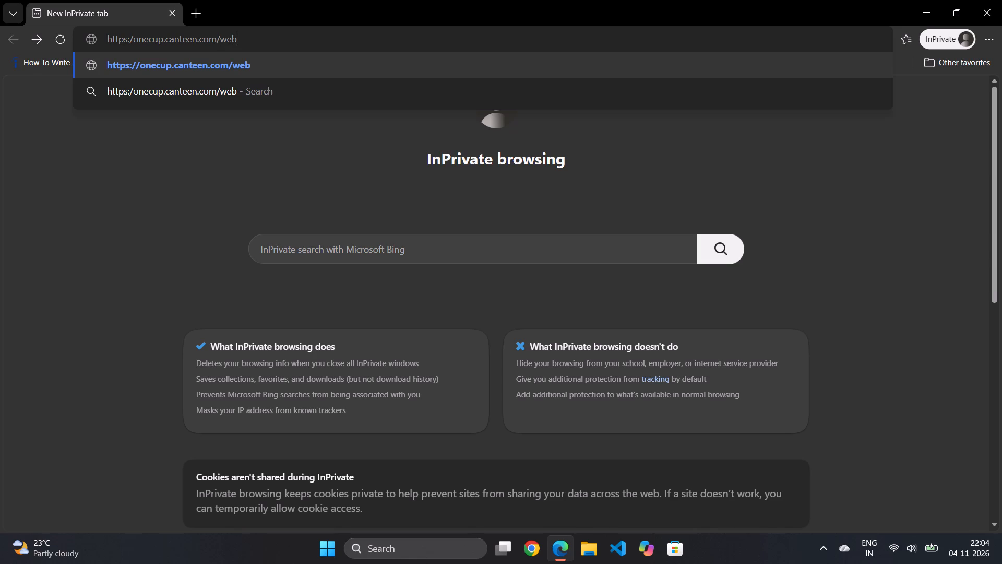
pyautogui.write('forms')
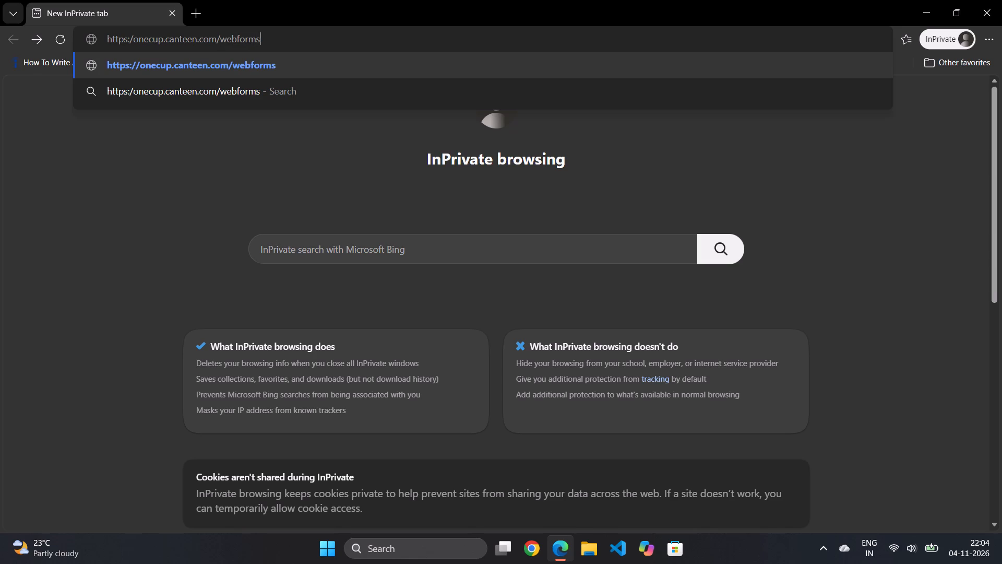
pyautogui.write('/se')
pyautogui.write('curity')
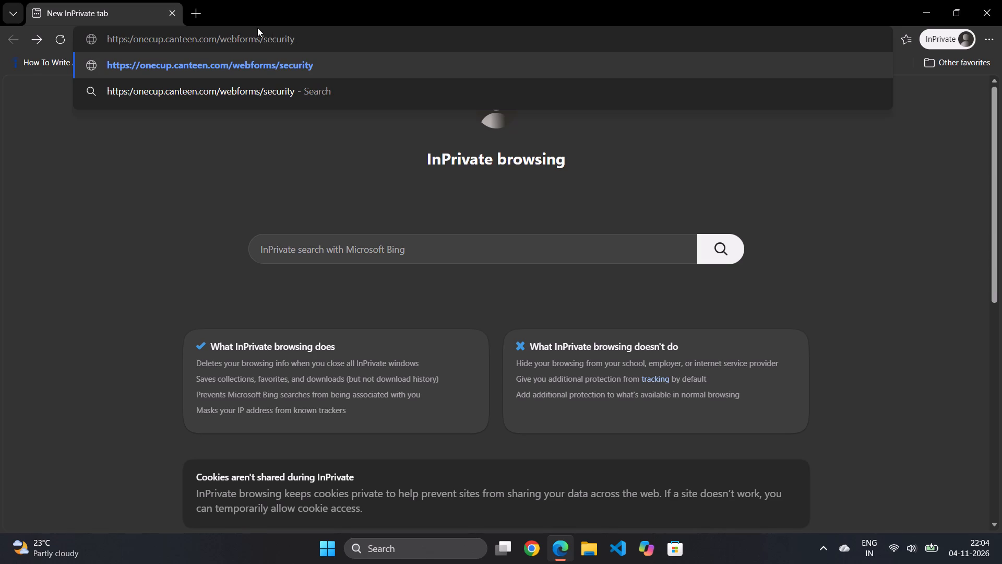
pyautogui.write('/login')
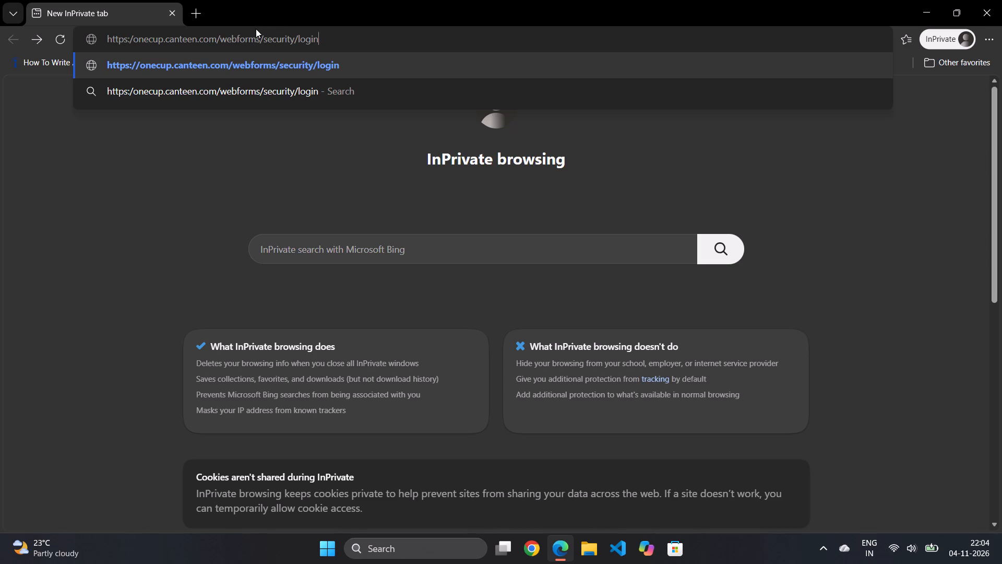
pyautogui.write('.as')
pyautogui.write('px')
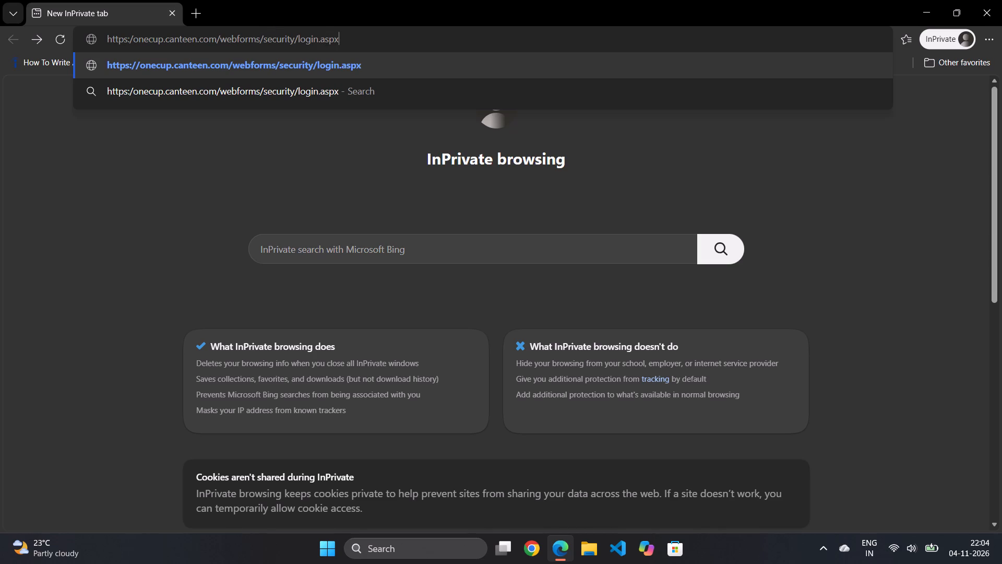
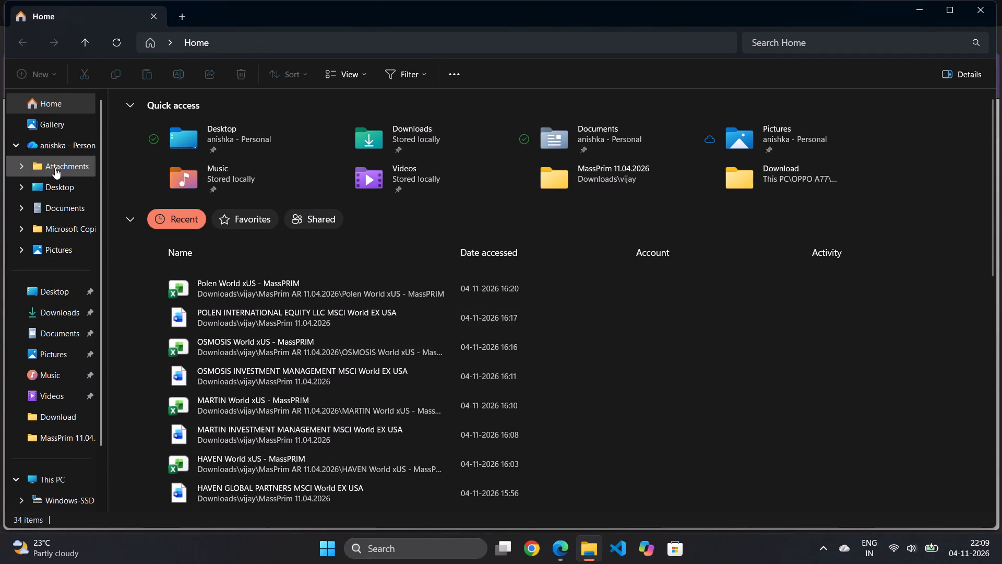
# Open the Berry Coffee Acquisition Golden Hierarchy_2026.10.22_St.Paul workbook from Downloads in Excel and collapse its formula bar.
pyautogui.click(61, 310)
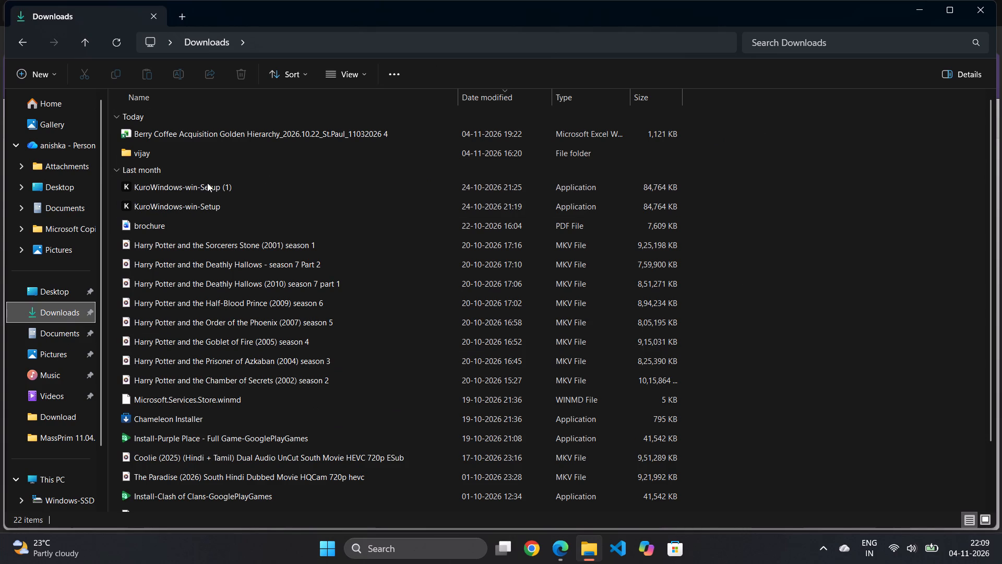
pyautogui.doubleClick(258, 136)
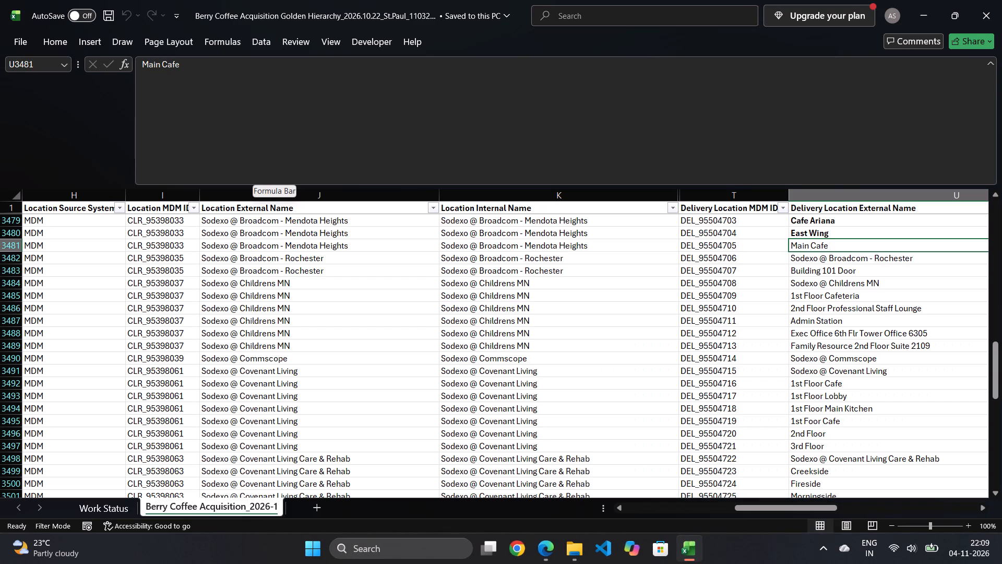
pyautogui.click(989, 62)
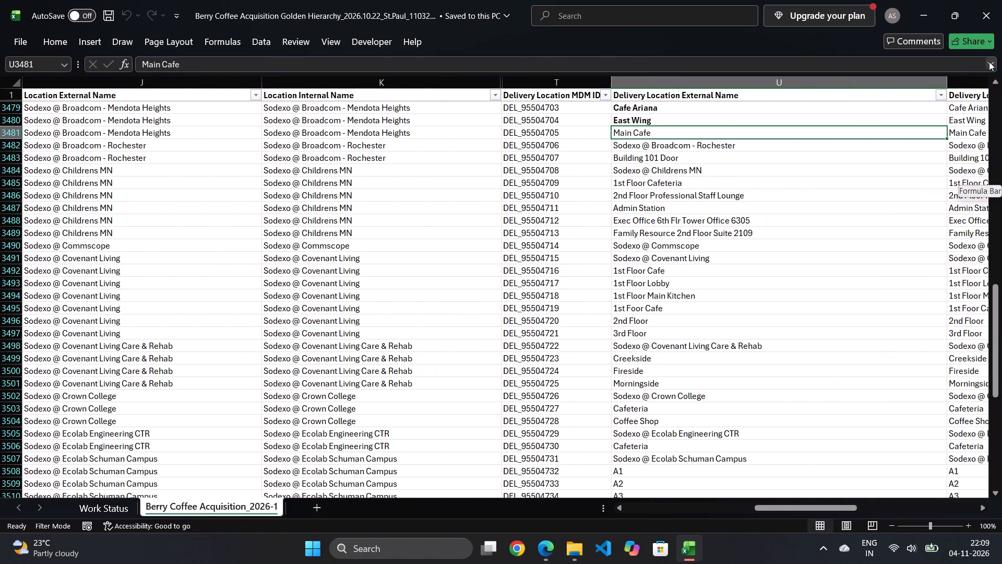
# Copy the account name Affinity Plus Federal Credit Union from the Work Status sheet.
pyautogui.scroll(3, 295, 243)
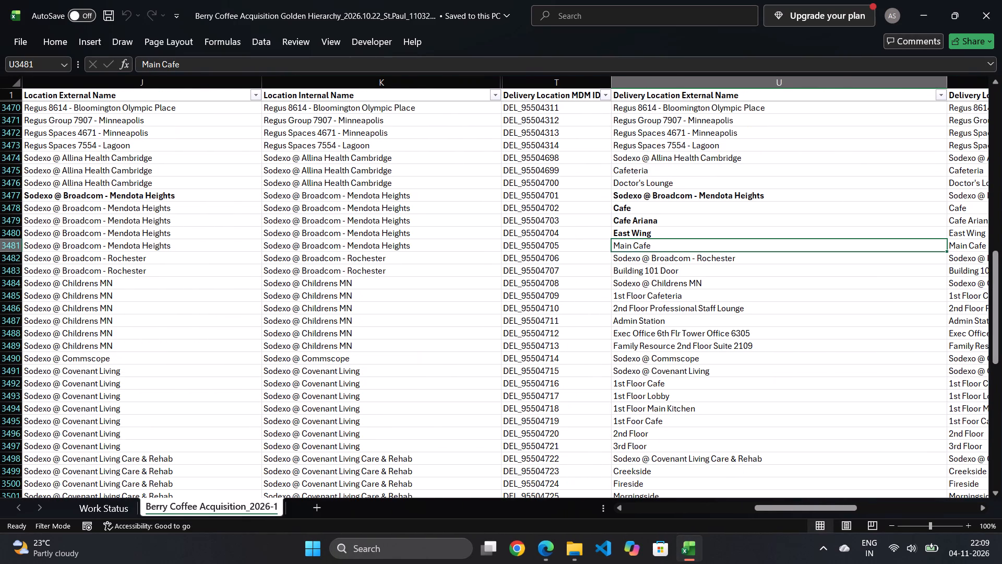
pyautogui.scroll(-1, 295, 243)
pyautogui.click(91, 513)
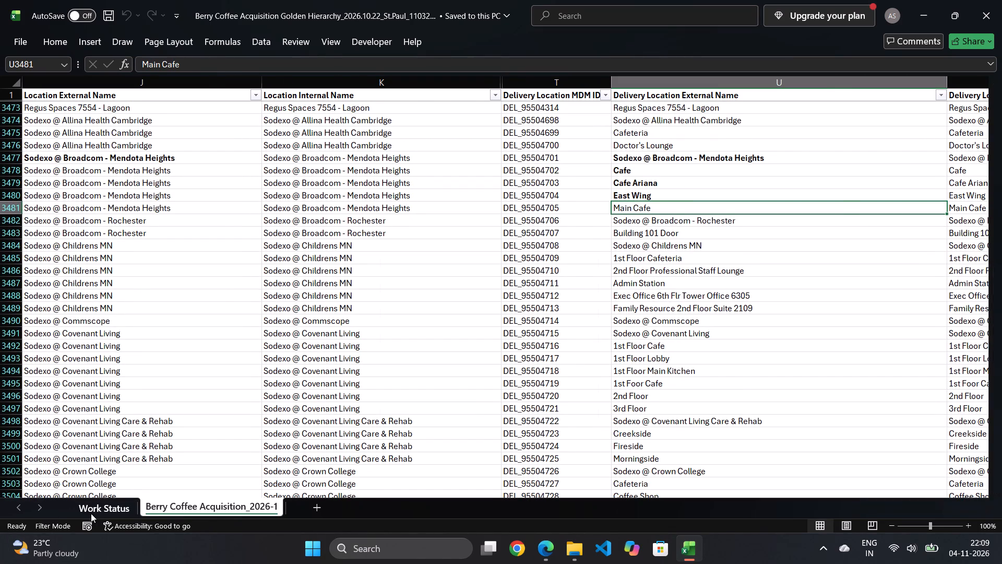
pyautogui.scroll(8, 264, 319)
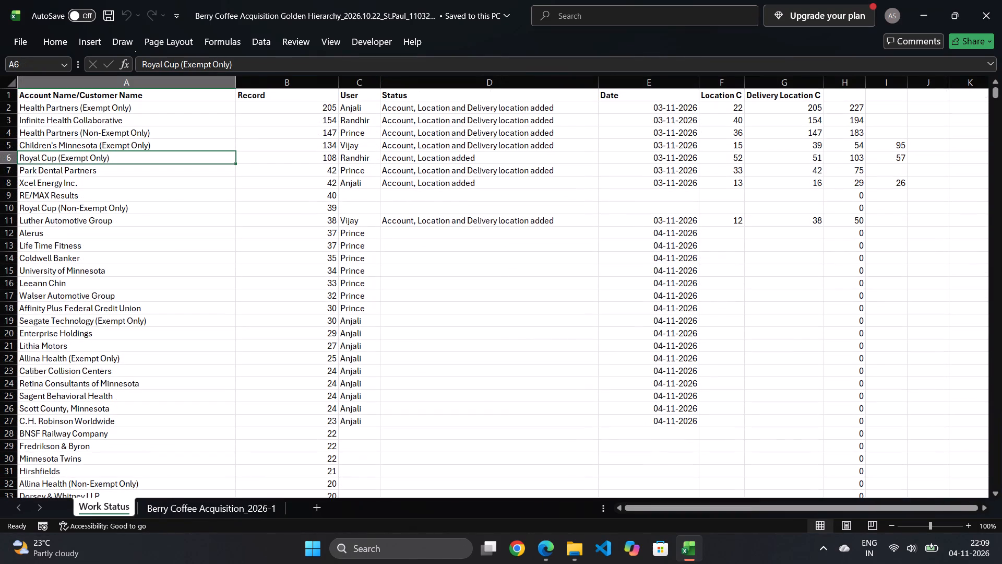
pyautogui.scroll(-2, 264, 319)
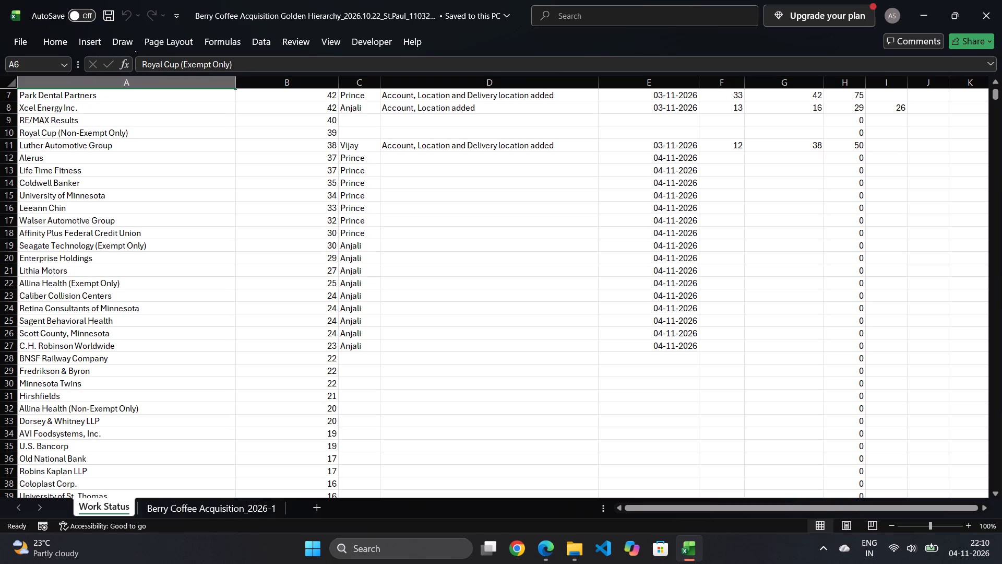
pyautogui.click(79, 232)
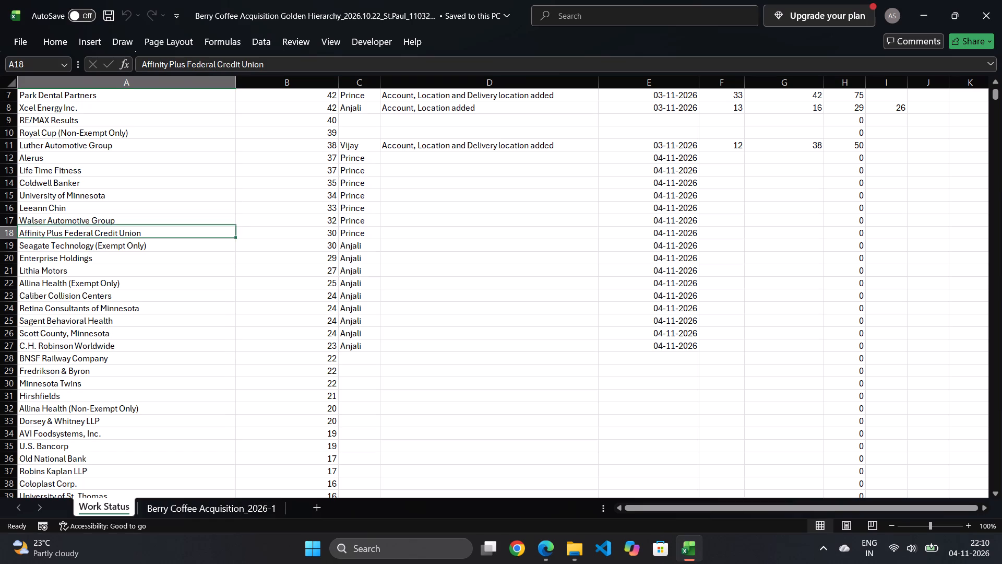
pyautogui.hotkey('ctrl', 'c')
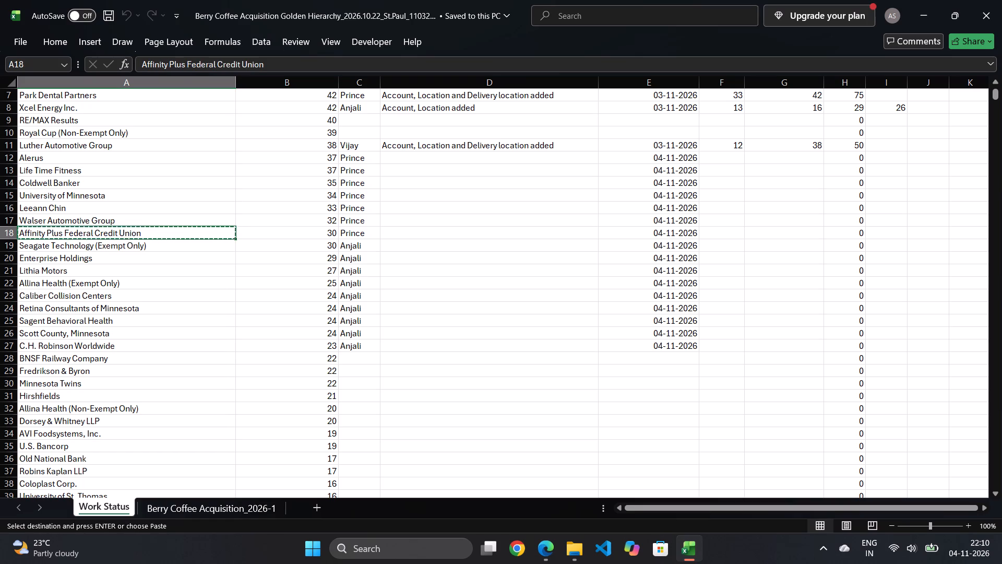
# Filter the Customer Name column on the Berry Coffee Acquisition_2026-1 sheet to Affinity Plus Federal Credit Union using the copied name.
pyautogui.click(216, 515)
pyautogui.scroll(10, 86, 153)
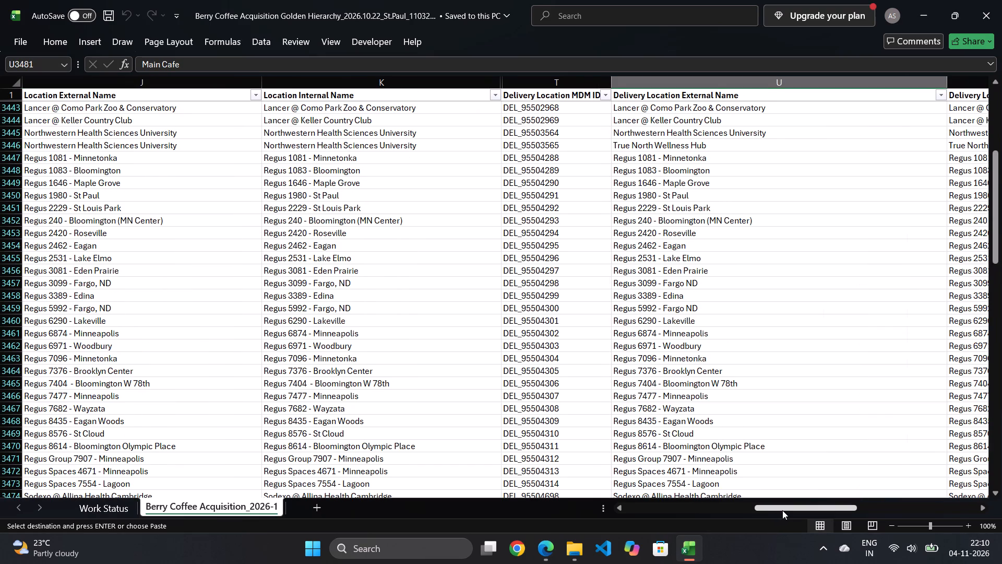
pyautogui.moveTo(782, 510); pyautogui.dragTo(584, 518)
pyautogui.scroll(3, 59, 138)
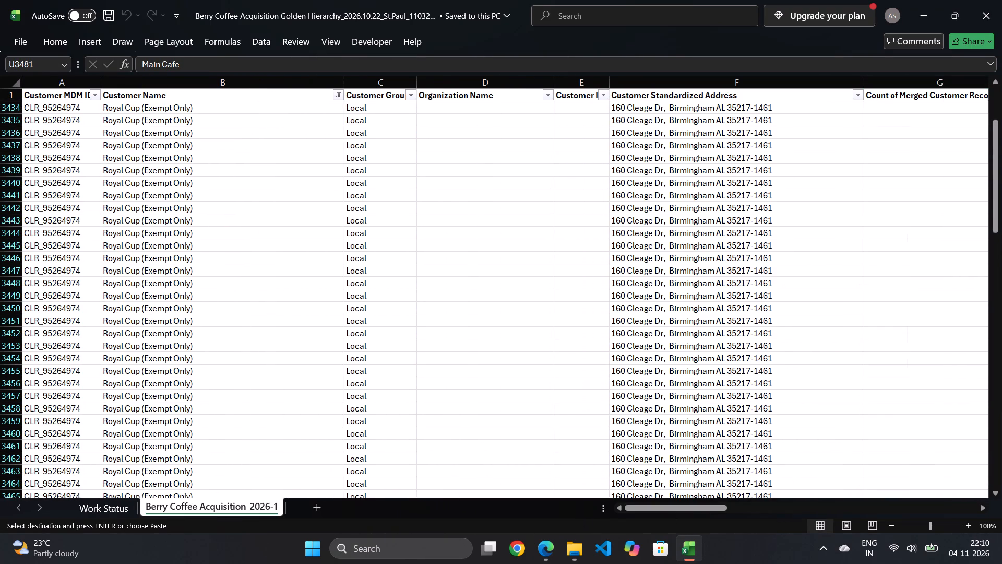
pyautogui.scroll(11, 217, 210)
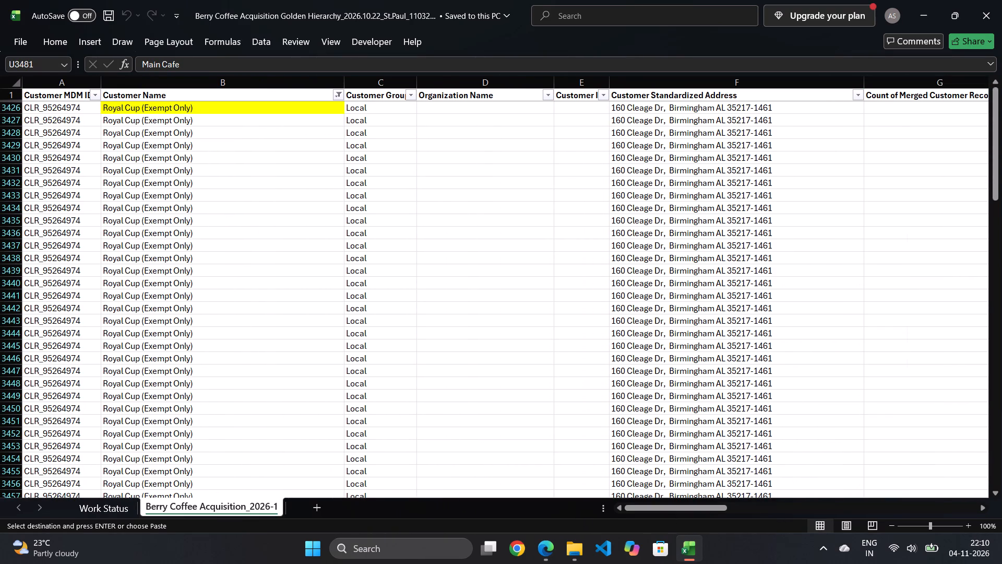
pyautogui.click(339, 91)
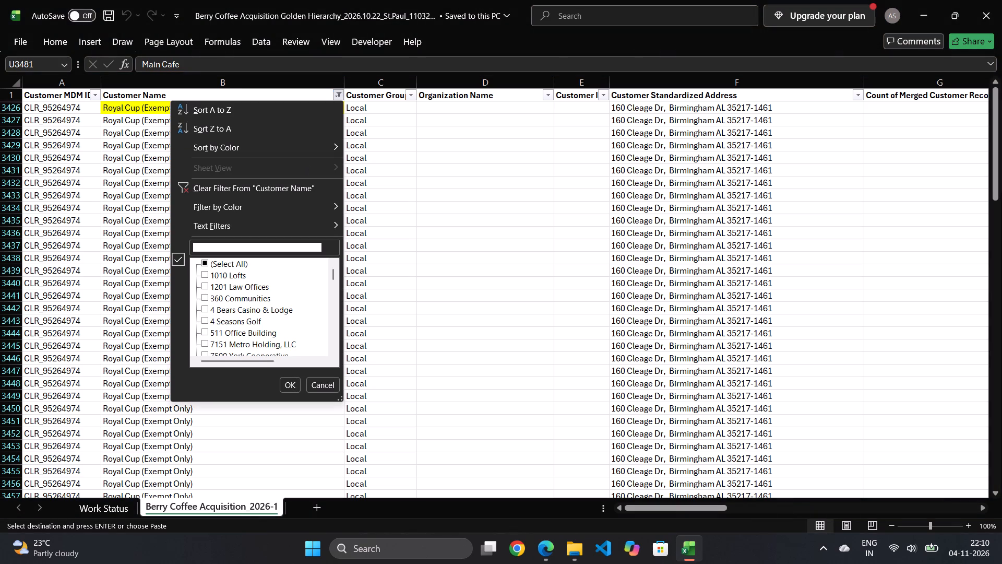
pyautogui.click(276, 244)
pyautogui.keyDown('ctrl'); pyautogui.click(276, 244); pyautogui.keyUp('ctrl')
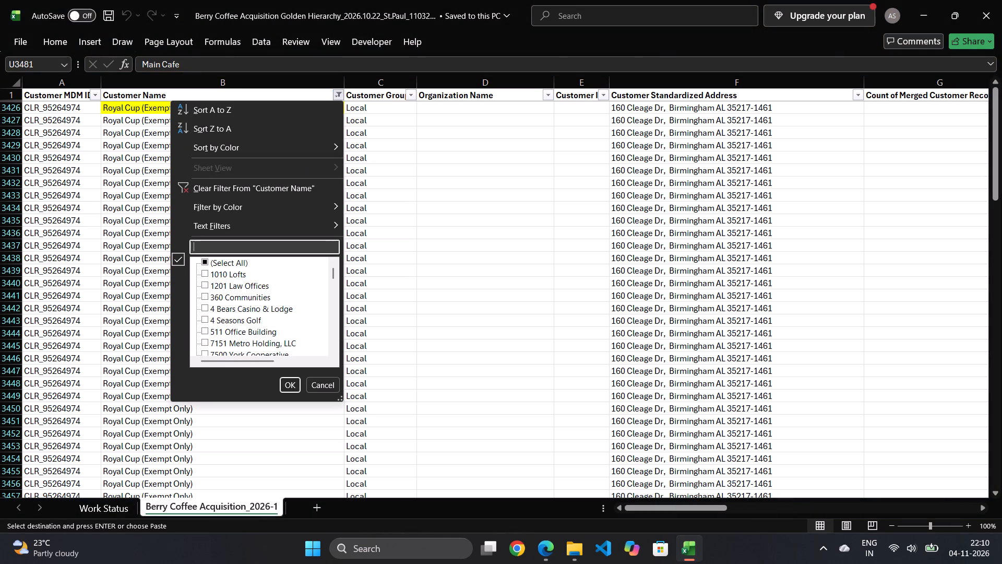
pyautogui.hotkey('ctrl', 'v')
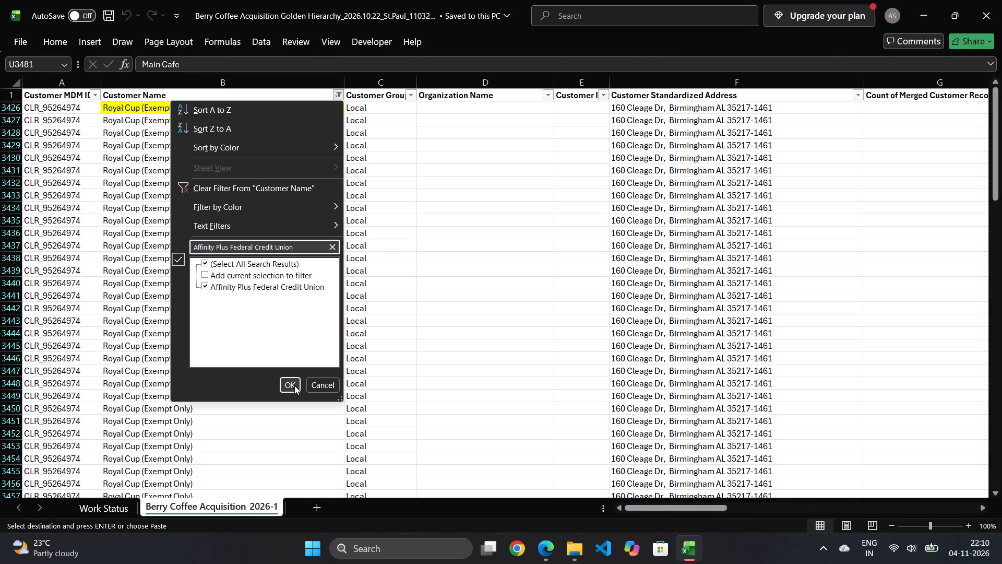
pyautogui.click(294, 385)
pyautogui.scroll(18, 232, 233)
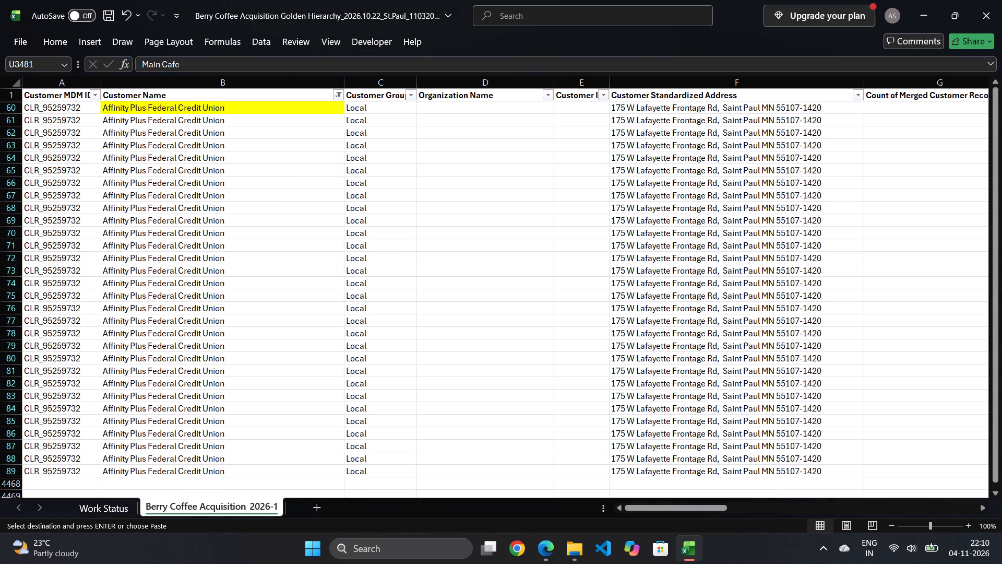
pyautogui.scroll(4, 232, 233)
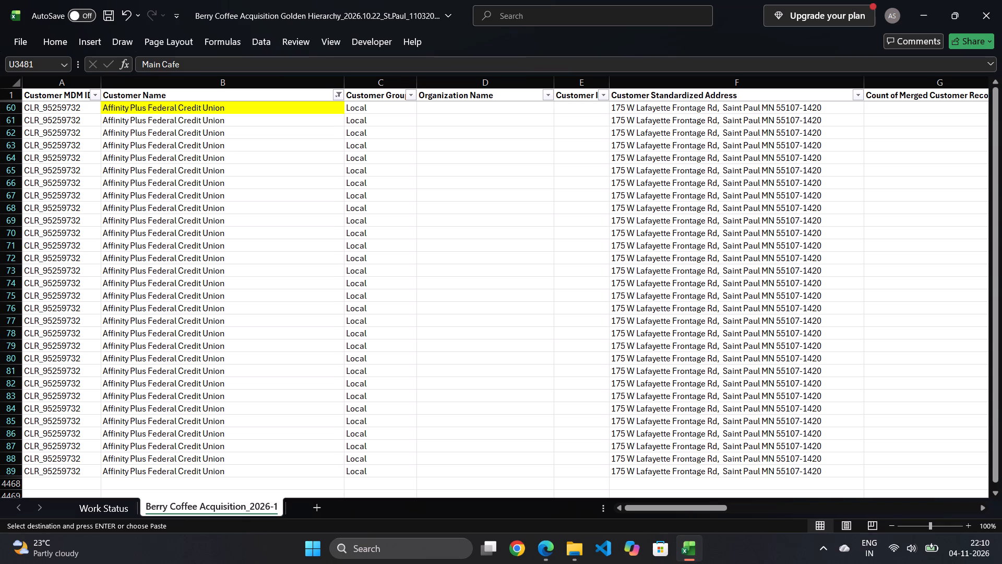
# Examine the location and delivery location names across the filtered Affinity Plus Federal Credit Union rows.
pyautogui.click(219, 110)
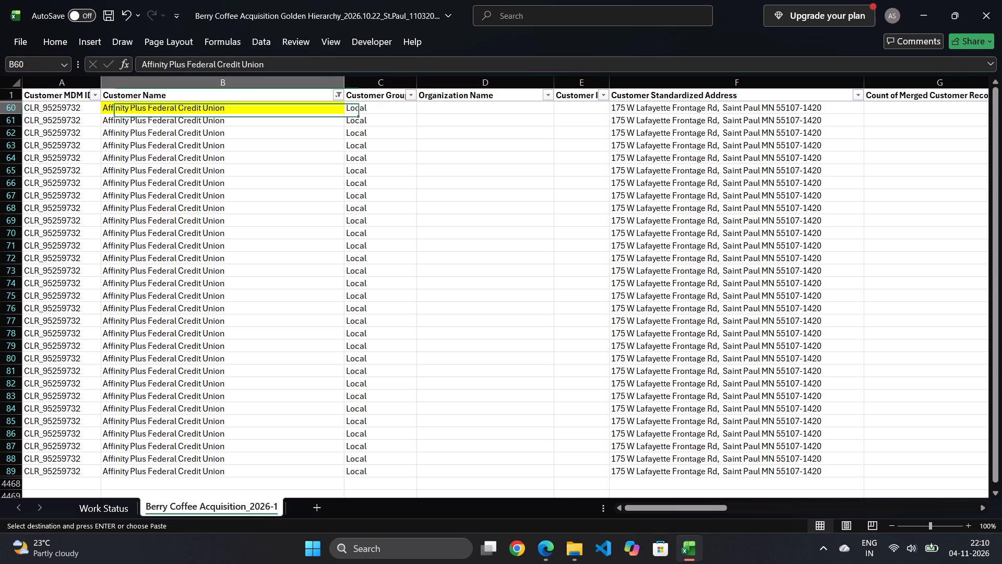
pyautogui.press('Right')
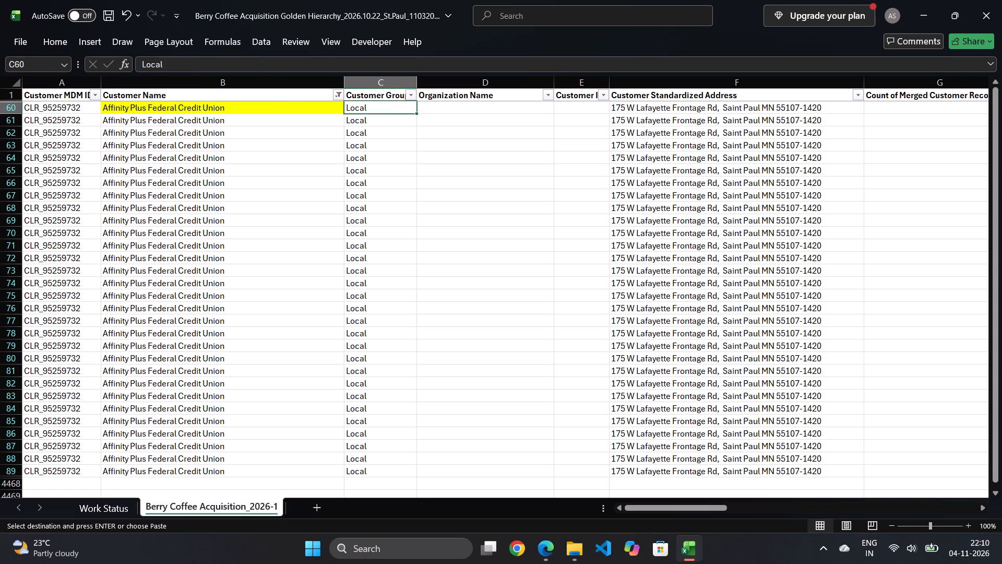
pyautogui.press('Right')
pyautogui.press('Right')
pyautogui.press('Right')
pyautogui.press('Right')
pyautogui.press('Right')
pyautogui.press('Right')
pyautogui.press('Right')
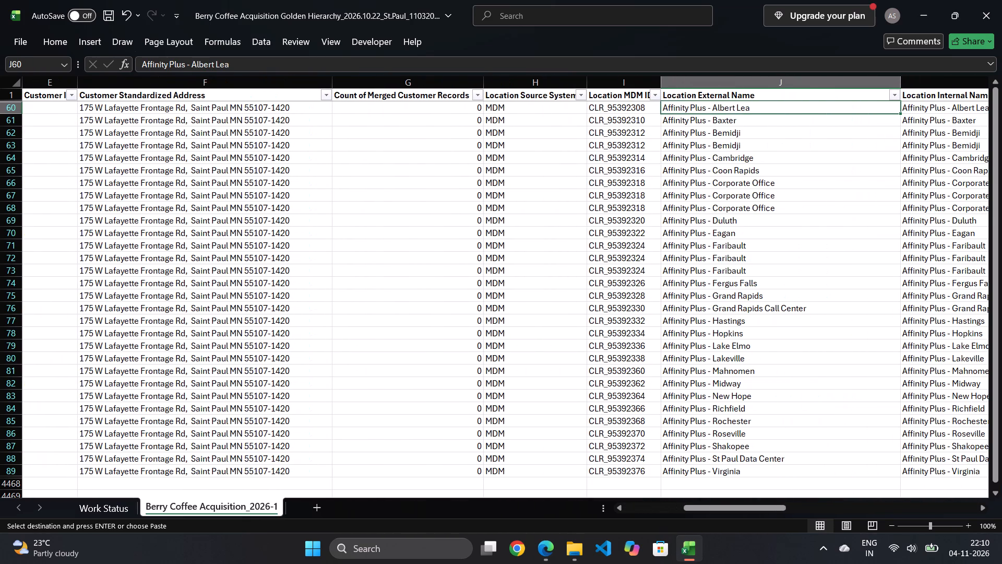
pyautogui.press('Right')
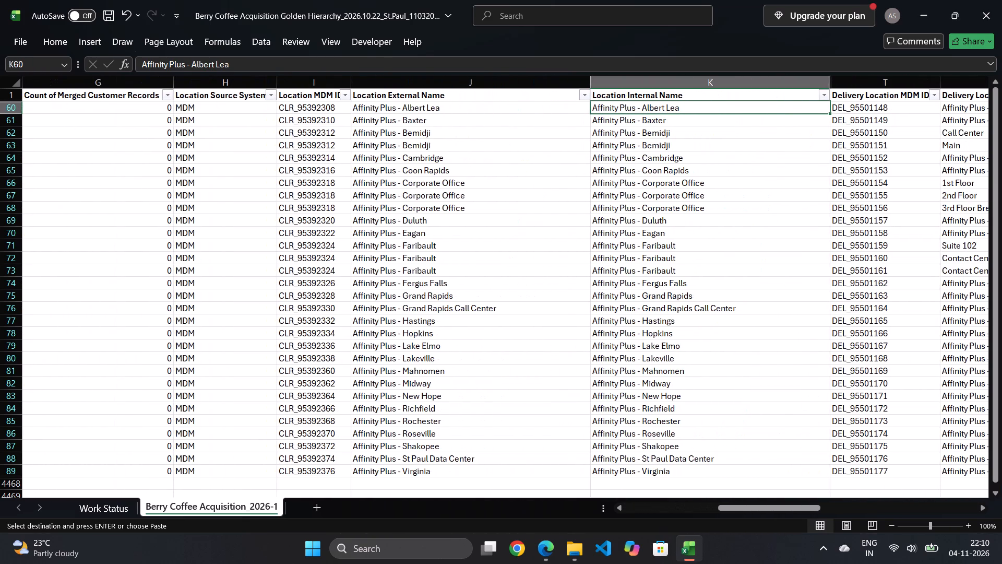
pyautogui.press('Right')
pyautogui.press('Right')
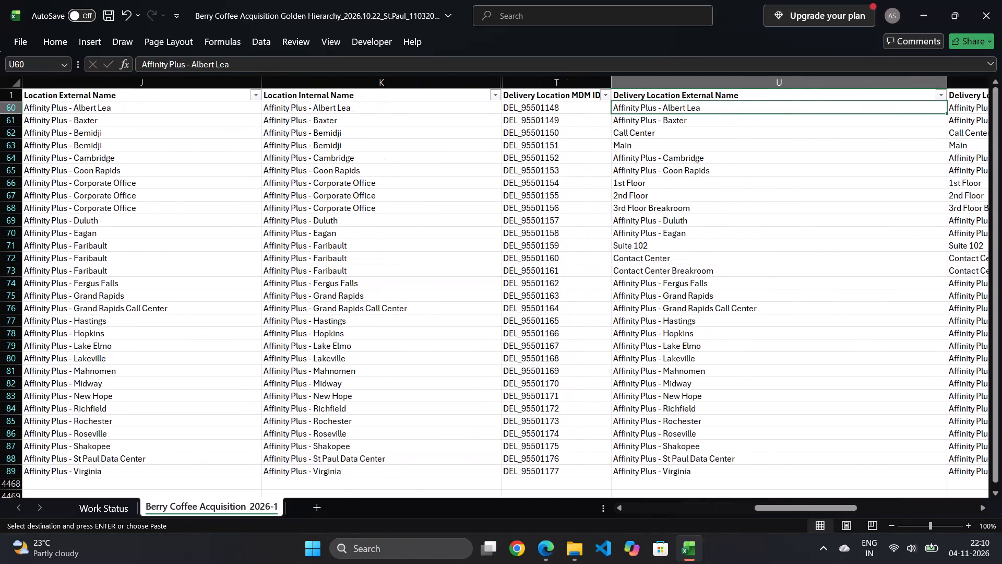
pyautogui.scroll(-2, 219, 163)
pyautogui.scroll(5, 219, 163)
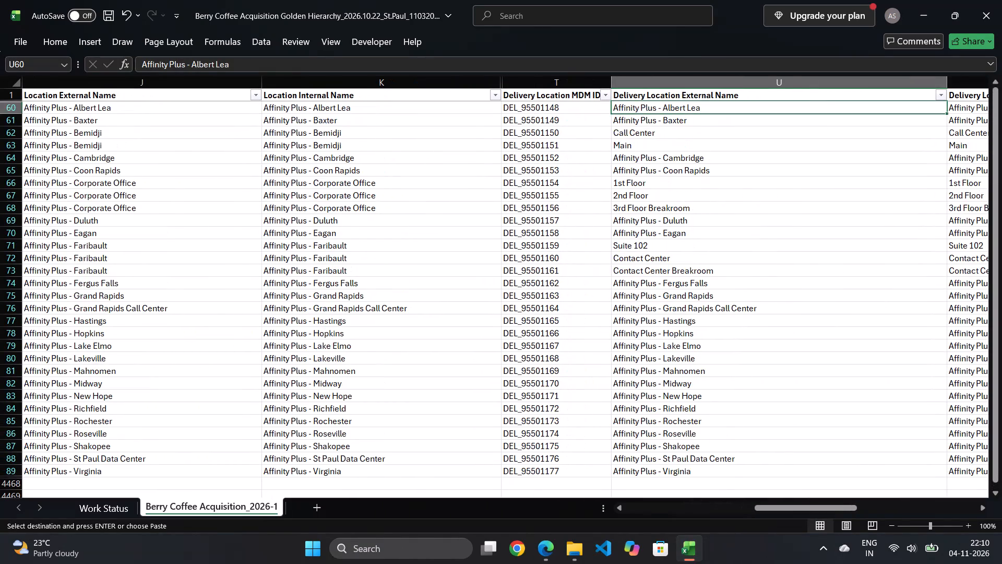
pyautogui.scroll(1, 219, 163)
pyautogui.scroll(-3, 219, 163)
pyautogui.scroll(5, 219, 163)
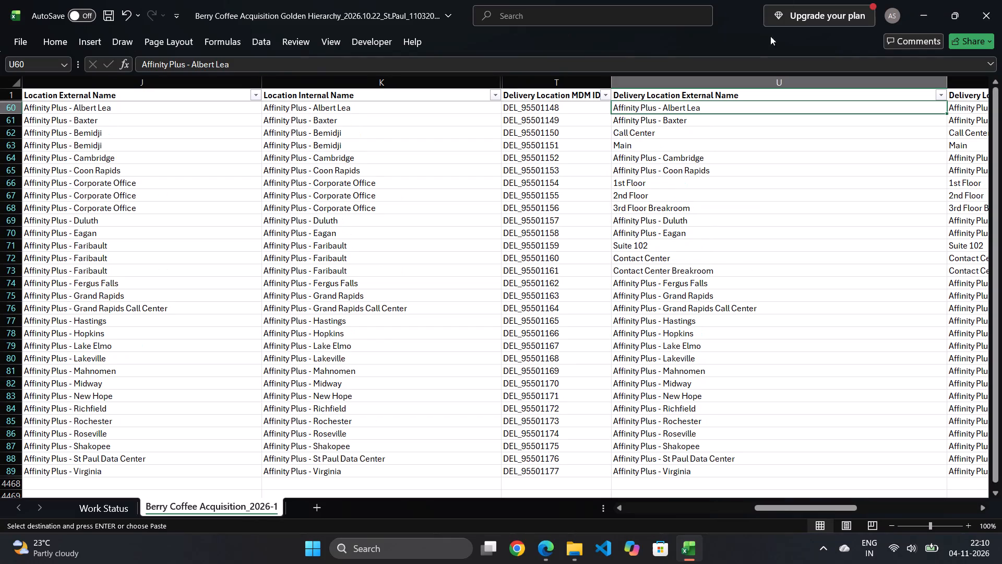
# Arrange the Excel workbook above the Edge window with the OneCup Location page, each spanning the full screen width.
pyautogui.doubleClick(737, 33)
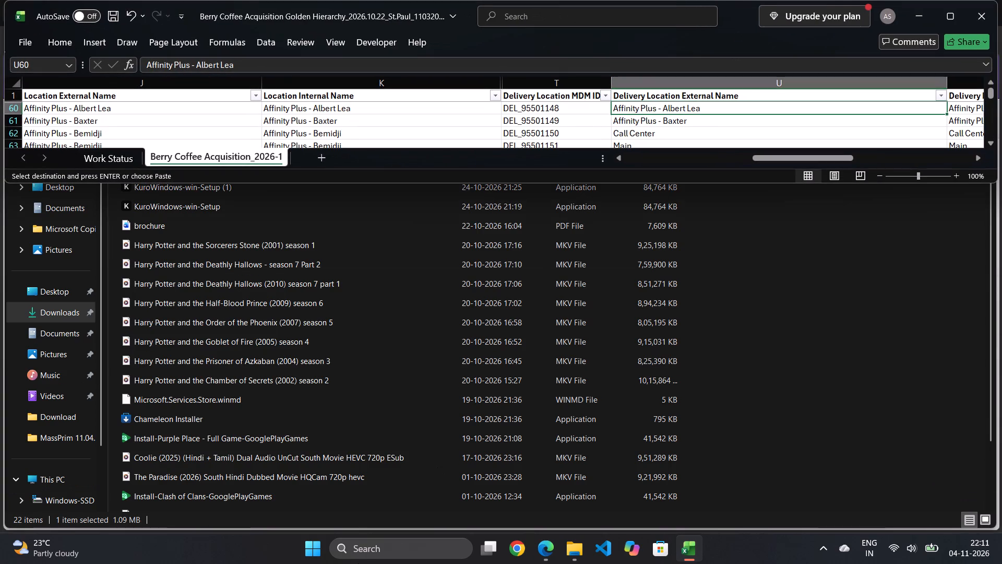
pyautogui.click(548, 558)
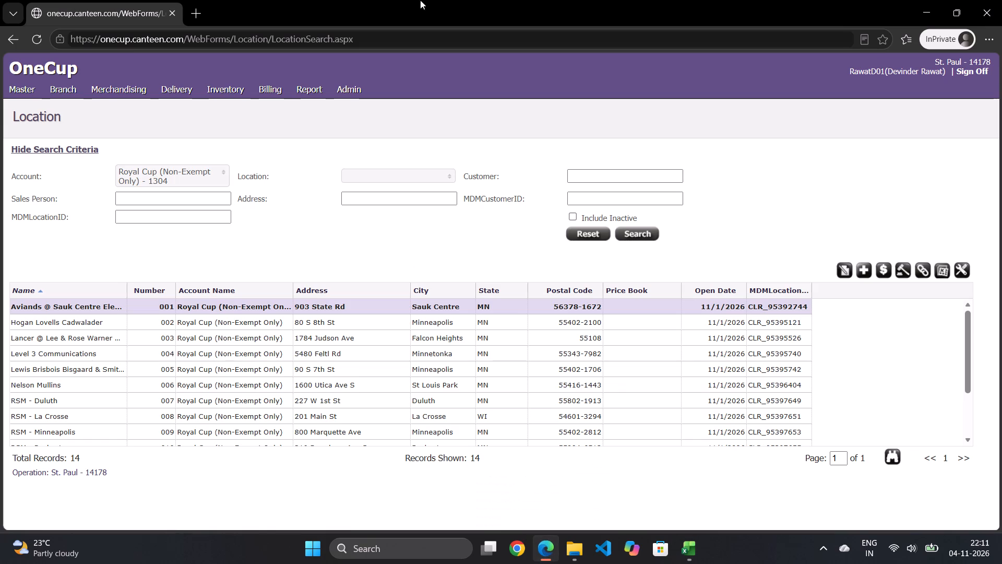
pyautogui.doubleClick(600, 17)
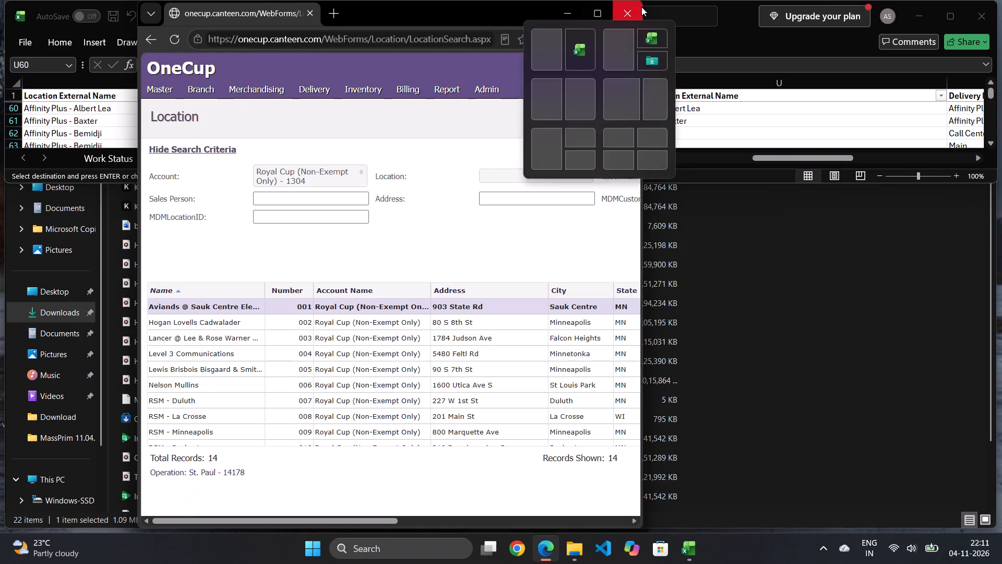
pyautogui.moveTo(647, 4); pyautogui.dragTo(804, 243)
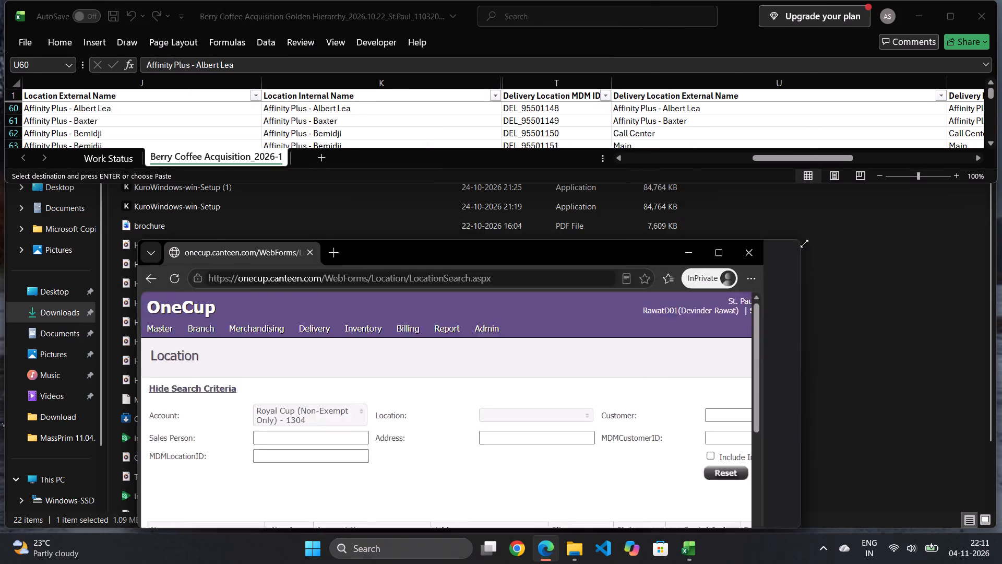
pyautogui.moveTo(804, 243); pyautogui.dragTo(1001, 186)
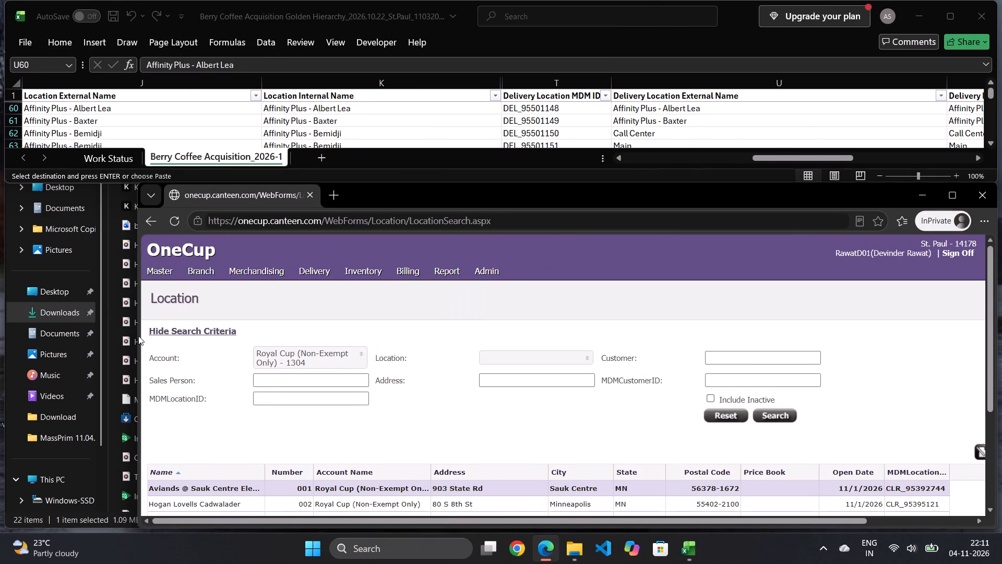
pyautogui.moveTo(136, 337); pyautogui.dragTo(0, 328)
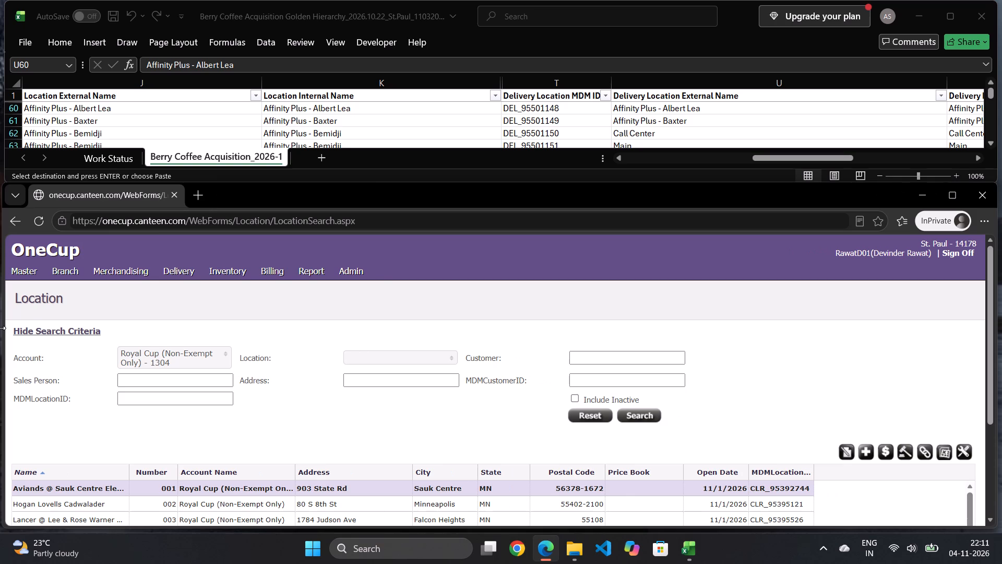
pyautogui.moveTo(0, 328); pyautogui.dragTo(0, 326)
pyautogui.moveTo(998, 33); pyautogui.dragTo(1001, 25)
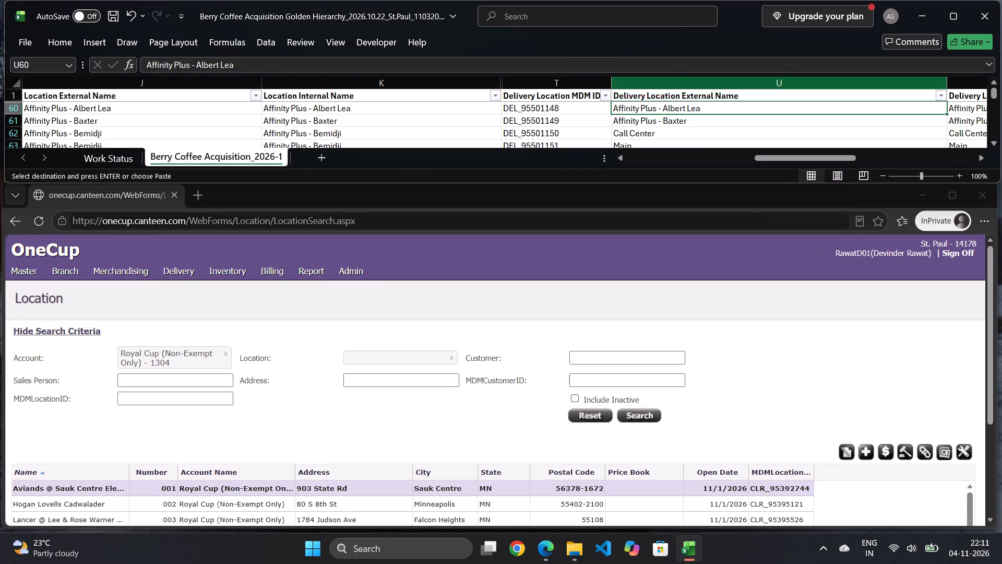
pyautogui.moveTo(3, 30); pyautogui.dragTo(0, 37)
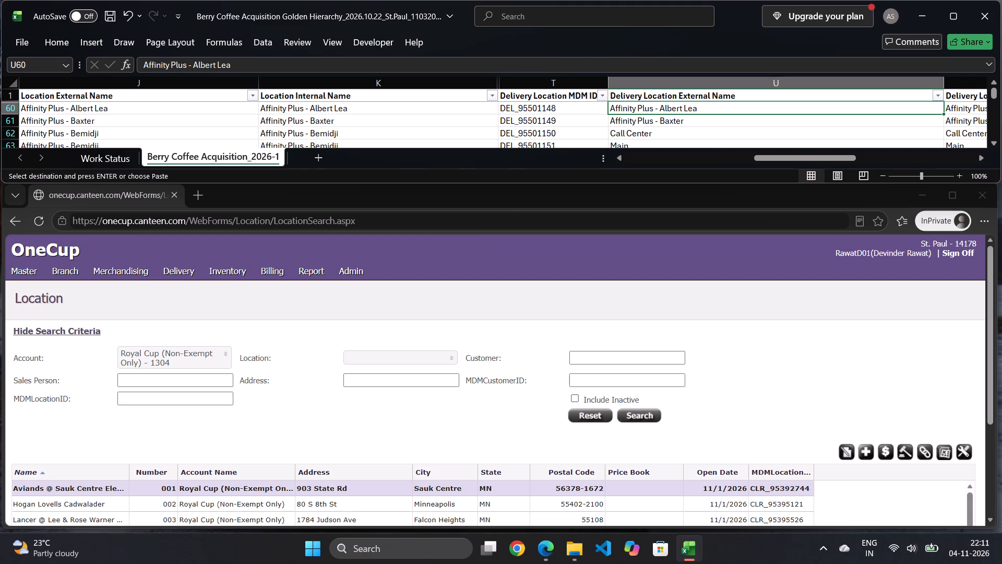
# Copy the customer name Affinity Plus Federal Credit Union from the Customer Name column of the Berry Coffee Acquisition_2026-1 sheet.
pyautogui.click(698, 107)
pyautogui.press('Left')
pyautogui.press('Left')
pyautogui.press('Left')
pyautogui.press('Left')
pyautogui.press('Left')
pyautogui.press('Left')
pyautogui.press('Left')
pyautogui.press('Left')
pyautogui.press('Left')
pyautogui.press('Left')
pyautogui.press('Left')
pyautogui.press('Left')
pyautogui.press('Left')
pyautogui.press('Left')
pyautogui.press('Left')
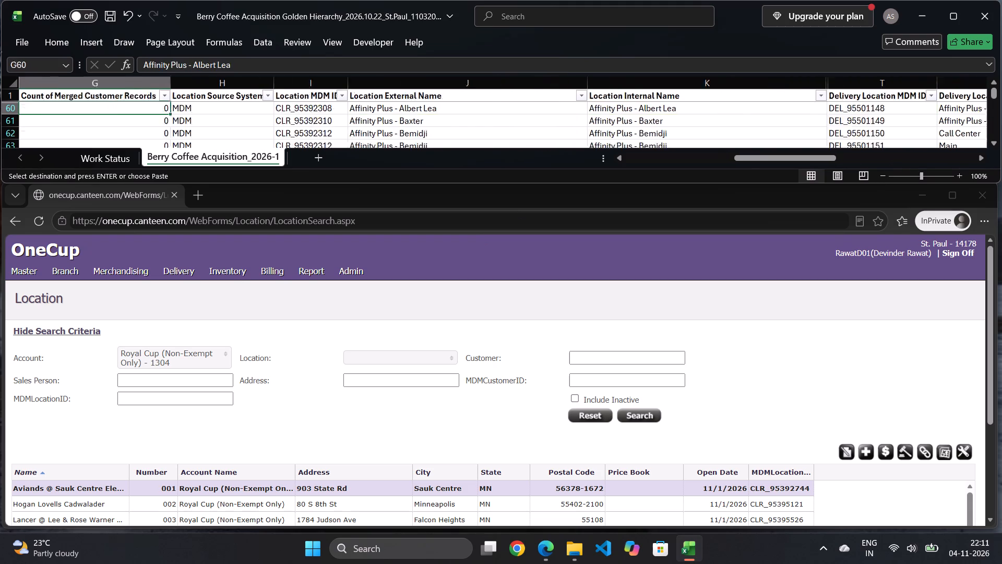
pyautogui.press('Right')
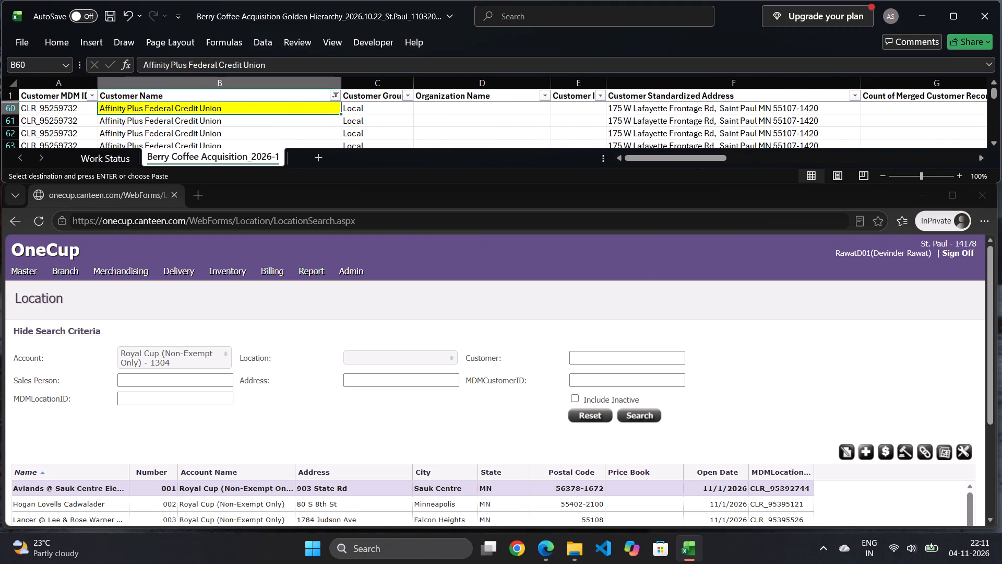
pyautogui.hotkey('ctrl', 'c')
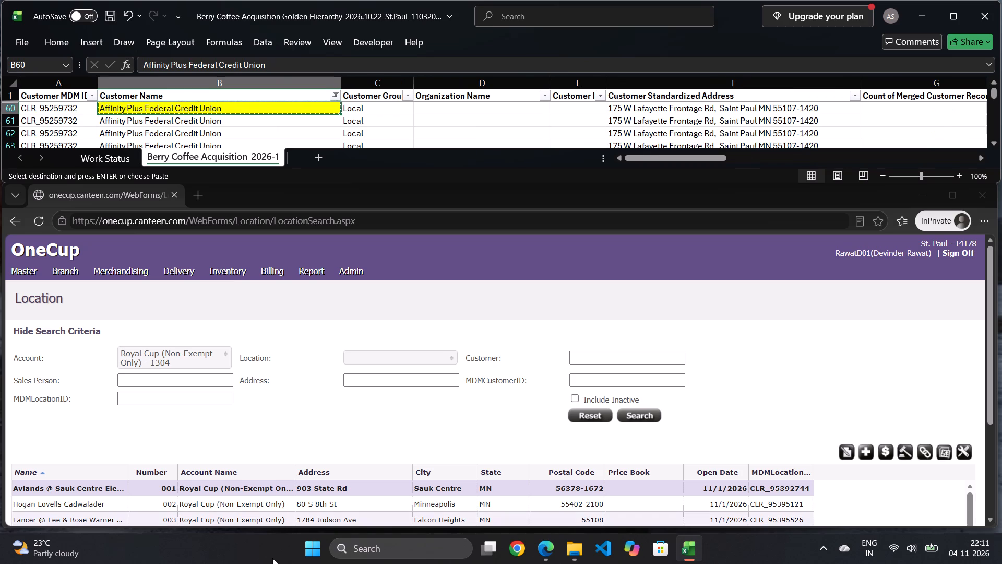
# In OneCup, search the Location page for locations under the account Affinity Plus Federal Credit Union - 1312.
pyautogui.click(169, 359)
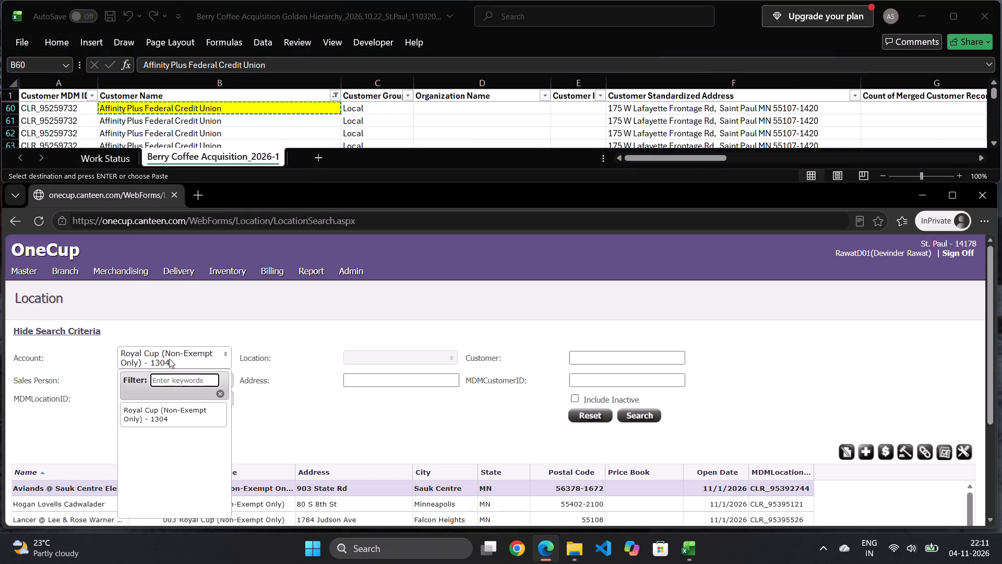
pyautogui.hotkey('ctrl', 'a')
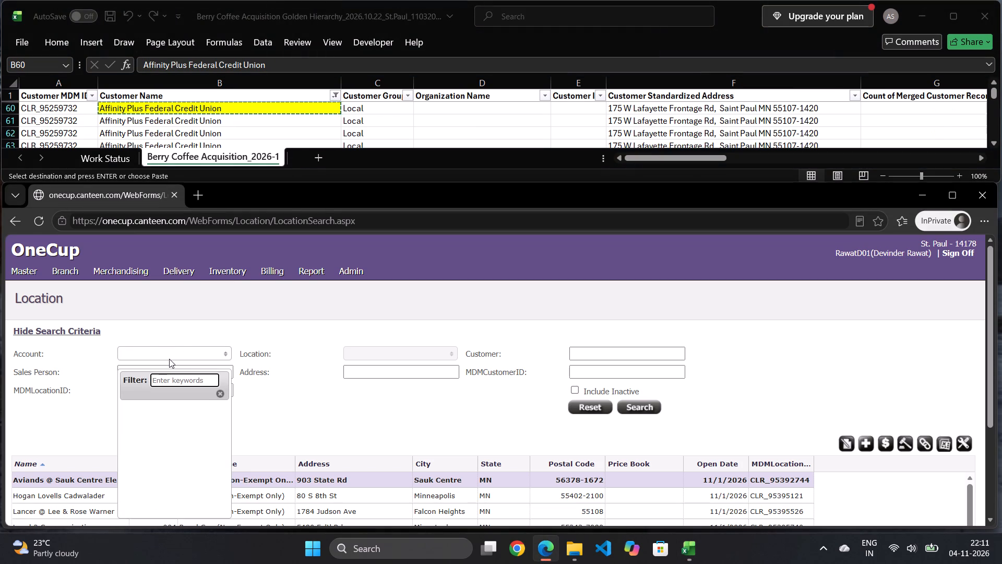
pyautogui.hotkey('ctrl', 'v')
pyautogui.click(162, 418)
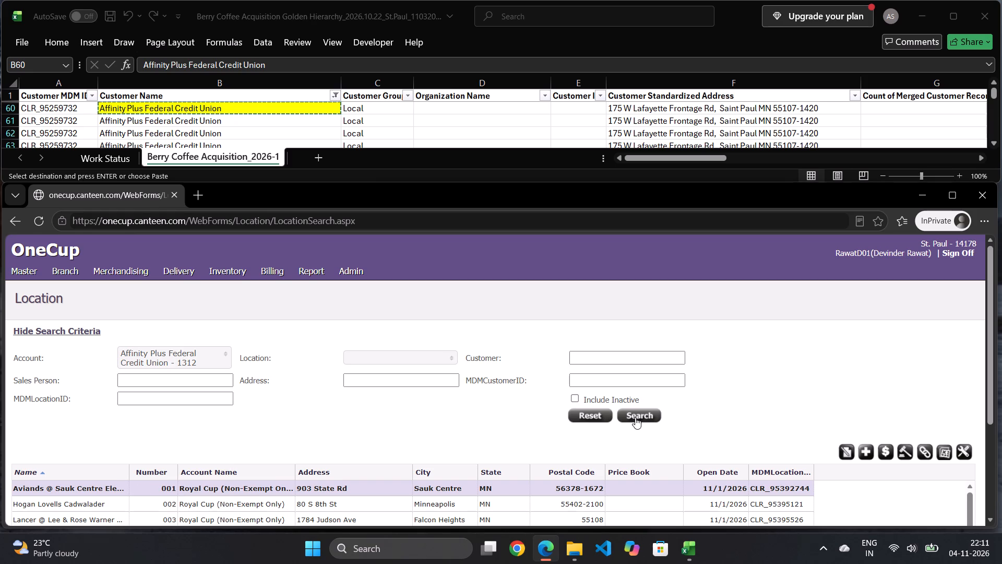
pyautogui.click(642, 414)
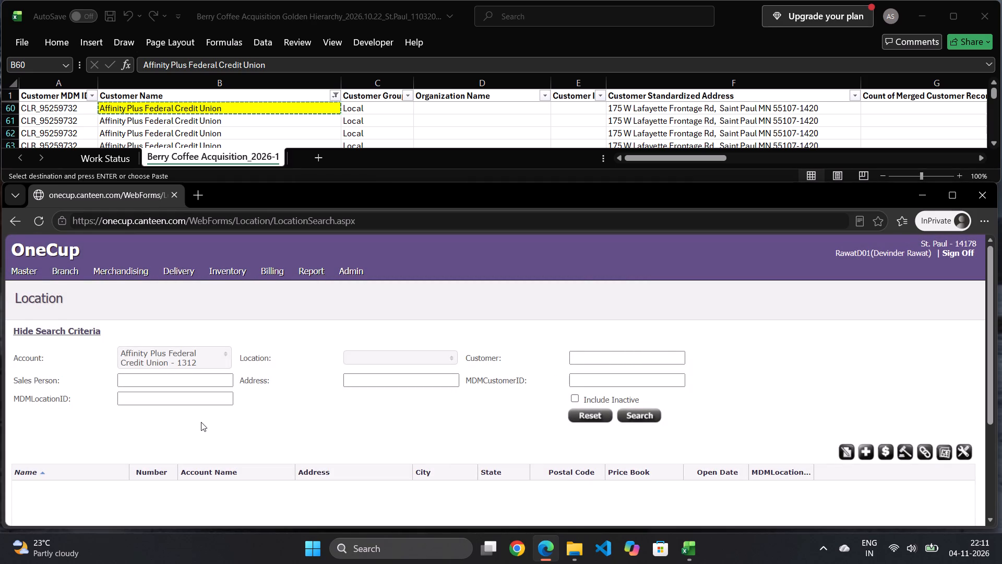
# Start a new location record from the Location search page.
pyautogui.scroll(-2, 201, 422)
pyautogui.scroll(1, 201, 422)
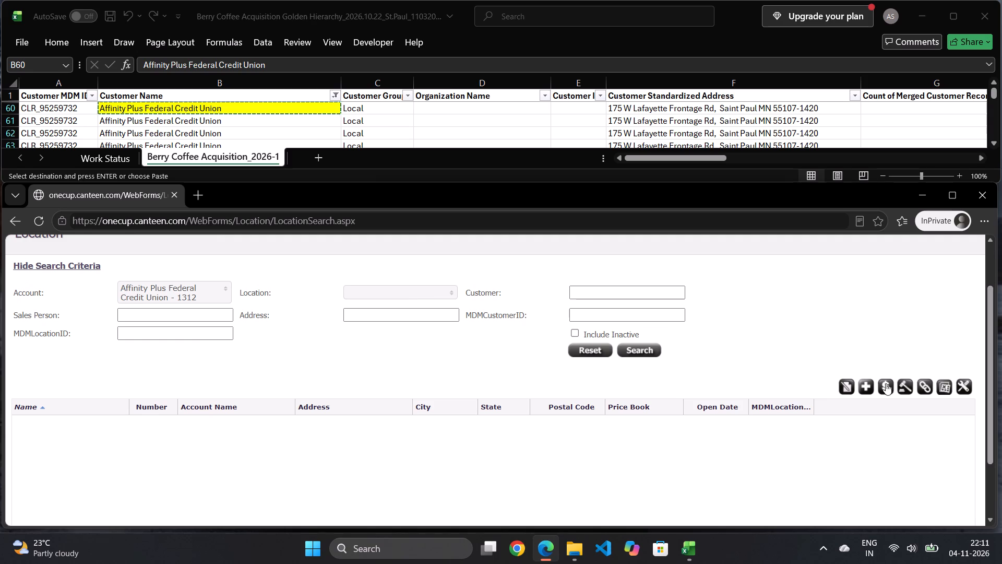
pyautogui.click(867, 383)
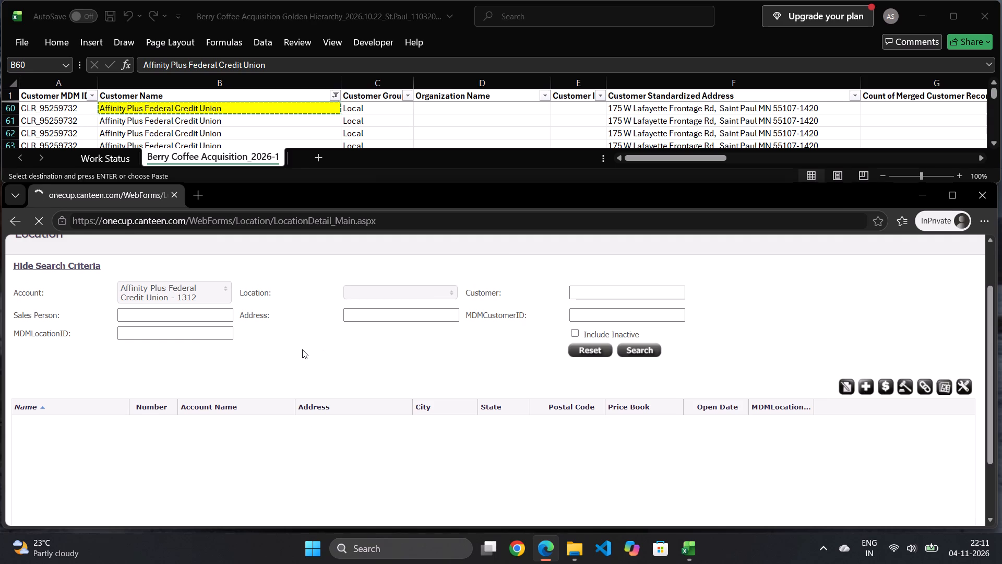
# In the Excel workbook, examine the location and delivery location names in the first filtered Affinity Plus row.
pyautogui.click(270, 104)
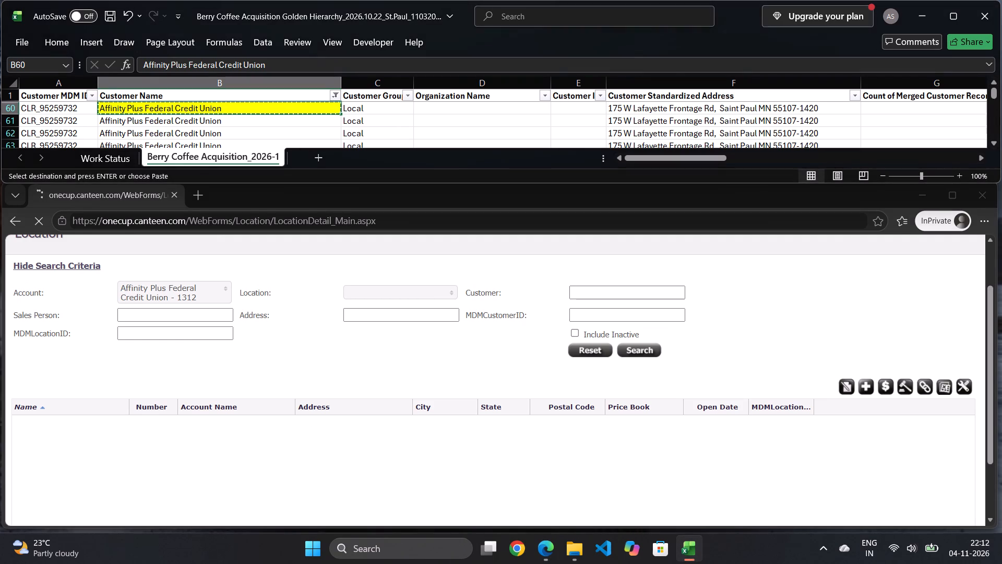
pyautogui.press('Right')
pyautogui.press('Right')
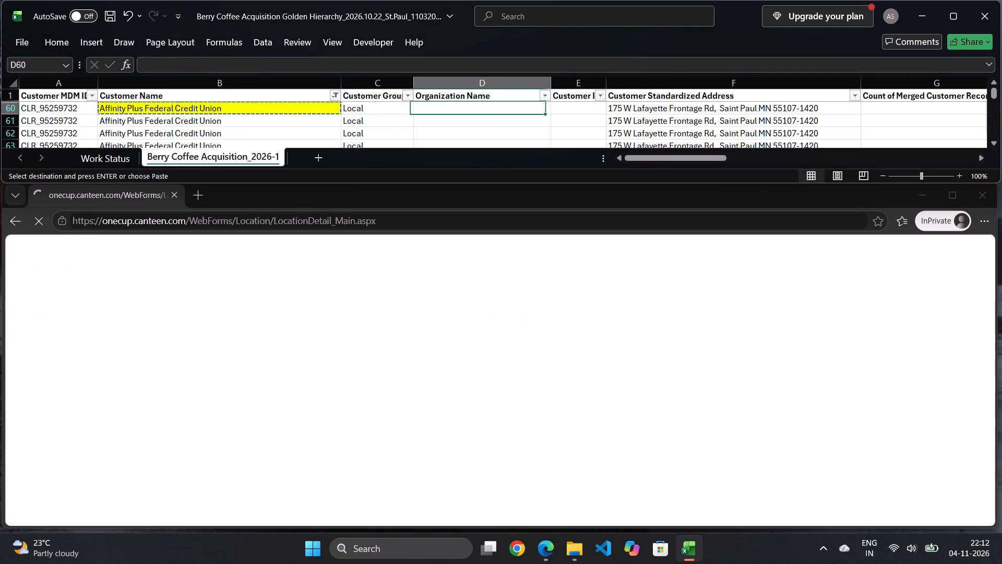
pyautogui.press('Right')
pyautogui.press('Right')
pyautogui.press('Right')
pyautogui.press('Right')
pyautogui.press('Right')
pyautogui.press('Right')
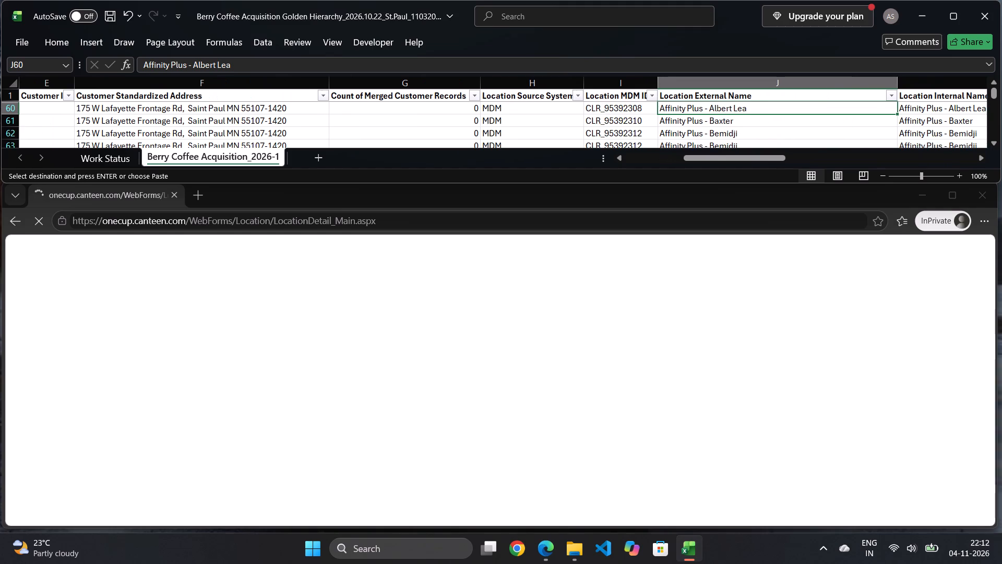
pyautogui.press('Right')
pyautogui.press('Right')
pyautogui.press('Right')
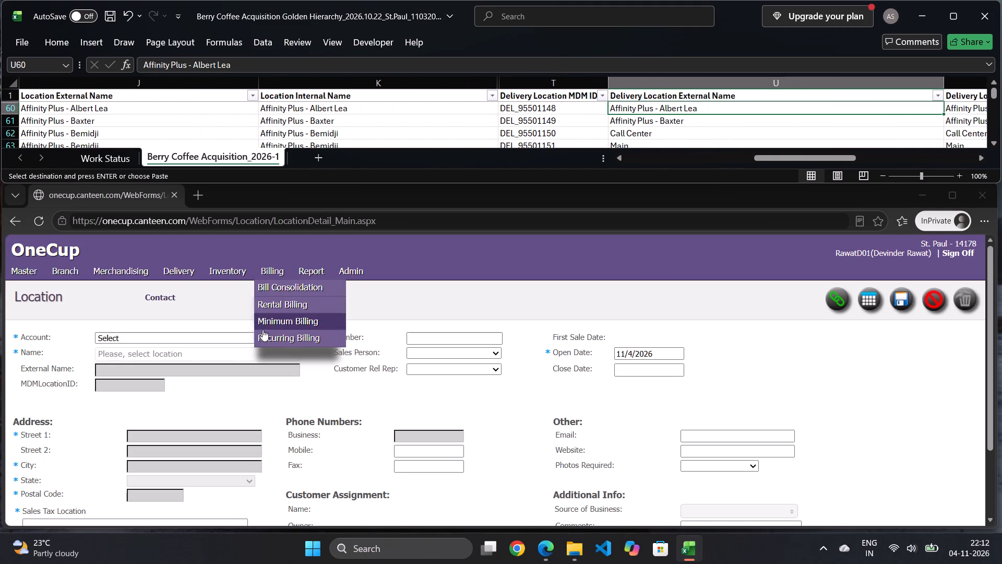
# In the new OneCup location, select the account Affinity Plus Federal Credit Union - 1312 and the location name Affinity Plus - Albert Lea.
pyautogui.click(185, 336)
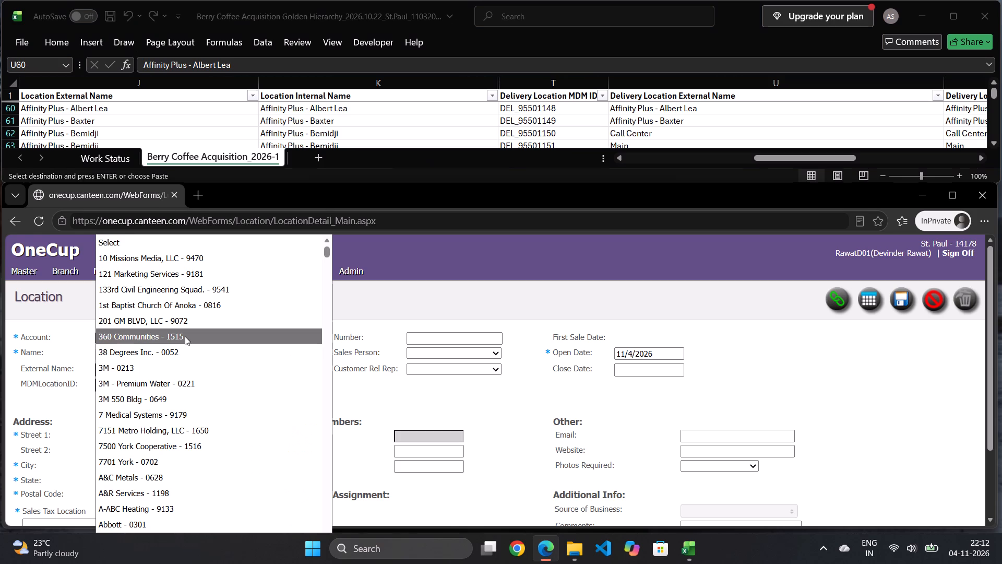
pyautogui.write('aff')
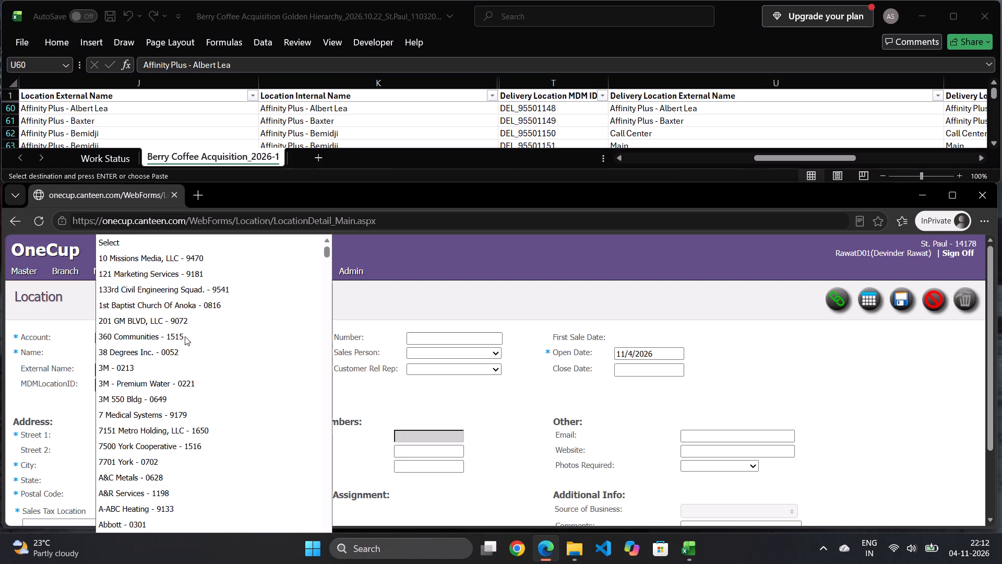
pyautogui.scroll(1, 185, 336)
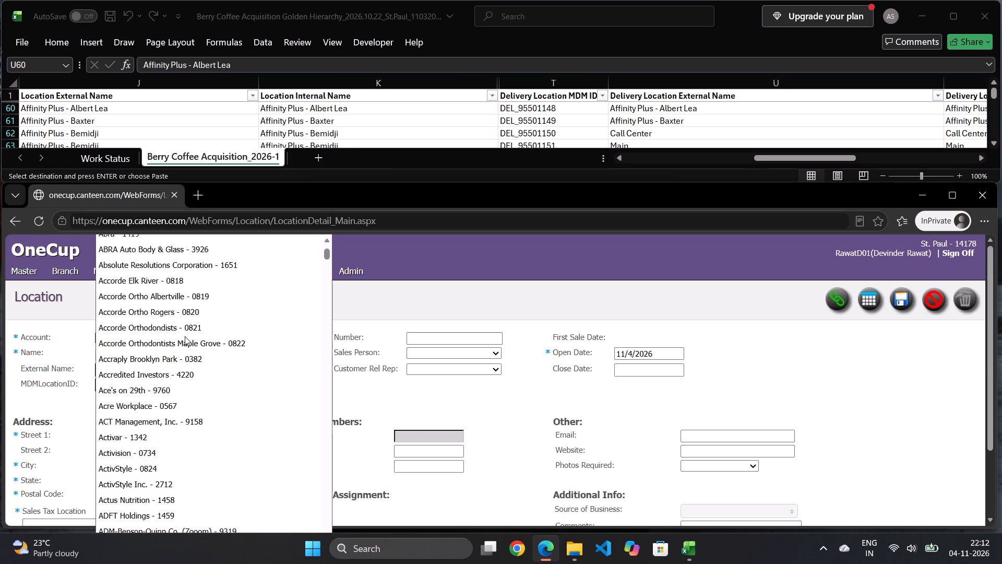
pyautogui.scroll(-3, 185, 336)
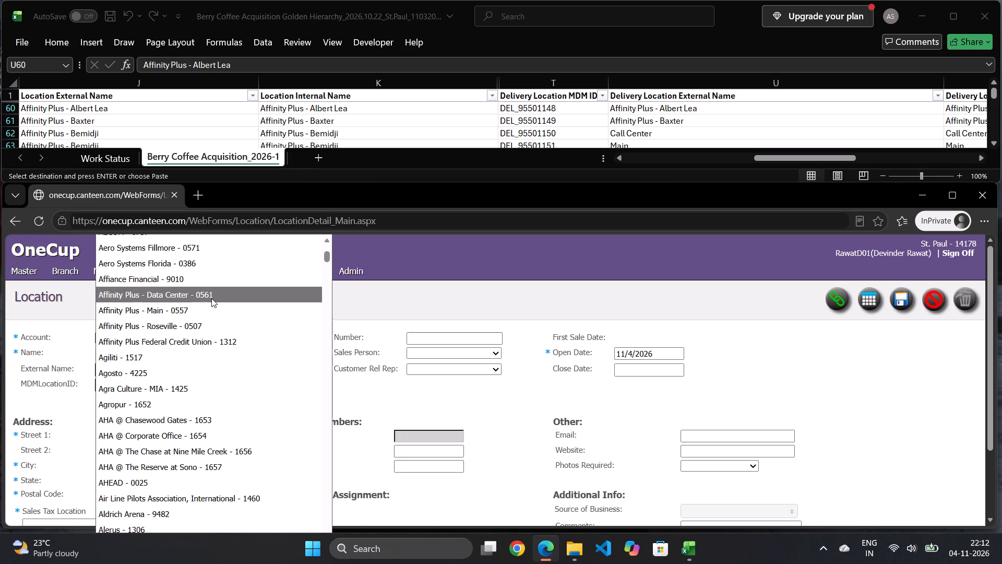
pyautogui.click(209, 342)
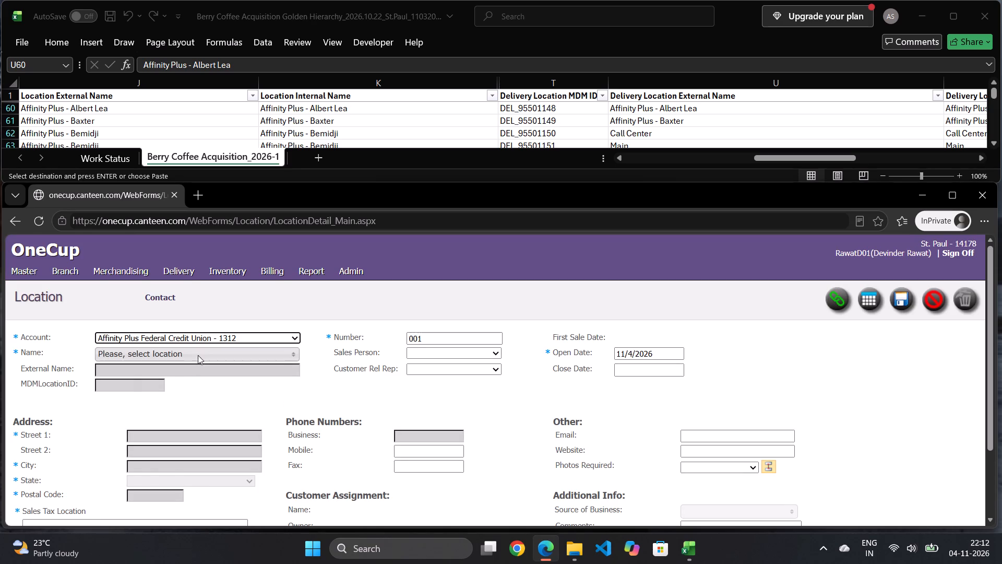
pyautogui.click(198, 355)
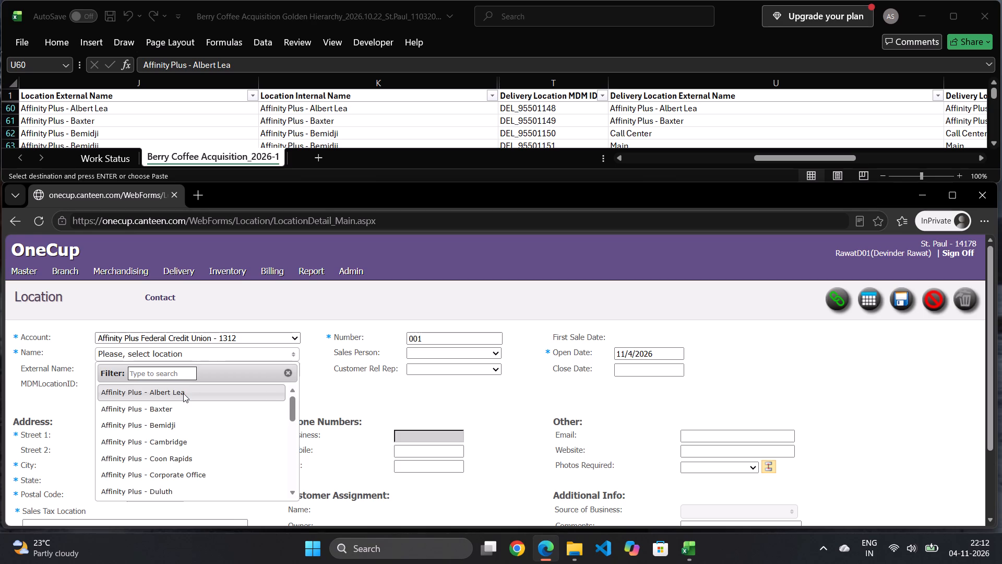
pyautogui.click(183, 393)
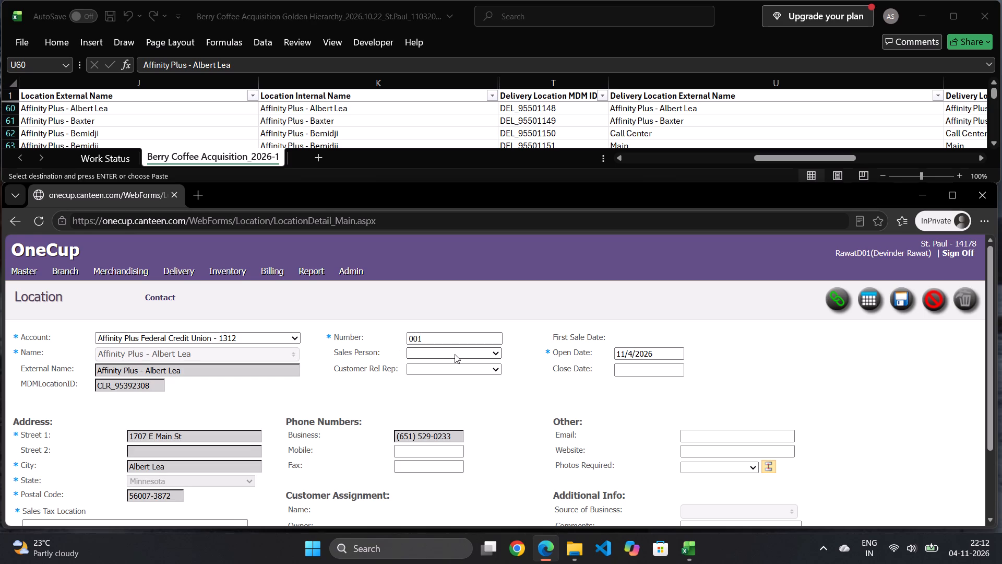
# Set the Albert Lea location's open date to 11/01/2026.
pyautogui.keyDown('ctrl'); pyautogui.scroll(-1, 455, 354); pyautogui.keyUp('ctrl')
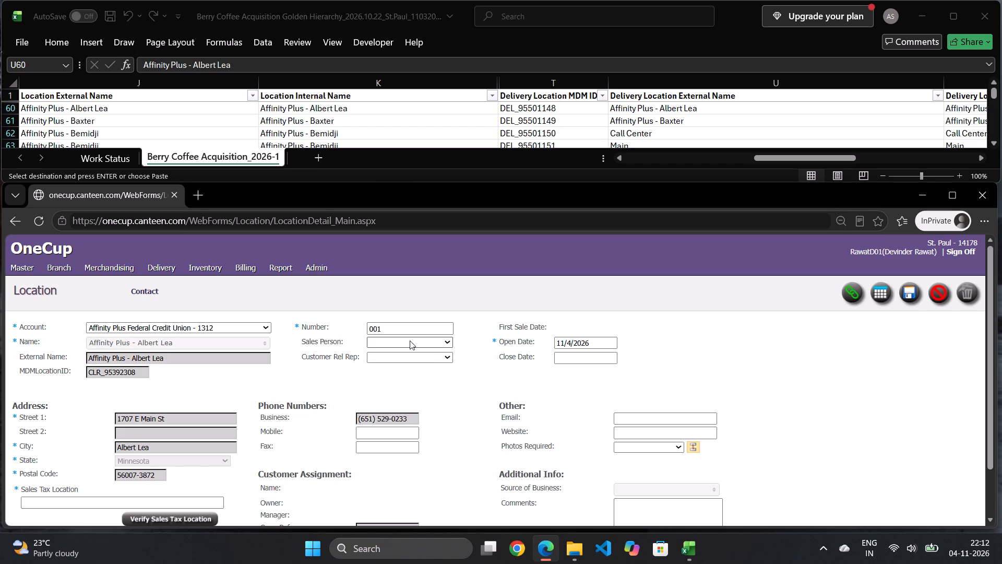
pyautogui.click(578, 344)
pyautogui.click(567, 384)
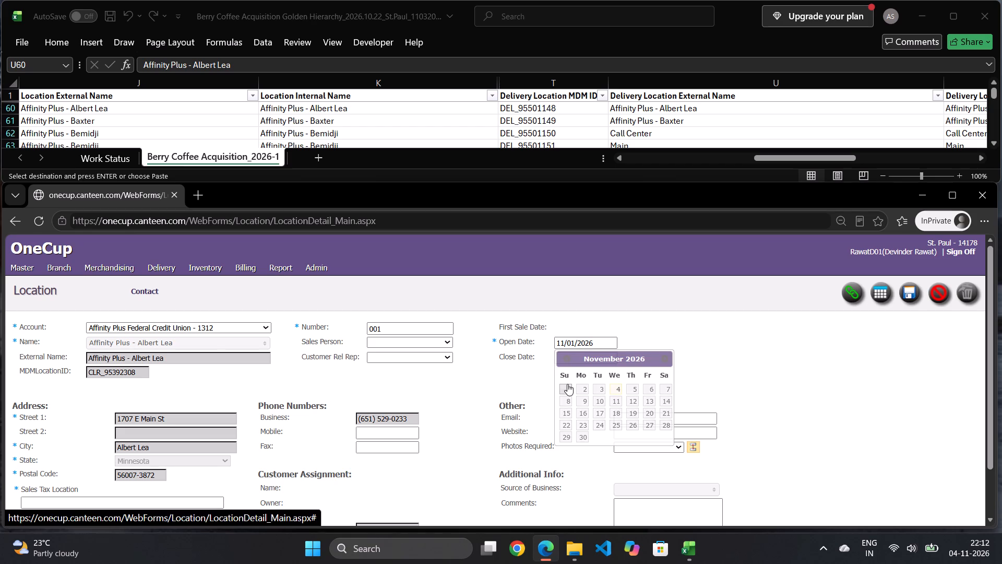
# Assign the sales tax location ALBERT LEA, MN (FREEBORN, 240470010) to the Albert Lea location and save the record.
pyautogui.click(173, 523)
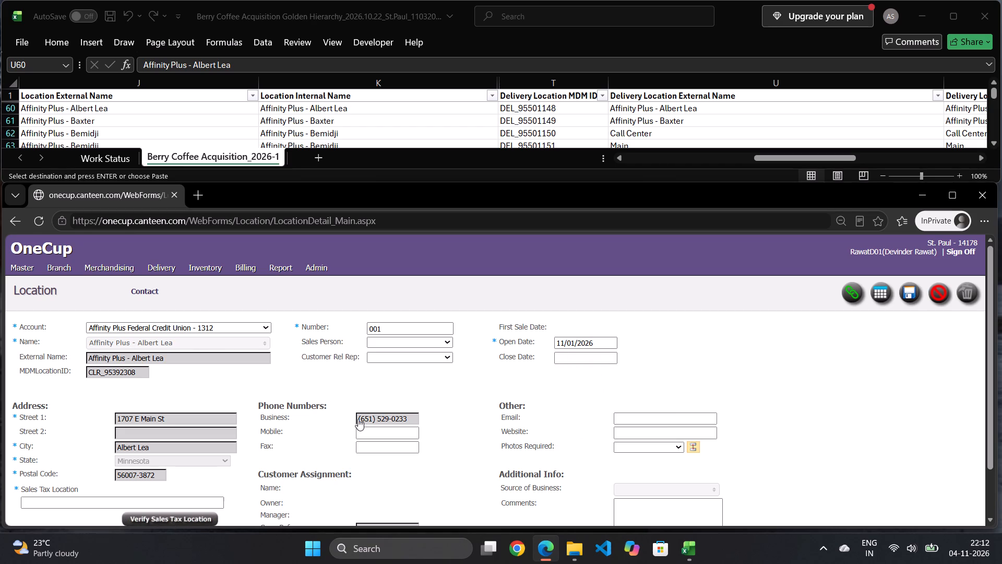
pyautogui.click(159, 514)
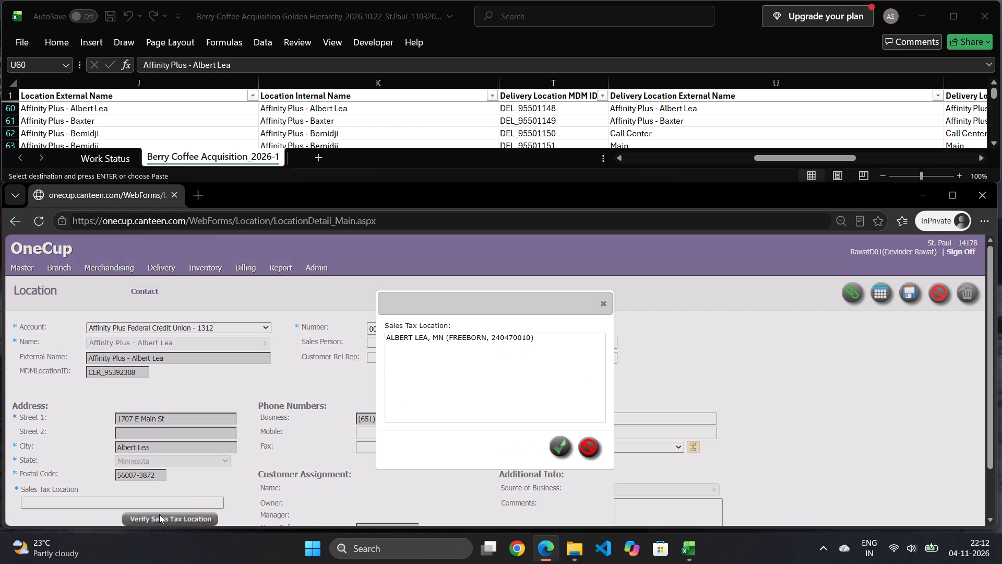
pyautogui.click(476, 336)
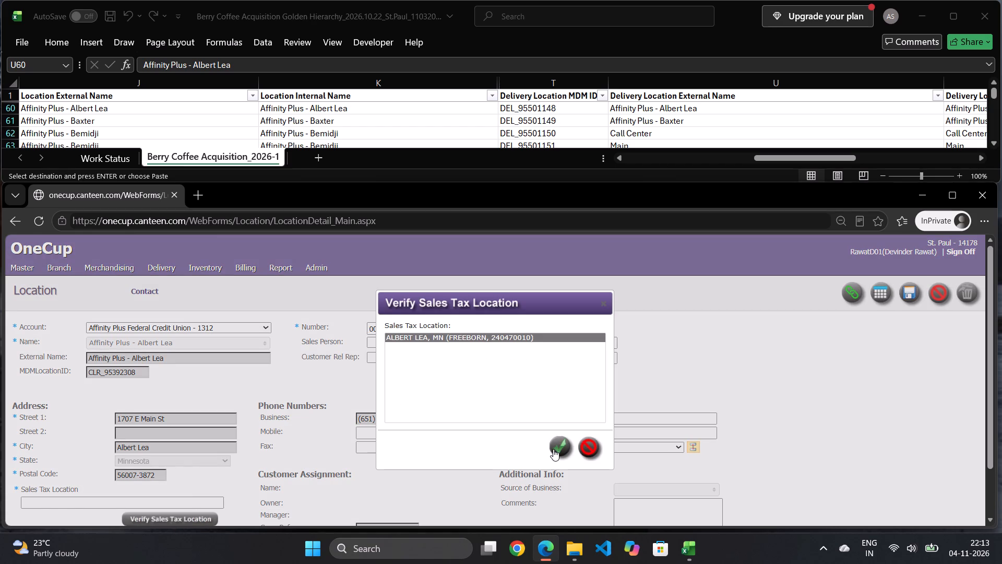
pyautogui.click(553, 449)
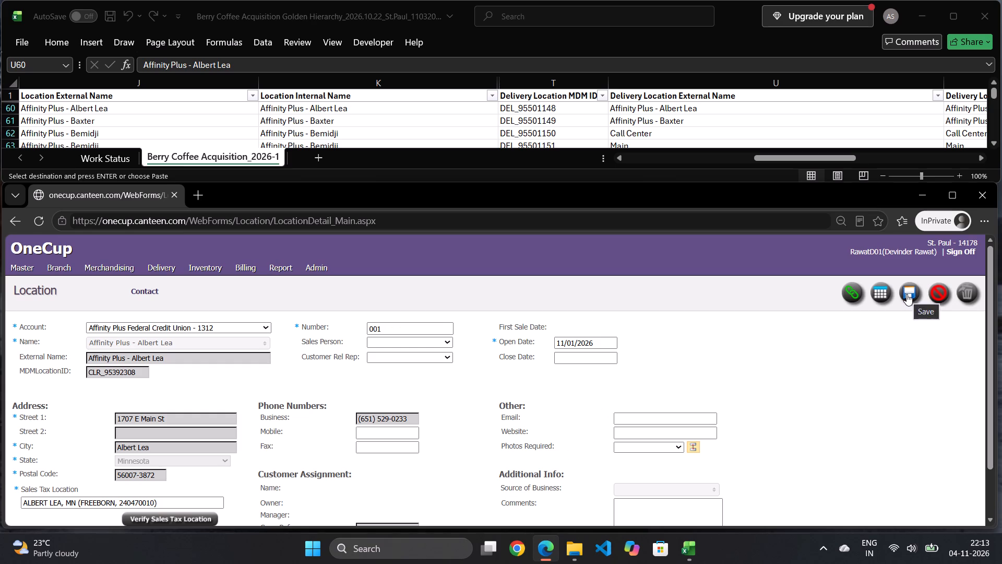
pyautogui.click(906, 294)
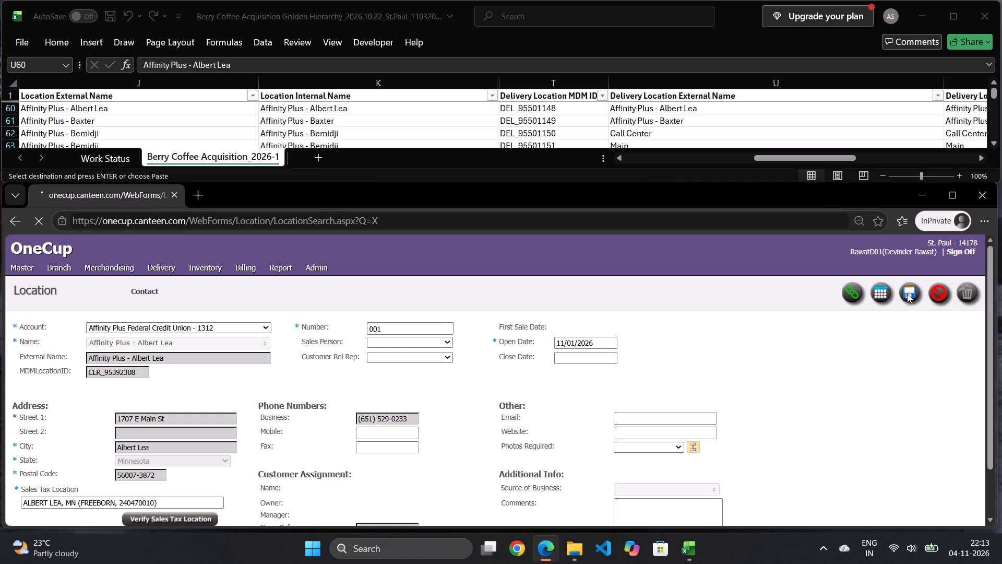
# In the Excel workbook, bold Affinity Plus - Albert Lea in the Location External Name column, ending on the Affinity Plus - Baxter cell.
pyautogui.click(128, 108)
pyautogui.click(142, 104)
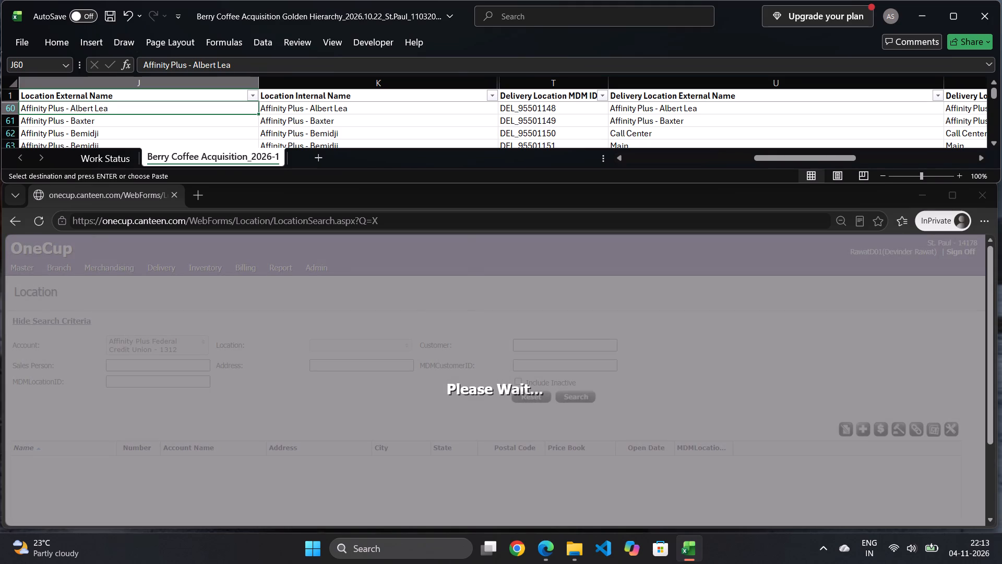
pyautogui.hotkey('ctrl', 'b')
pyautogui.click(130, 120)
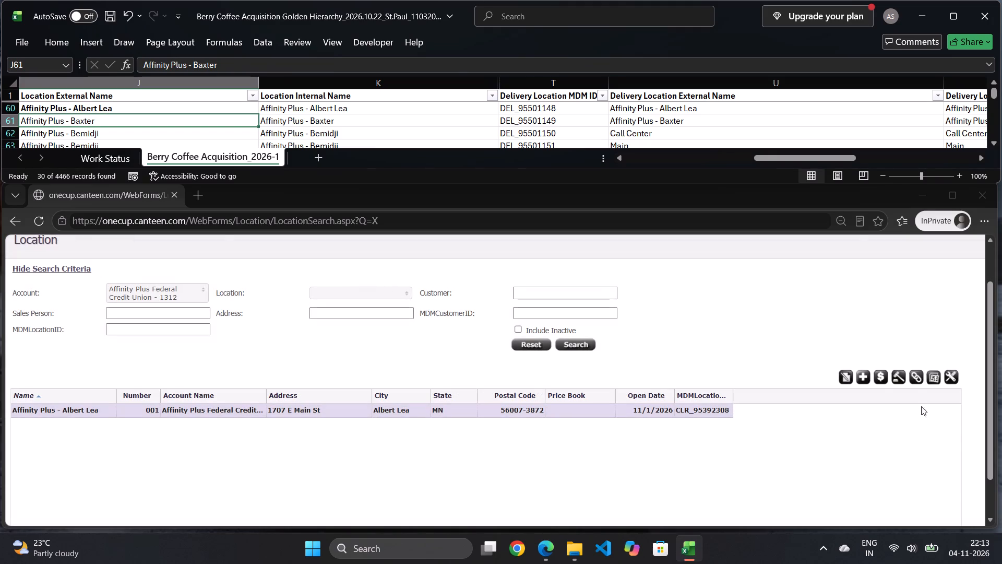
# In OneCup, start another location for Affinity Plus Federal Credit Union through Quick Links and select the name Affinity Plus - Baxter.
pyautogui.click(916, 375)
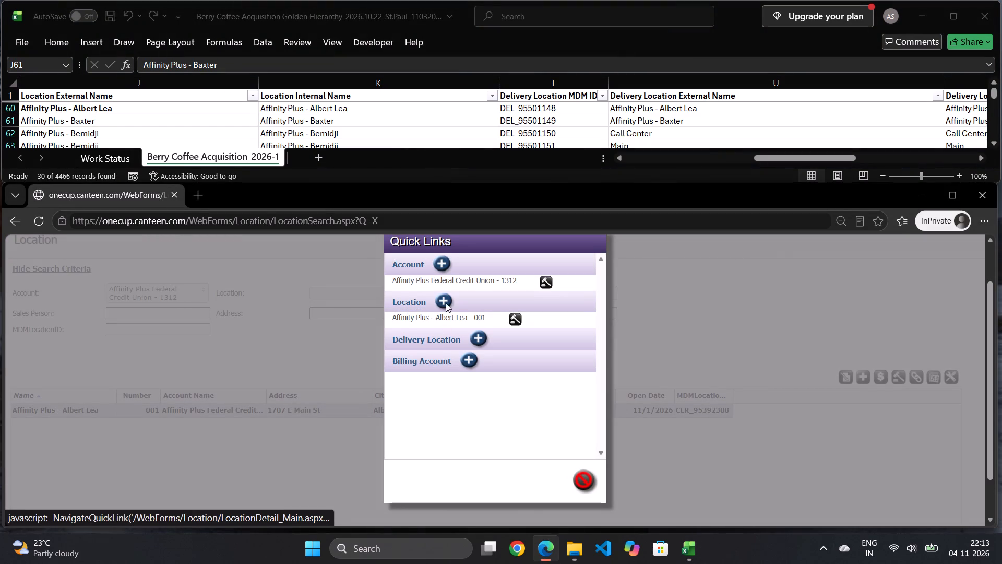
pyautogui.click(446, 303)
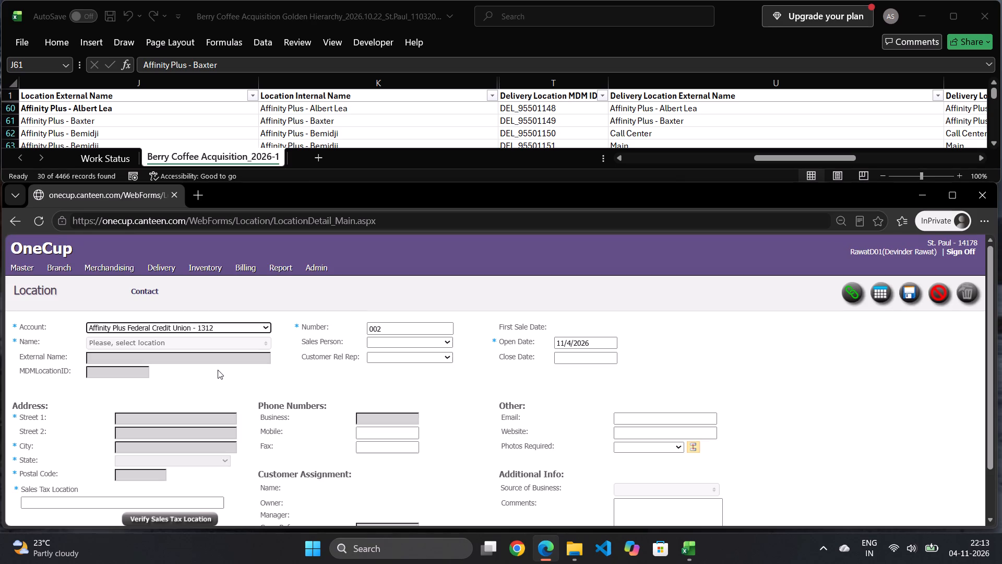
pyautogui.click(213, 337)
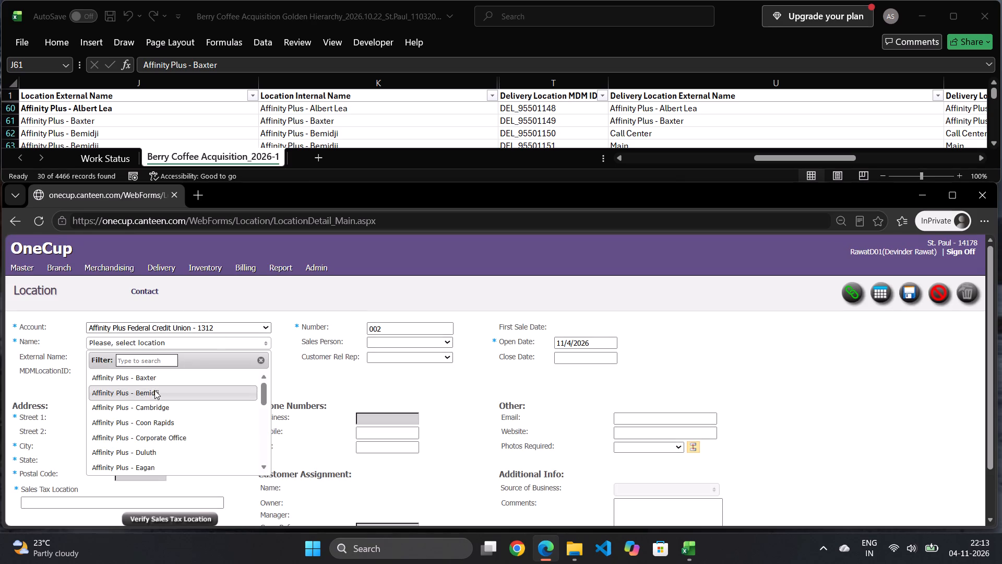
pyautogui.click(161, 380)
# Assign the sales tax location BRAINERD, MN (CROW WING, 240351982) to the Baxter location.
pyautogui.click(147, 515)
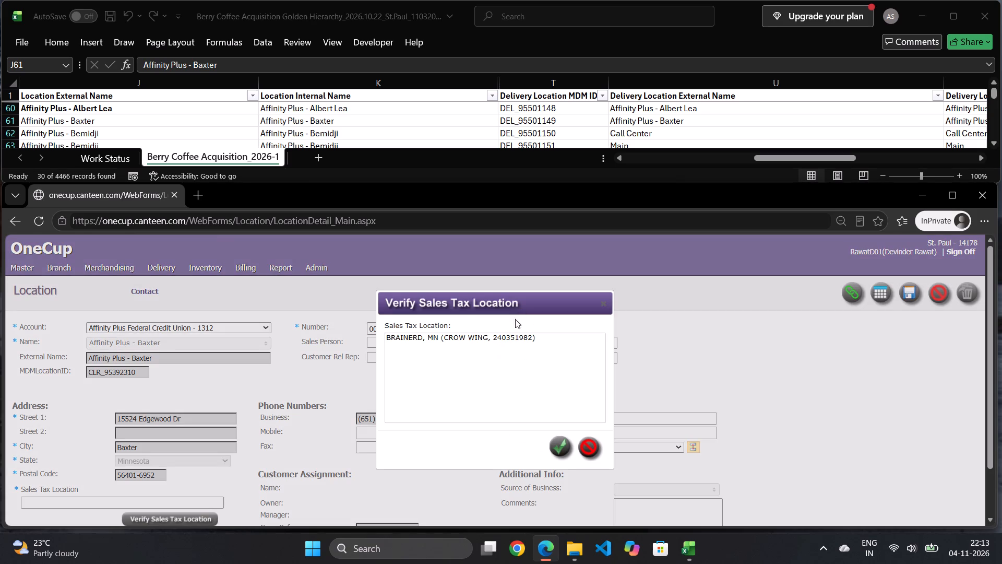
pyautogui.click(501, 338)
pyautogui.click(557, 445)
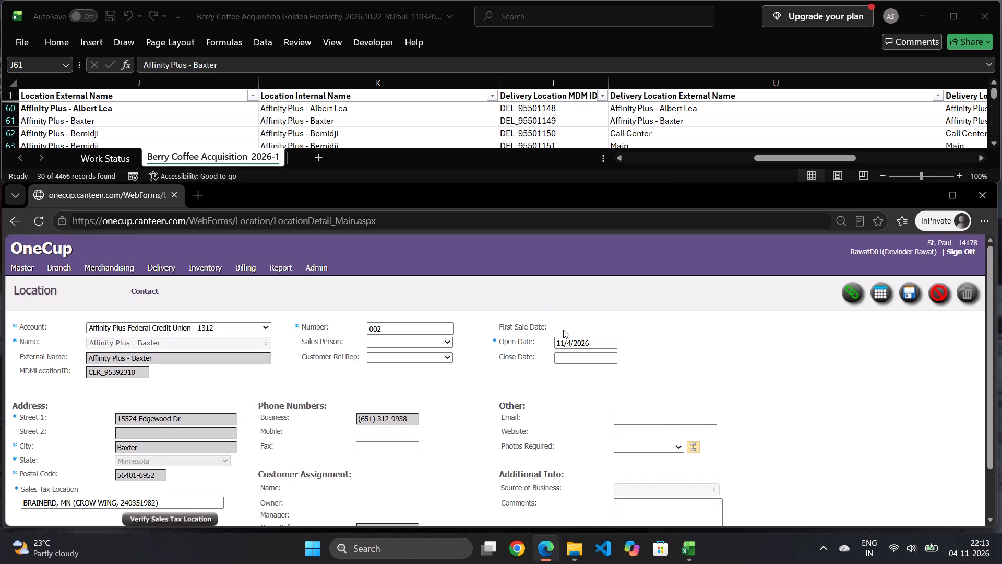
# Set the Baxter location's open date to 11/01/2026 and save the record.
pyautogui.click(564, 341)
pyautogui.click(570, 391)
pyautogui.click(915, 292)
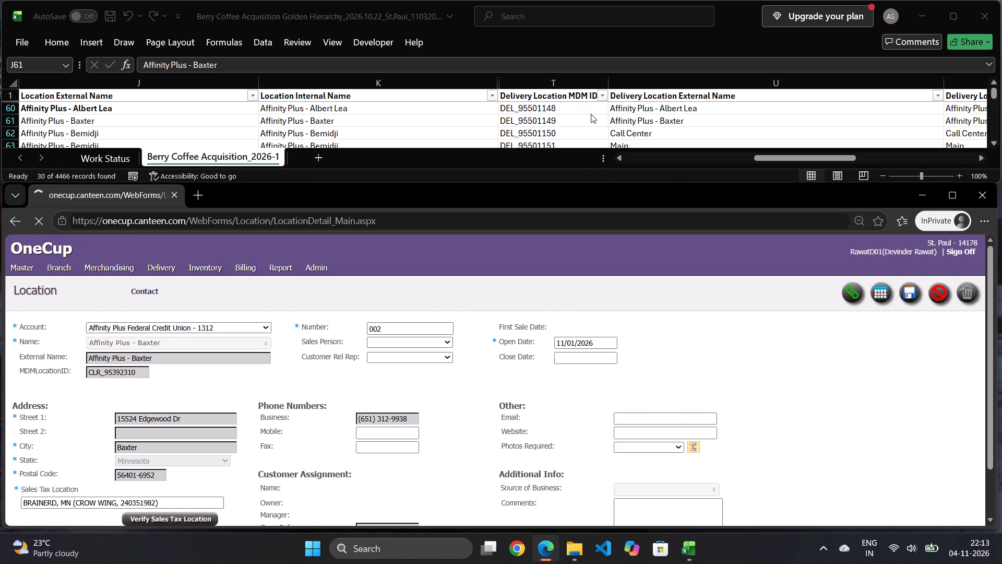
# In the Excel workbook, bold Affinity Plus - Baxter in the Location External Name column, ending on the first Affinity Plus - Bemidji cell.
pyautogui.click(37, 124)
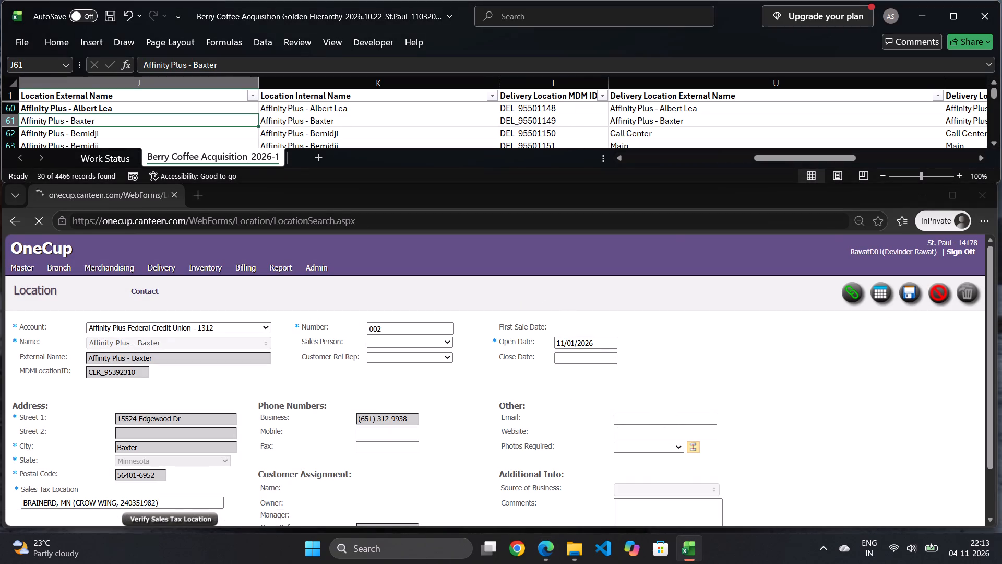
pyautogui.hotkey('ctrl', 'b')
pyautogui.click(134, 133)
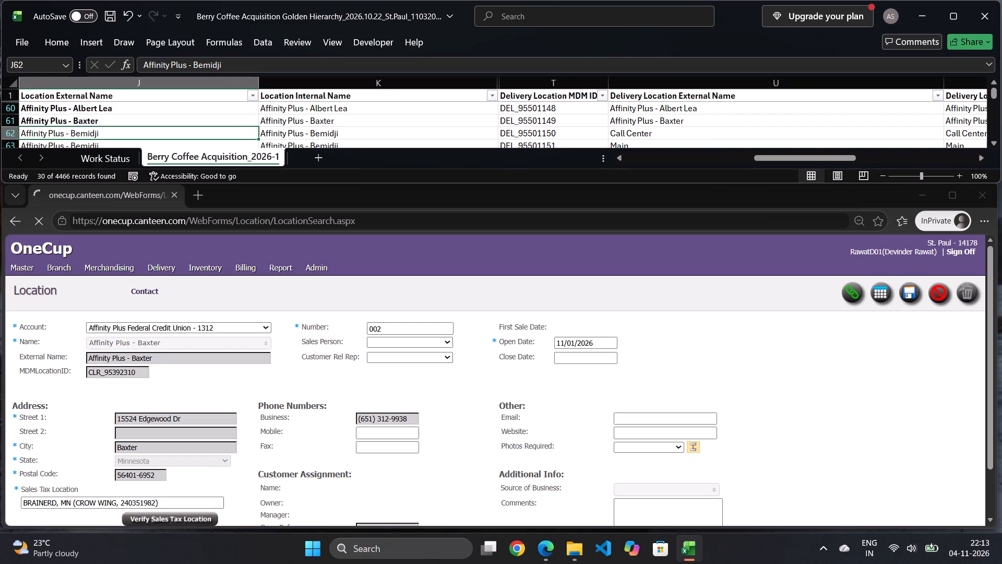
pyautogui.doubleClick(997, 146)
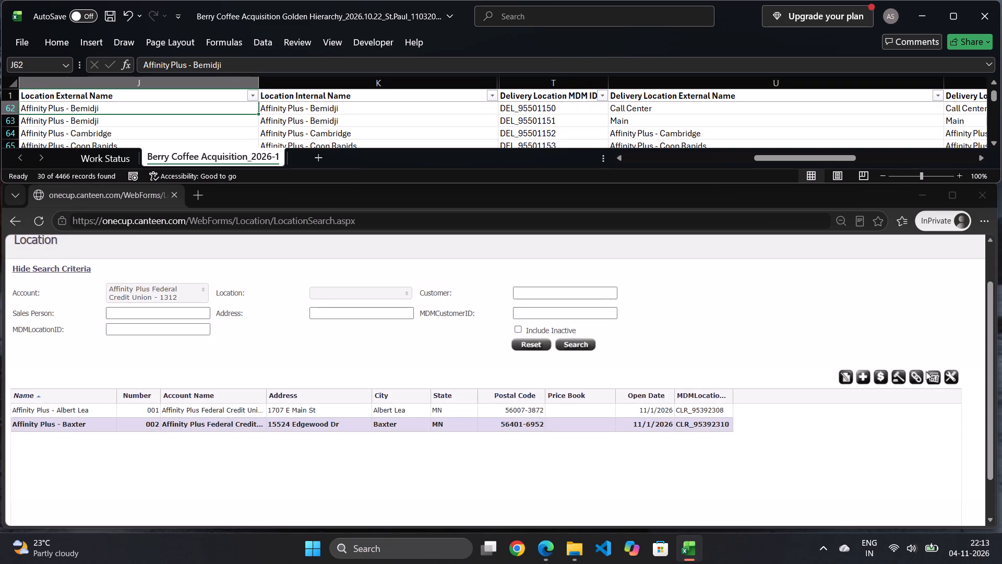
# In OneCup, start another Affinity Plus Federal Credit Union location through Quick Links, named Affinity Plus - Bemidji with open date 11/01/2026.
pyautogui.click(920, 376)
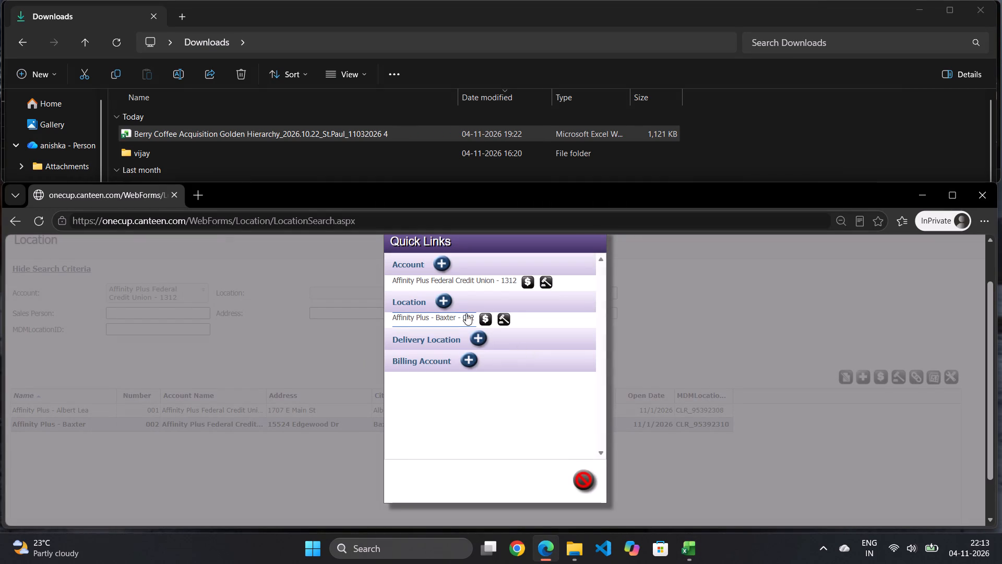
pyautogui.click(447, 297)
pyautogui.click(683, 546)
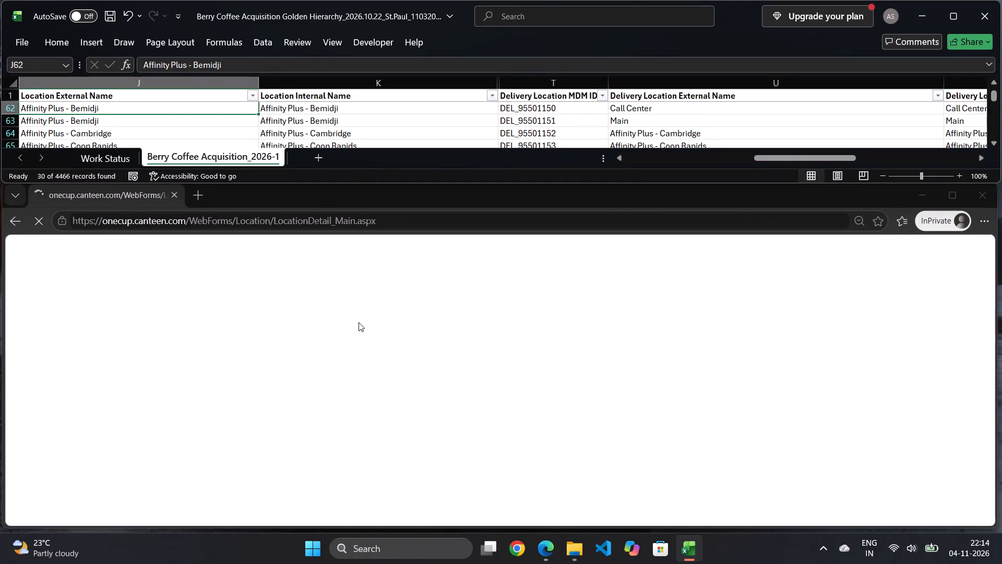
pyautogui.click(232, 340)
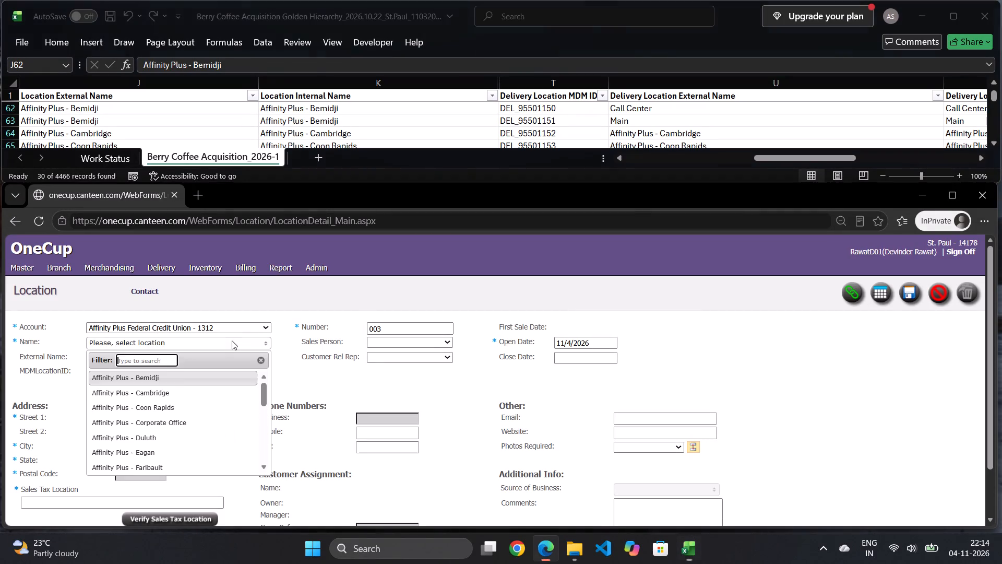
pyautogui.click(180, 380)
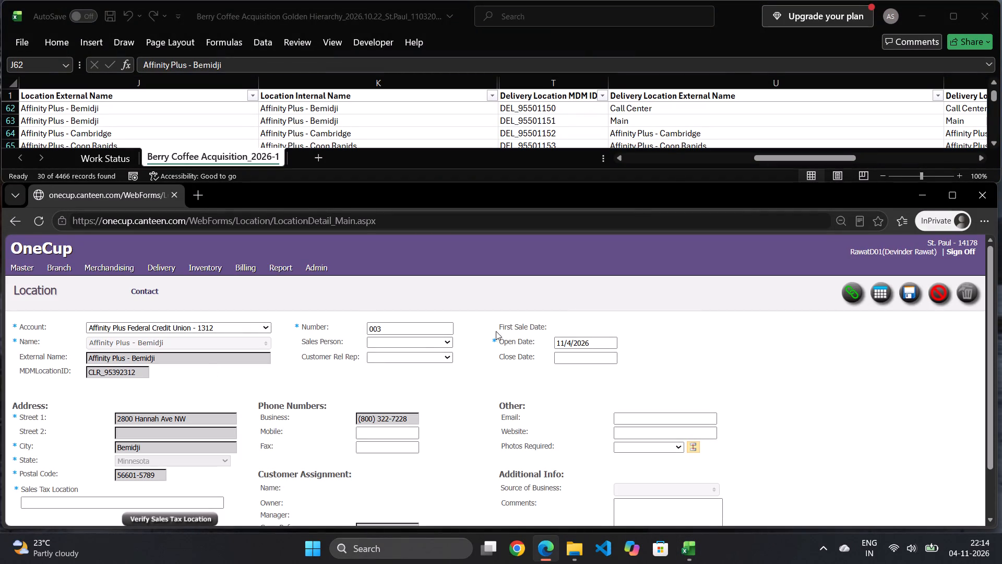
pyautogui.click(578, 346)
pyautogui.click(569, 392)
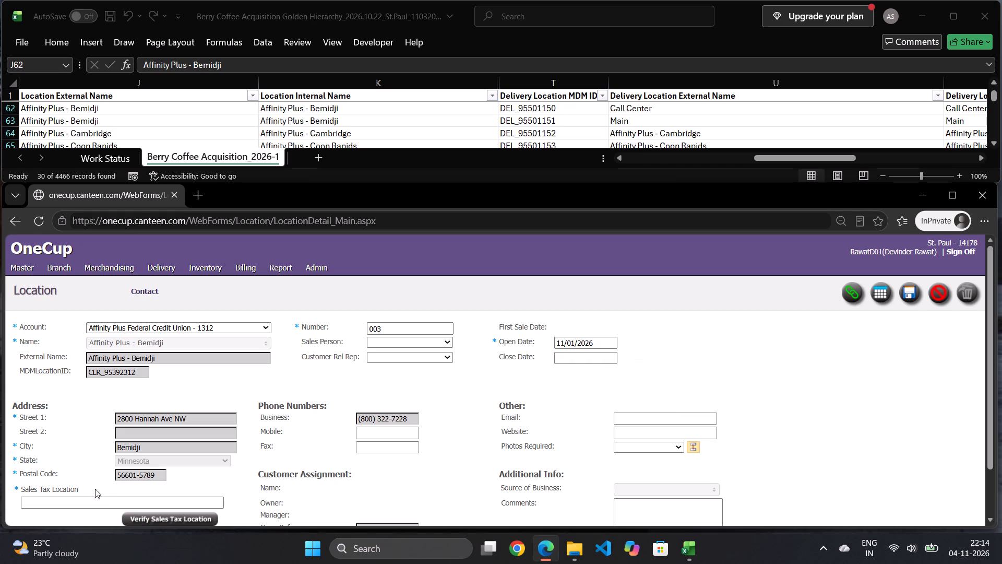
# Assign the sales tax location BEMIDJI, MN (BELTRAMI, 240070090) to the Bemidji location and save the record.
pyautogui.click(158, 523)
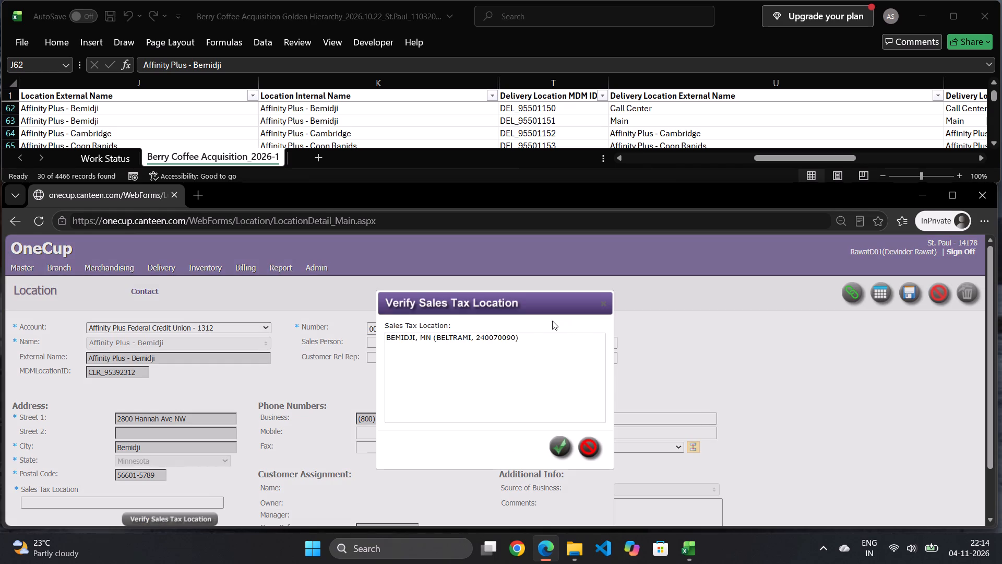
pyautogui.click(518, 335)
pyautogui.click(558, 446)
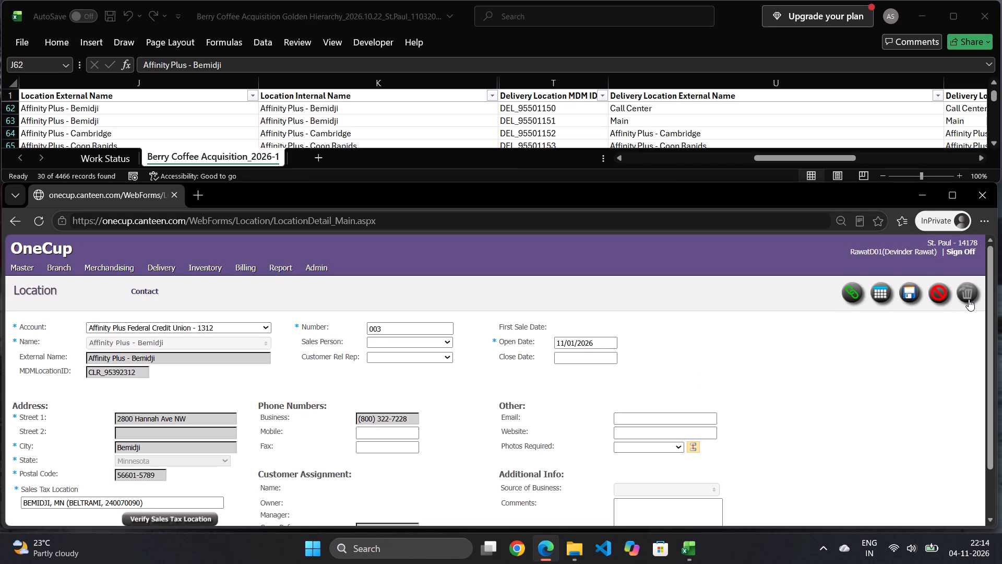
pyautogui.click(909, 292)
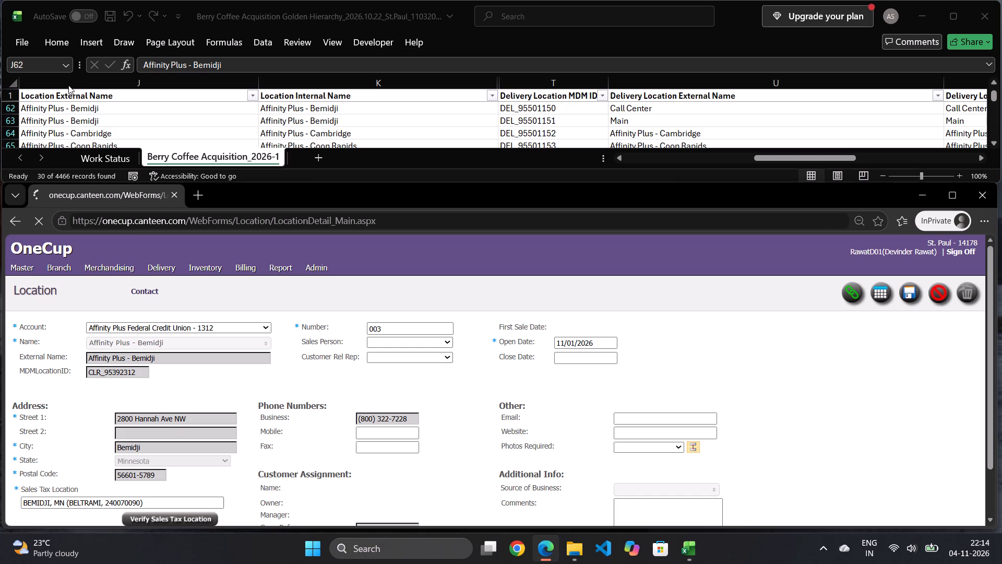
# In the Excel workbook, bold the first Affinity Plus - Bemidji entry under Location External Name, ending on the Affinity Plus - Cambridge cell.
pyautogui.click(110, 105)
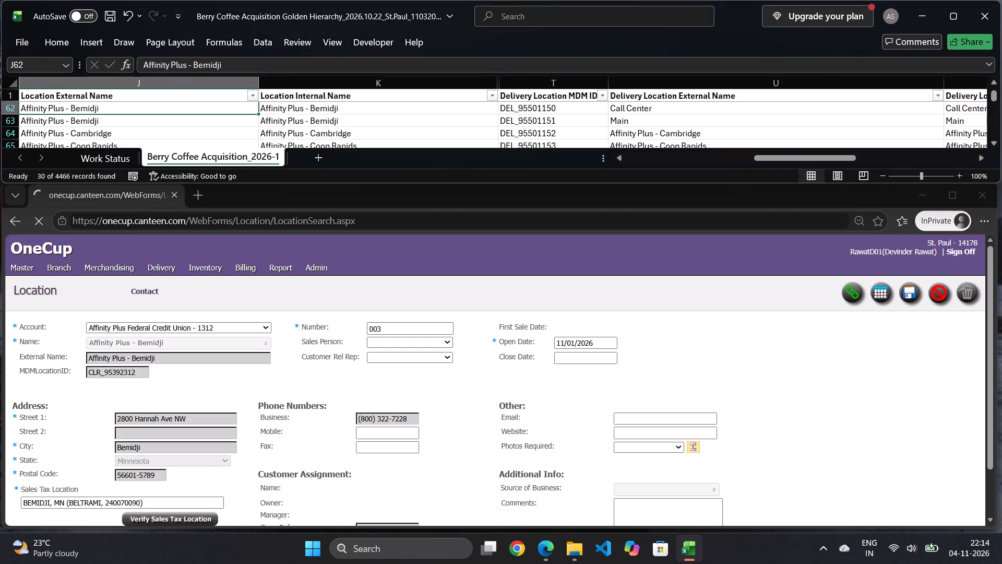
pyautogui.hotkey('ctrl', 'b')
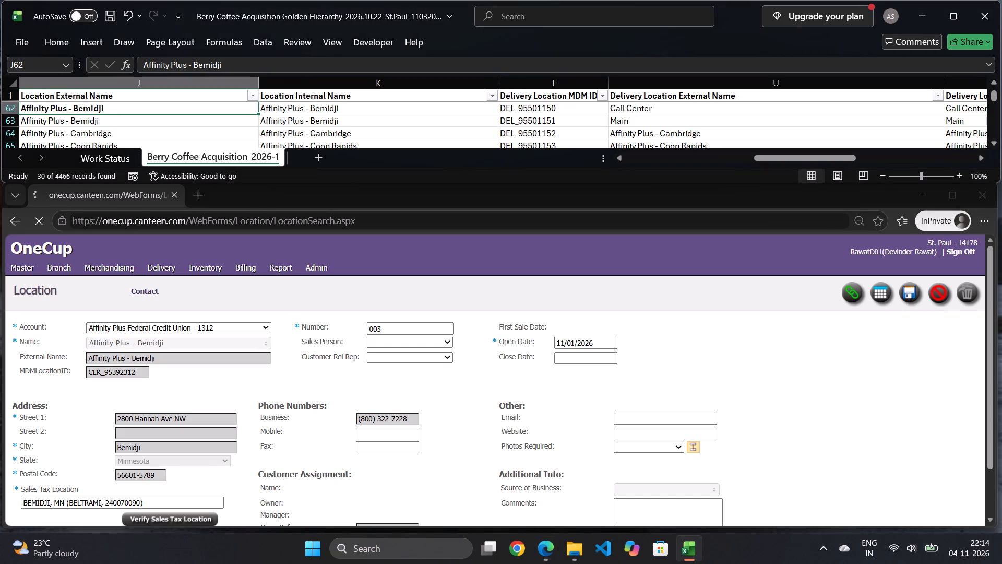
pyautogui.click(150, 131)
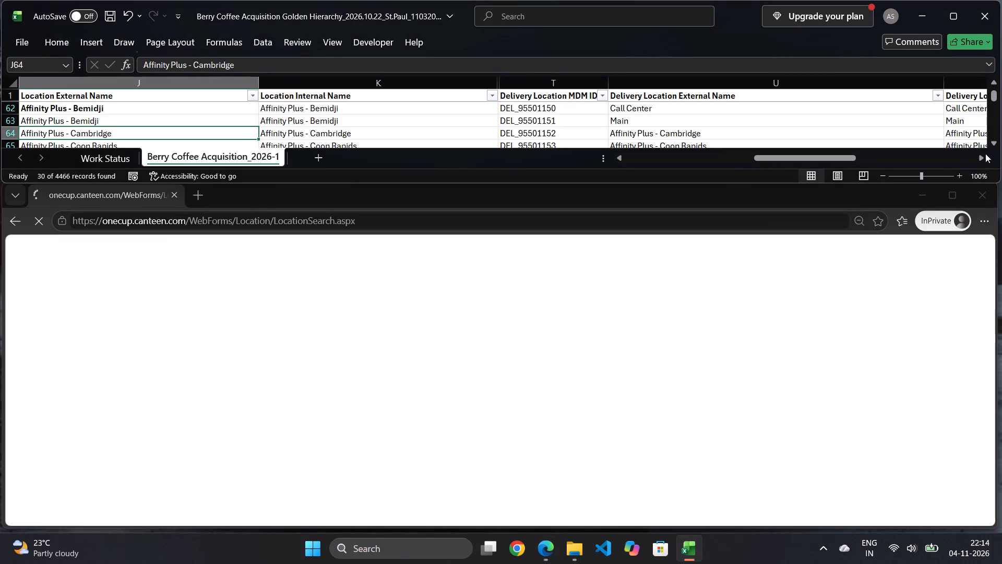
pyautogui.click(992, 143)
pyautogui.click(992, 143)
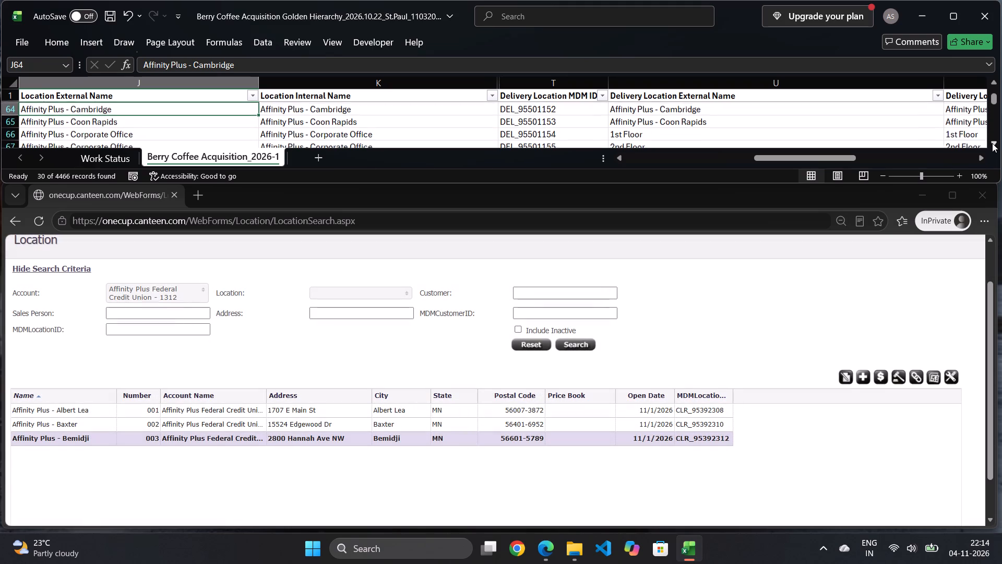
# In OneCup, start another Affinity Plus Federal Credit Union location through Quick Links, named Affinity Plus - Cambridge with open date 11/01/2026.
pyautogui.click(915, 381)
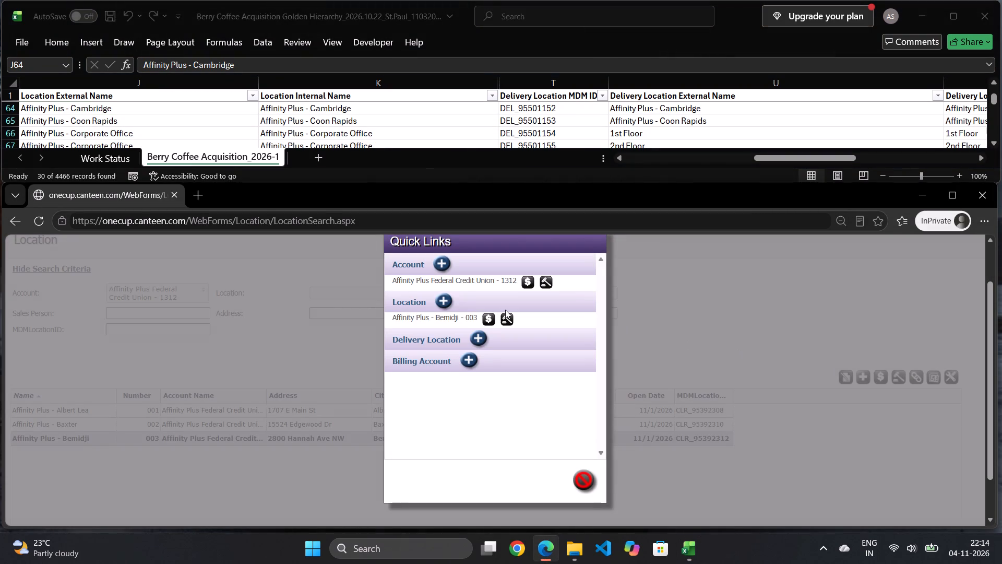
pyautogui.click(444, 300)
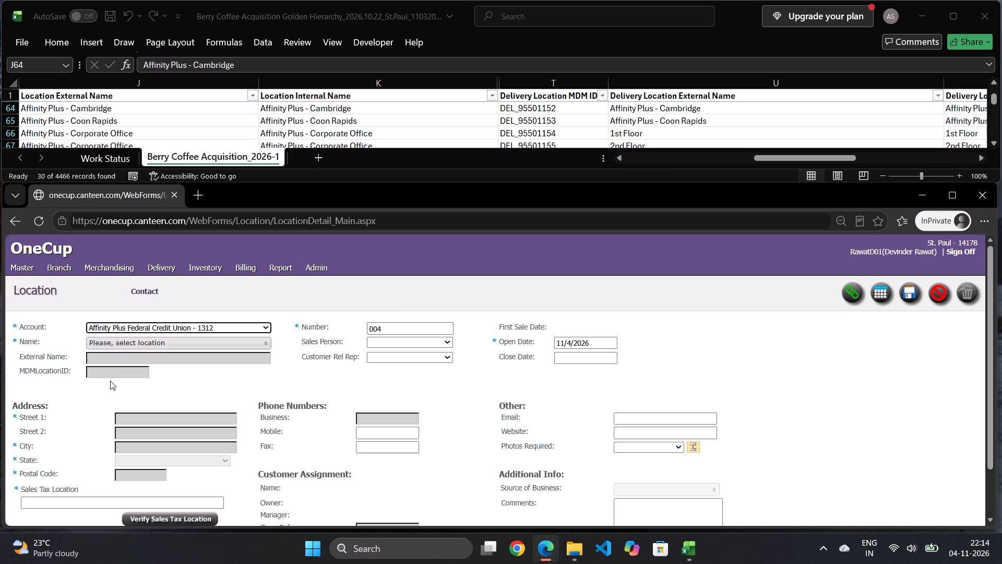
pyautogui.click(189, 340)
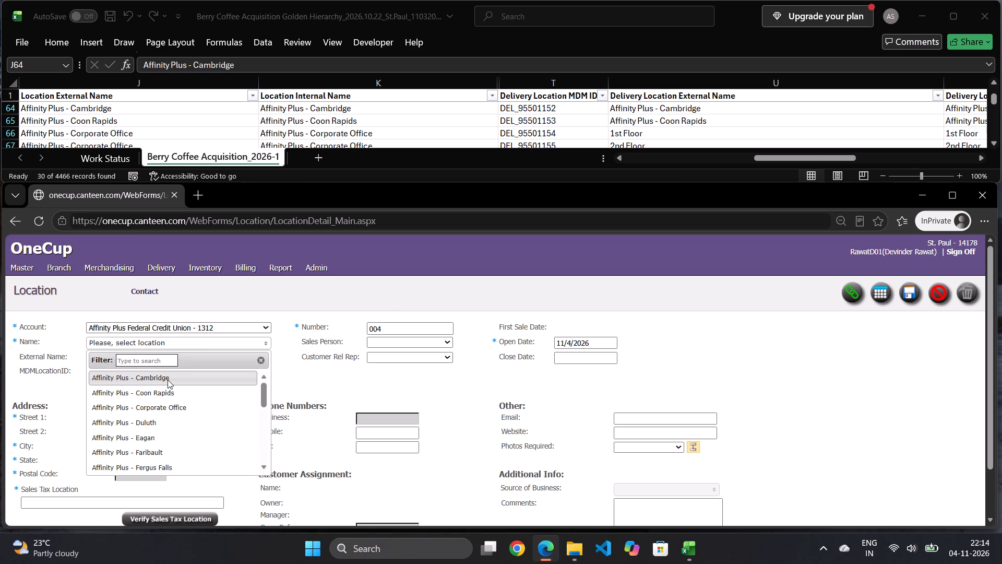
pyautogui.click(168, 380)
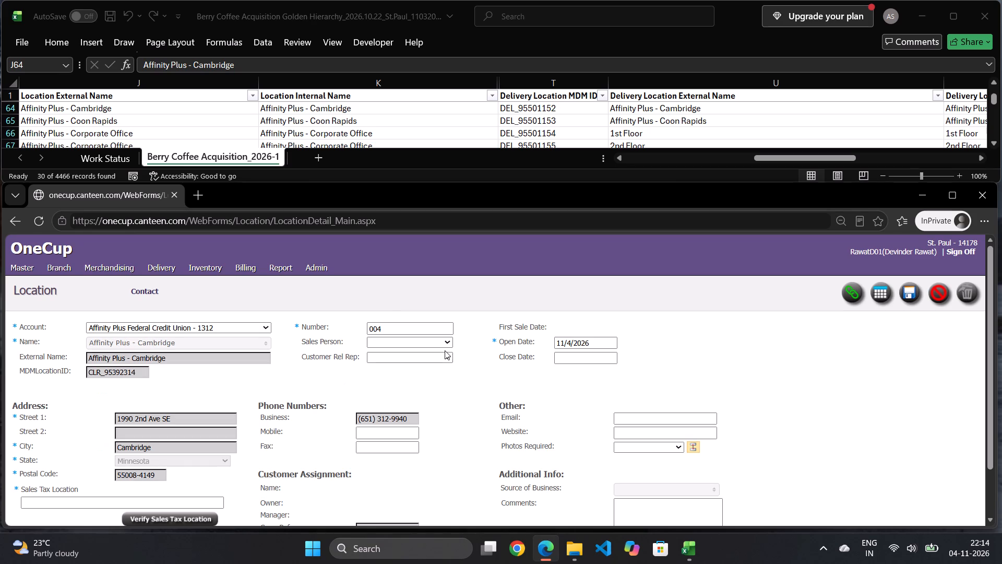
pyautogui.click(592, 345)
pyautogui.click(565, 389)
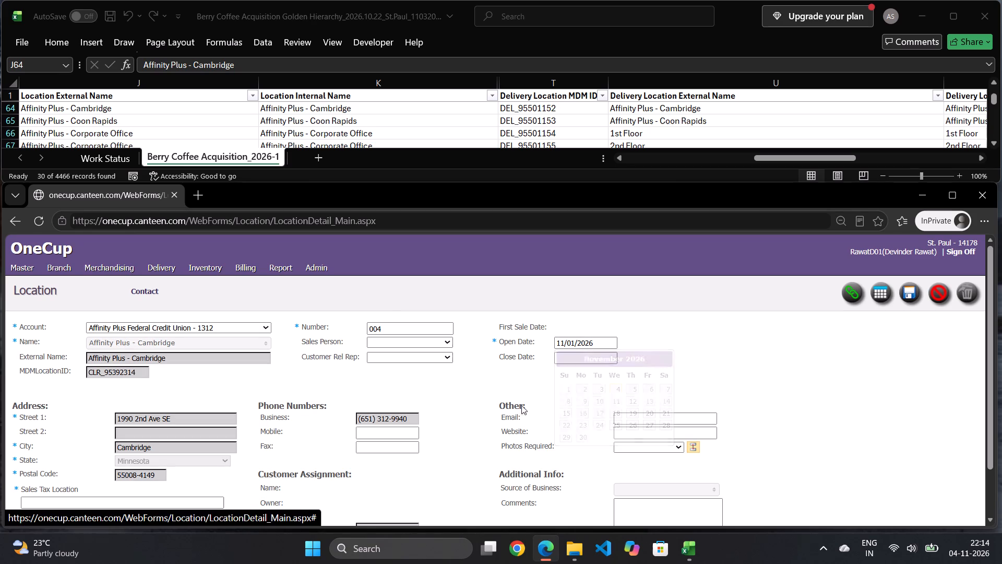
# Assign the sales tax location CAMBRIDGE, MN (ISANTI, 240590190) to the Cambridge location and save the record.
pyautogui.click(154, 515)
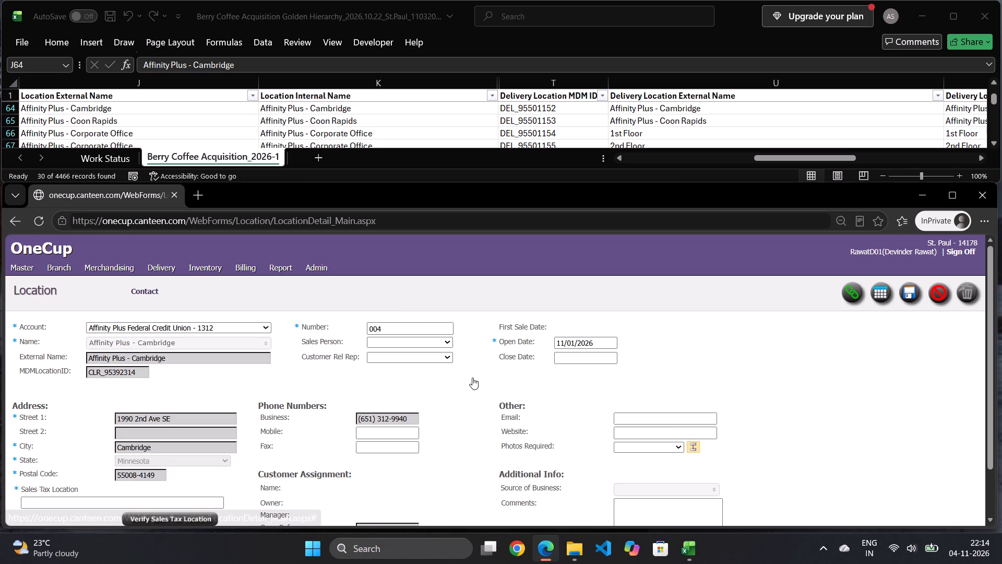
pyautogui.click(484, 340)
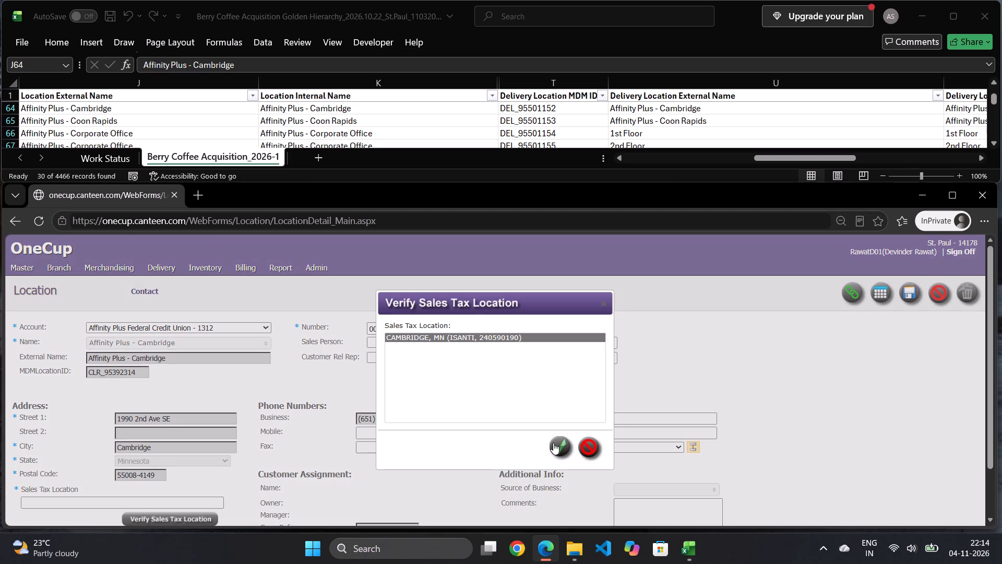
pyautogui.click(553, 443)
pyautogui.click(904, 292)
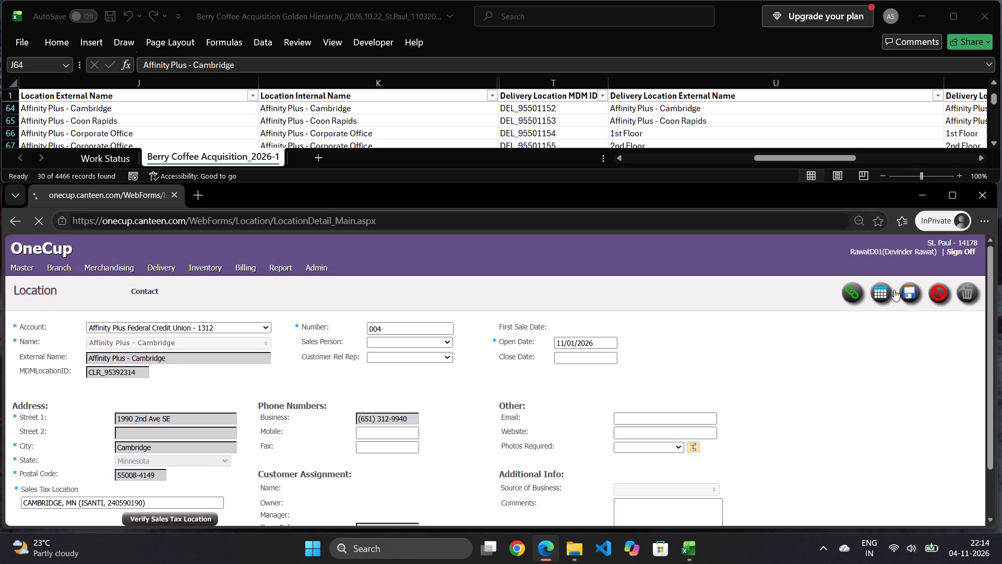
# In the Excel workbook, bold Affinity Plus - Cambridge in the Location External Name column.
pyautogui.click(128, 109)
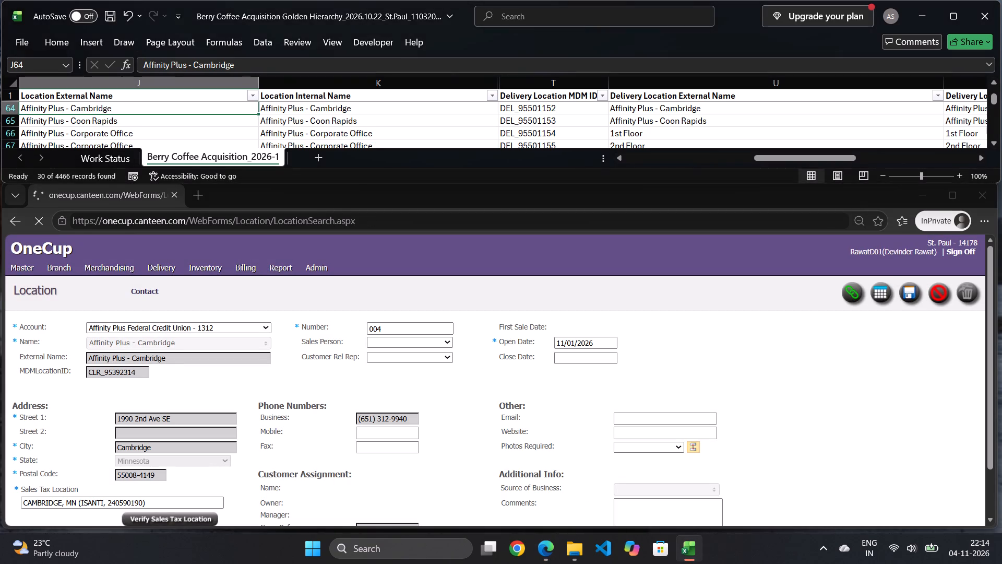
pyautogui.hotkey('ctrl', 'b')
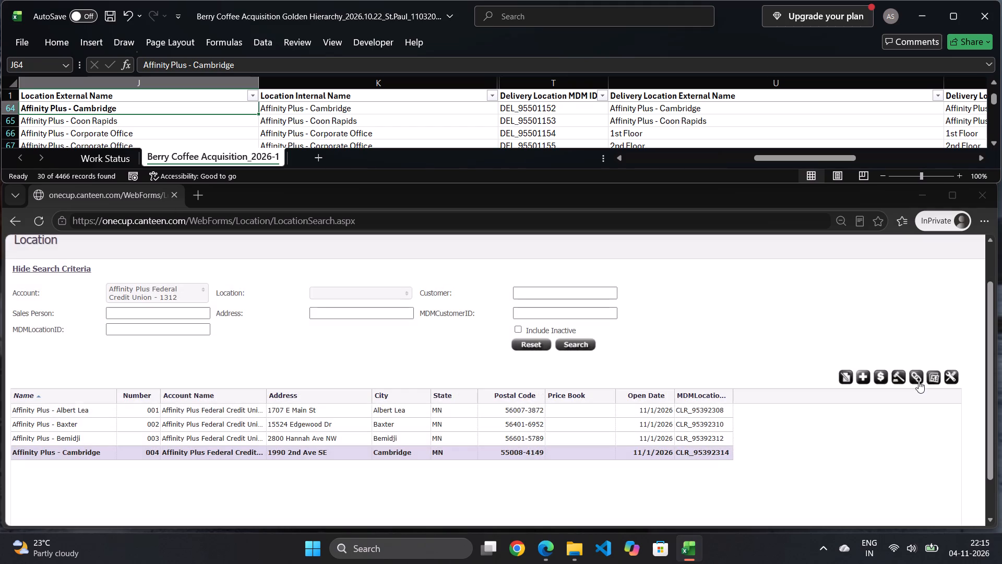
# In OneCup, start another Affinity Plus Federal Credit Union location through Quick Links, named Affinity Plus - Coon Rapids with open date 11/01/2026.
pyautogui.click(918, 370)
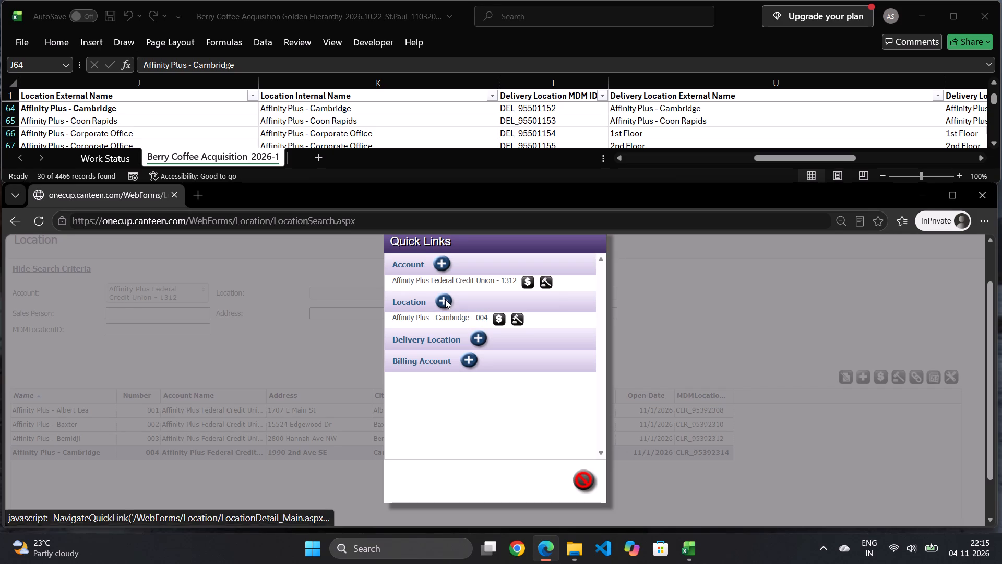
pyautogui.click(445, 299)
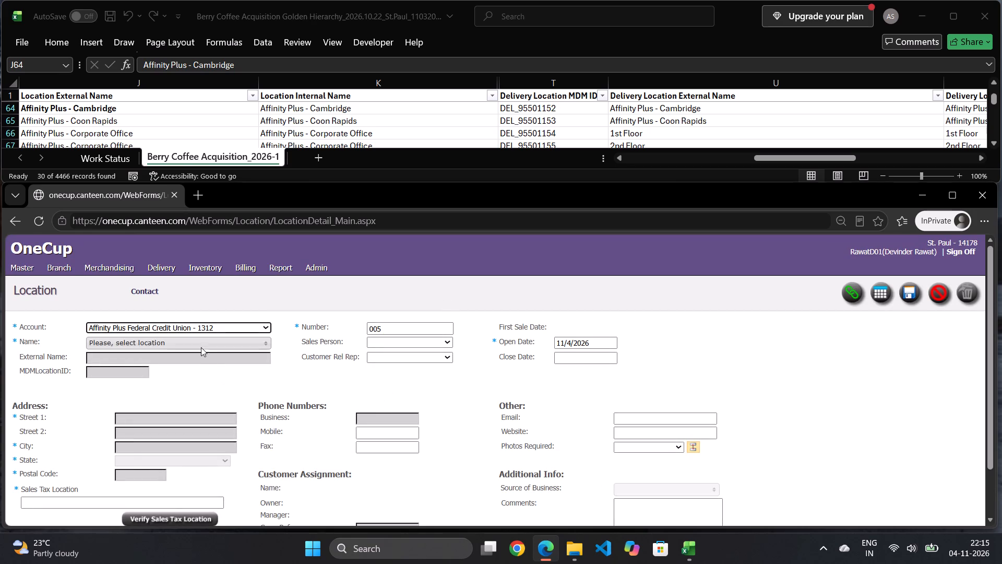
pyautogui.click(201, 345)
pyautogui.click(187, 383)
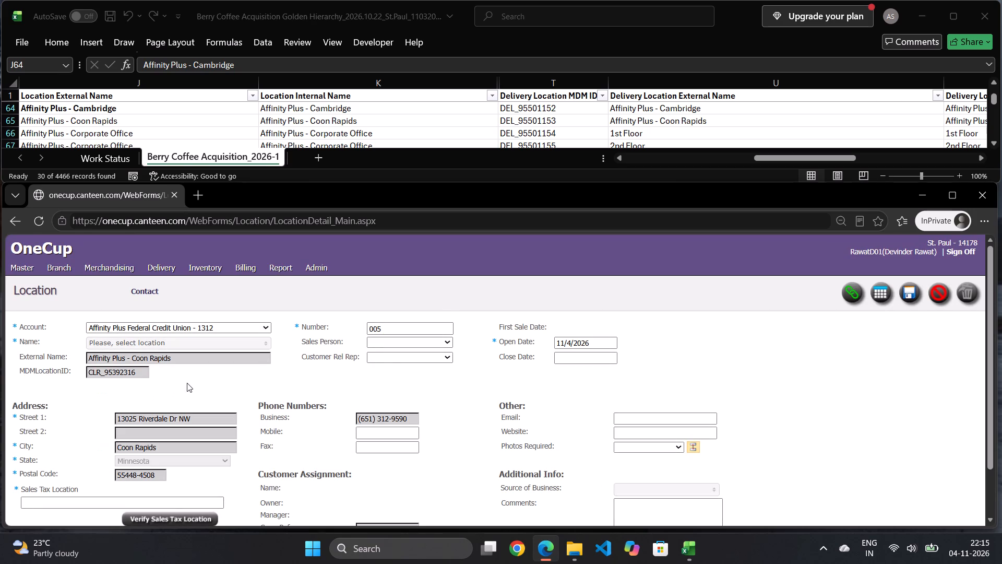
pyautogui.click(587, 340)
pyautogui.click(570, 388)
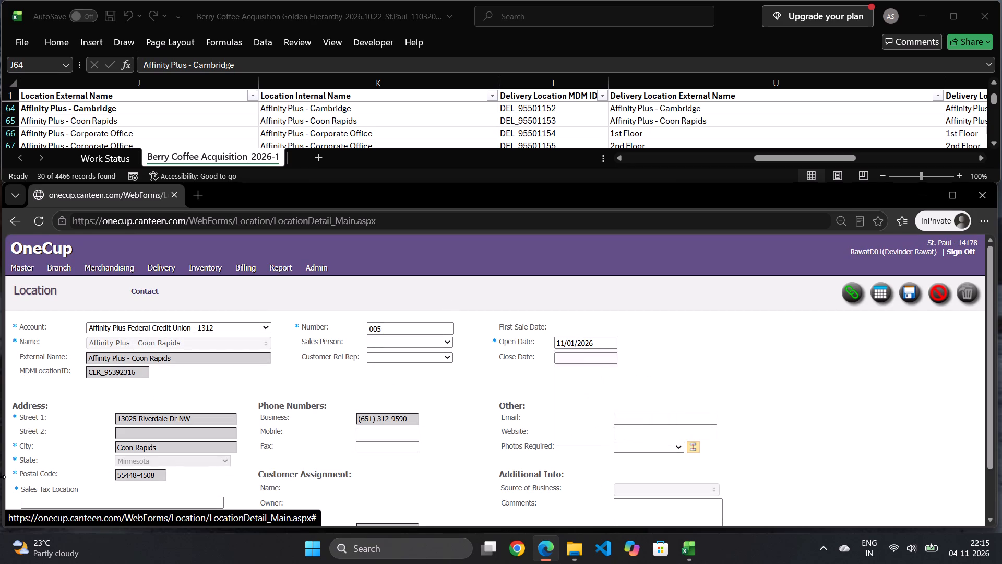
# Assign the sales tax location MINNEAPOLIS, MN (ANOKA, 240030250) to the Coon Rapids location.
pyautogui.scroll(-2, 152, 427)
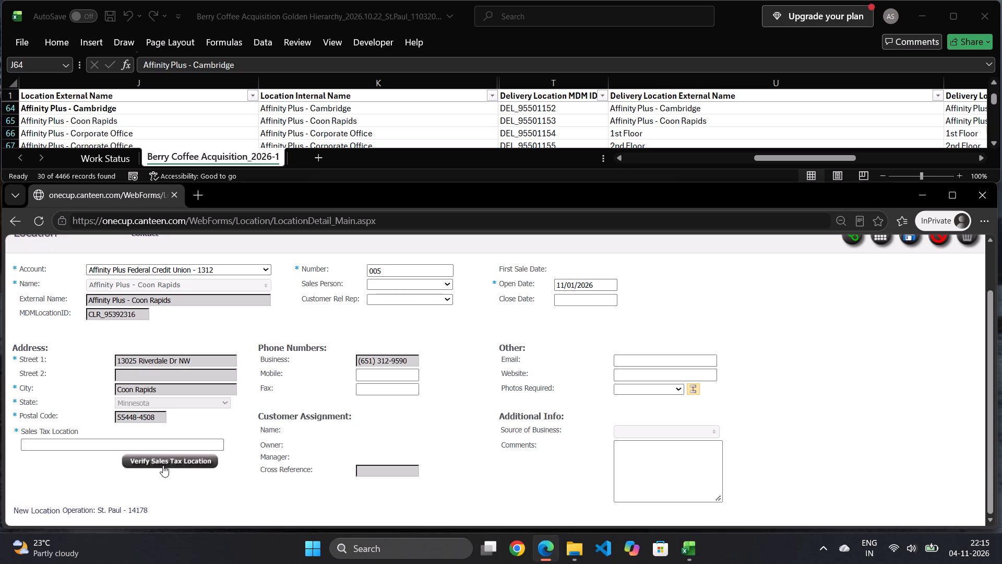
pyautogui.click(163, 465)
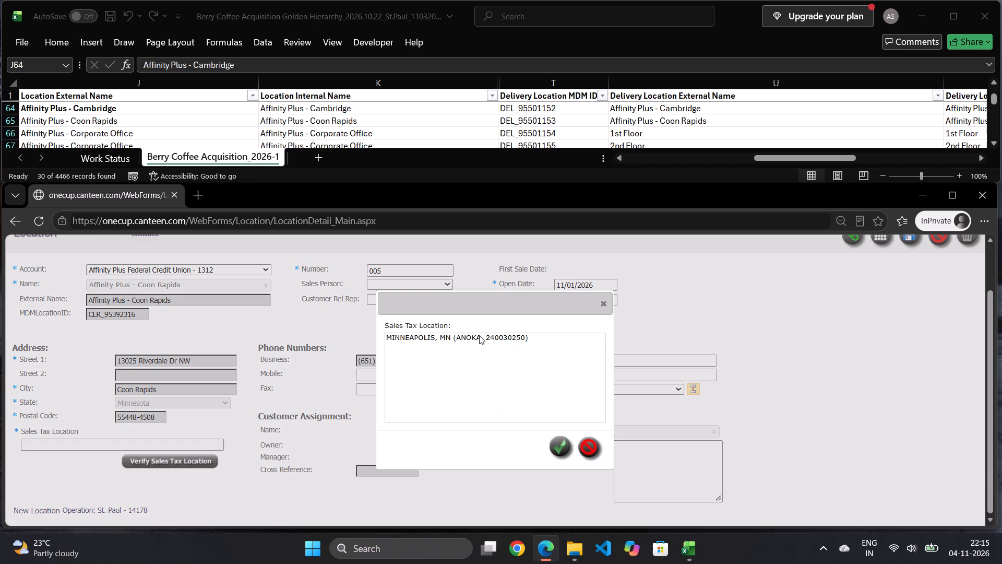
pyautogui.click(479, 335)
pyautogui.click(558, 452)
pyautogui.scroll(1, 906, 312)
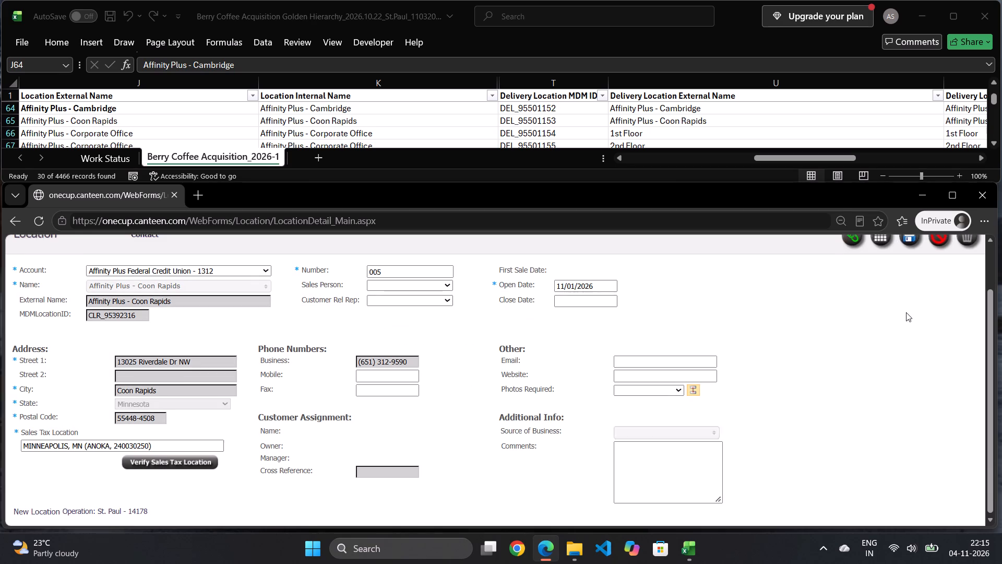
# Save the Affinity Plus - Coon Rapids location record.
pyautogui.click(906, 296)
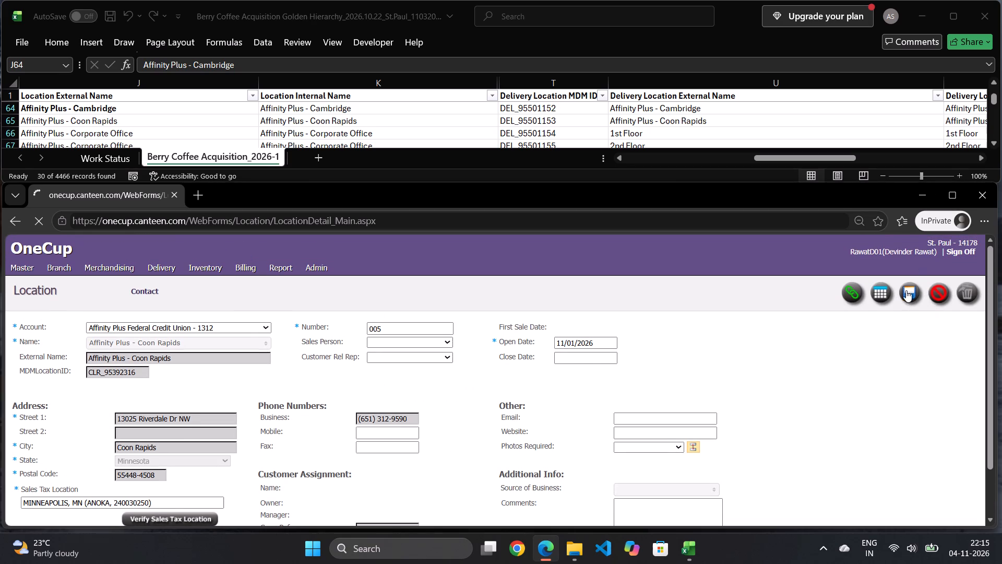
# In the Excel workbook, bold Affinity Plus - Coon Rapids in the Location External Name column.
pyautogui.click(169, 118)
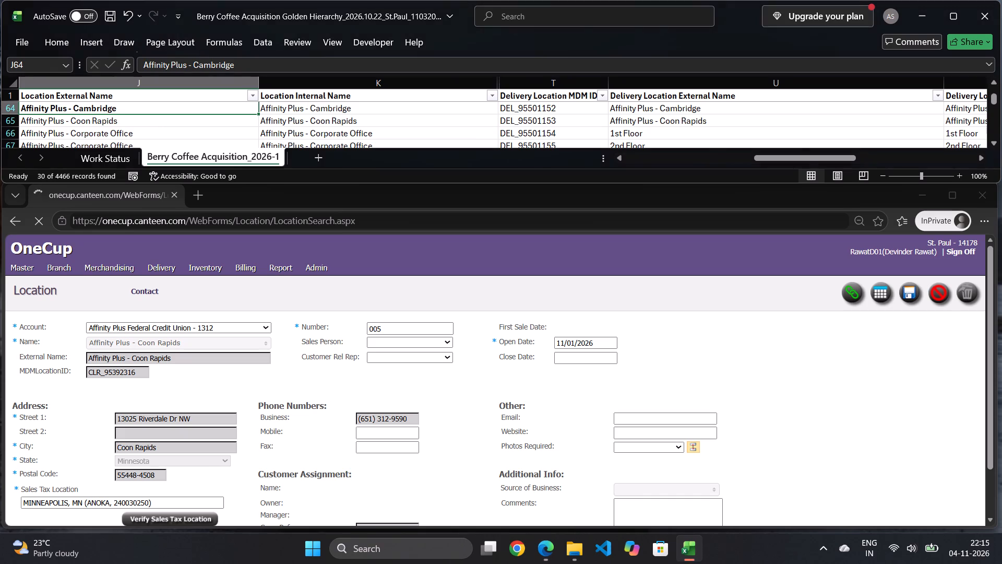
pyautogui.click(163, 126)
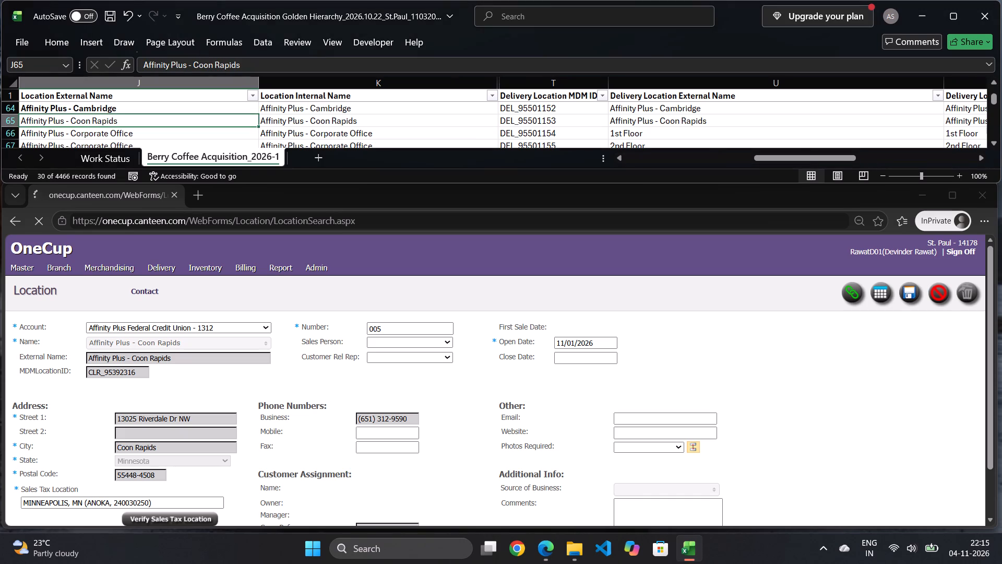
pyautogui.hotkey('ctrl', 'b')
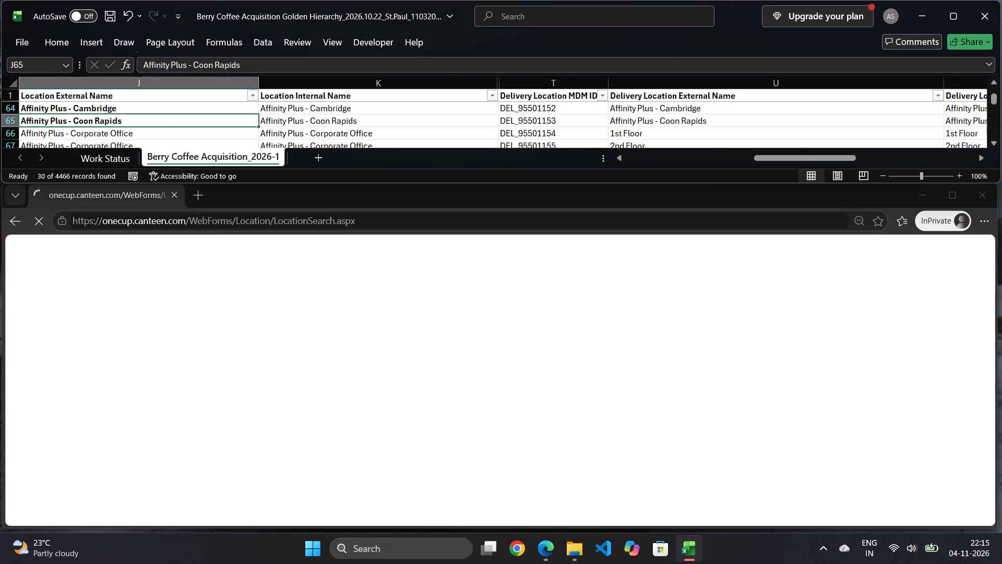
pyautogui.press('Down')
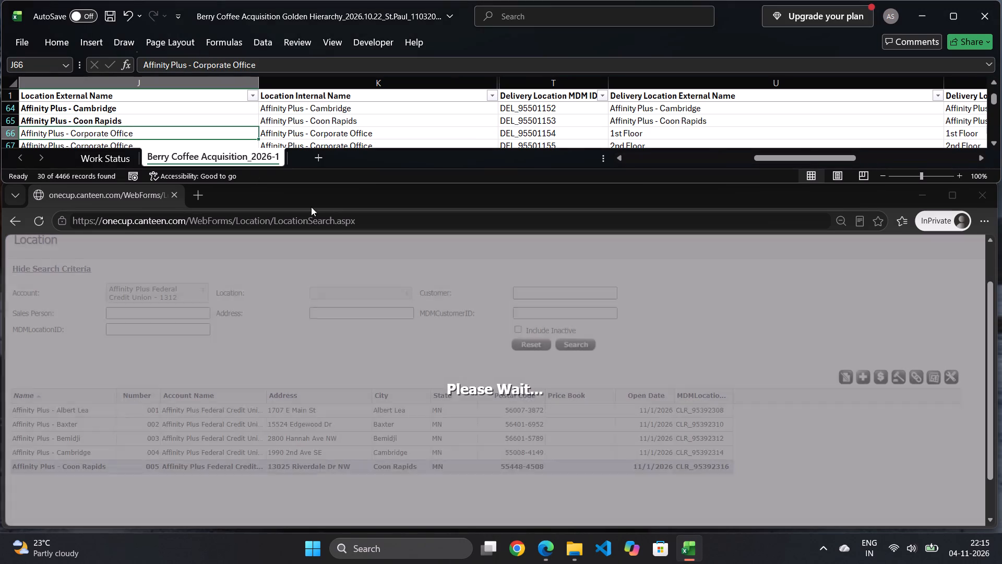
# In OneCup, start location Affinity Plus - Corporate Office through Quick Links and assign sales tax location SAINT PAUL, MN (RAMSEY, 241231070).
pyautogui.click(916, 378)
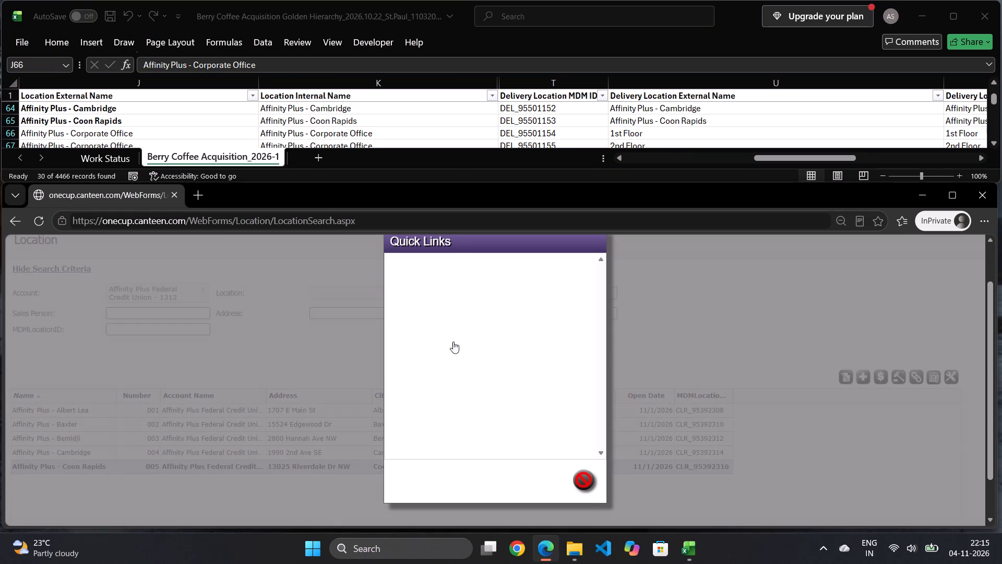
pyautogui.click(443, 302)
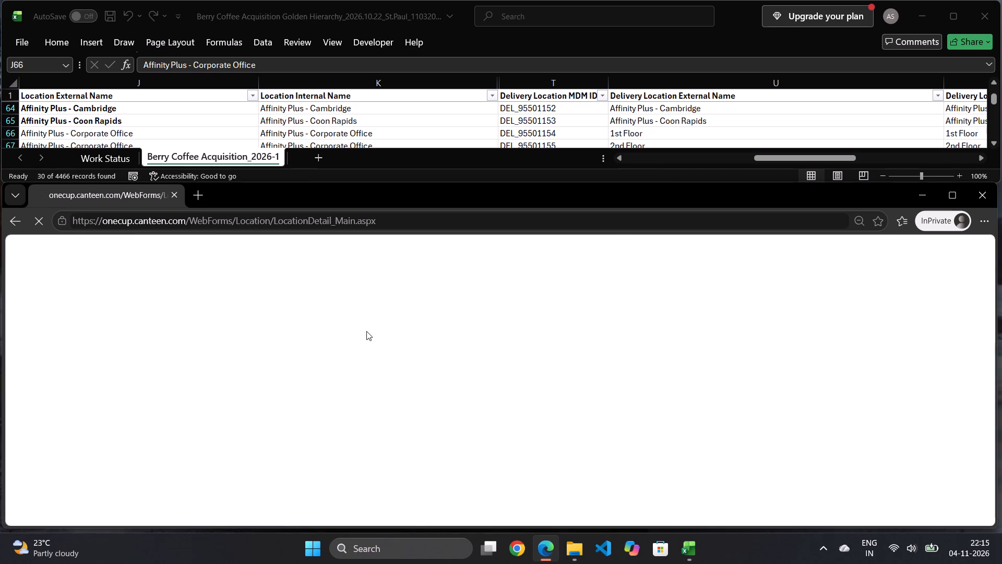
pyautogui.click(207, 337)
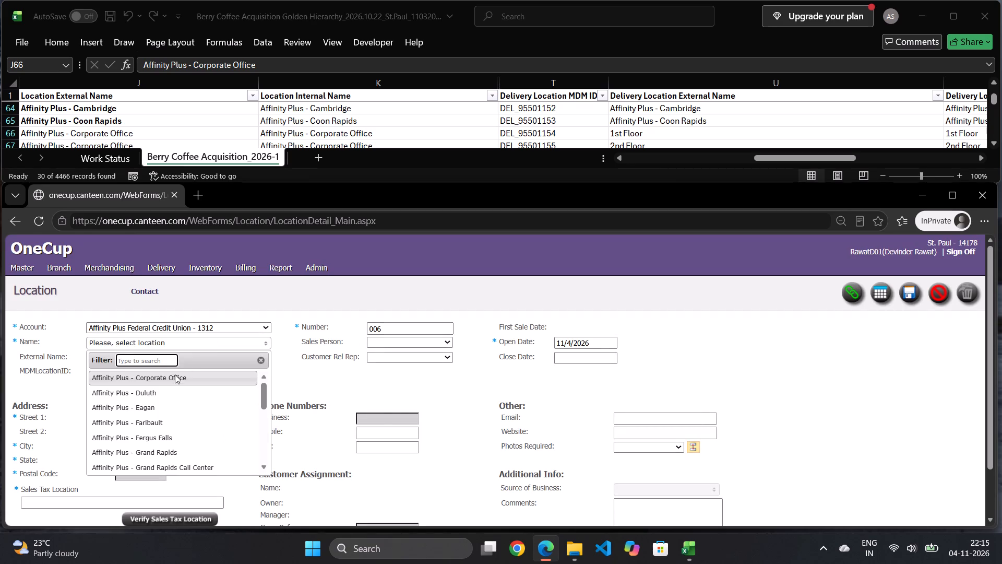
pyautogui.click(173, 378)
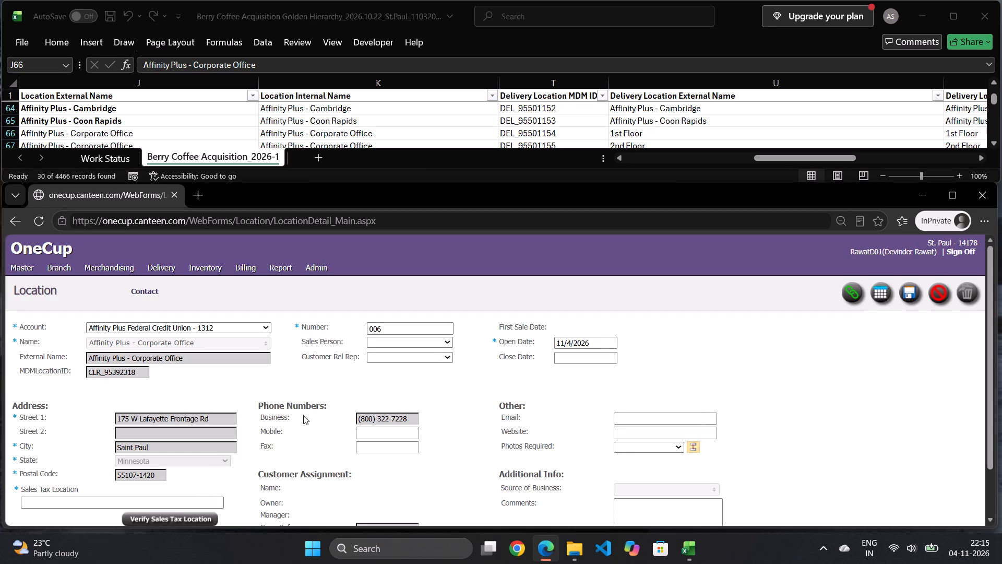
pyautogui.click(182, 516)
pyautogui.click(514, 337)
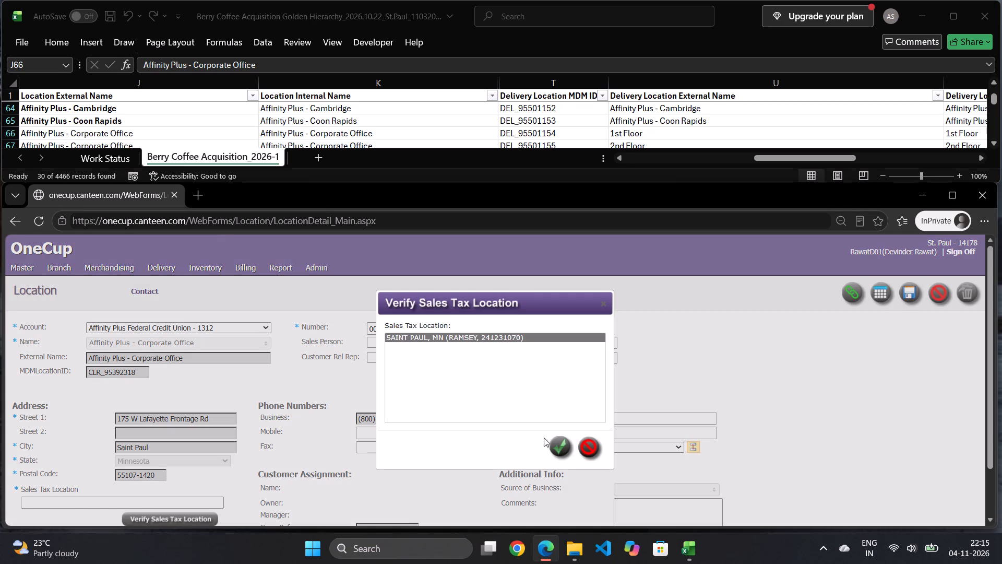
pyautogui.click(556, 442)
# Set the Corporate Office location's open date to 11/01/2026 and save the record.
pyautogui.click(576, 338)
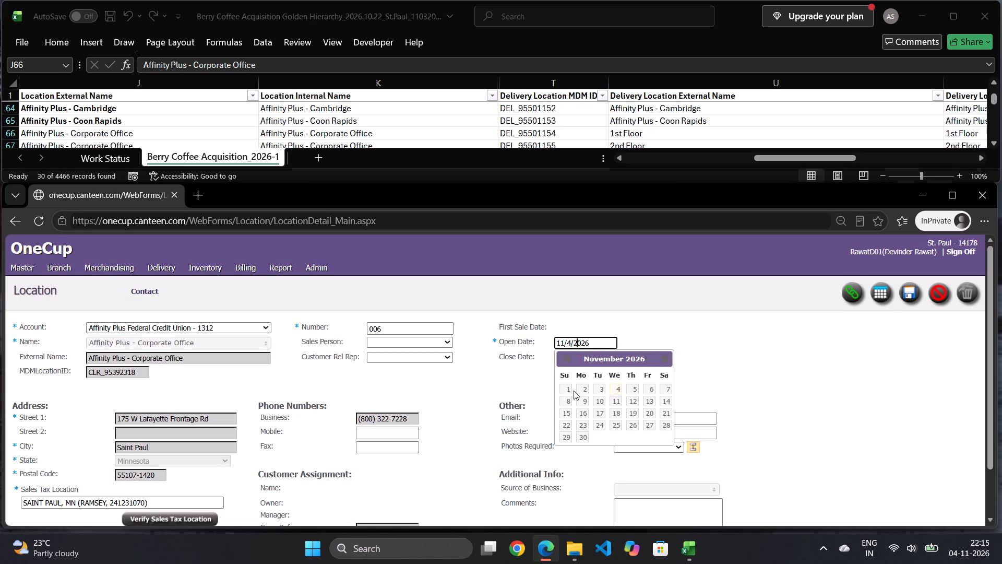
pyautogui.click(569, 389)
pyautogui.click(904, 295)
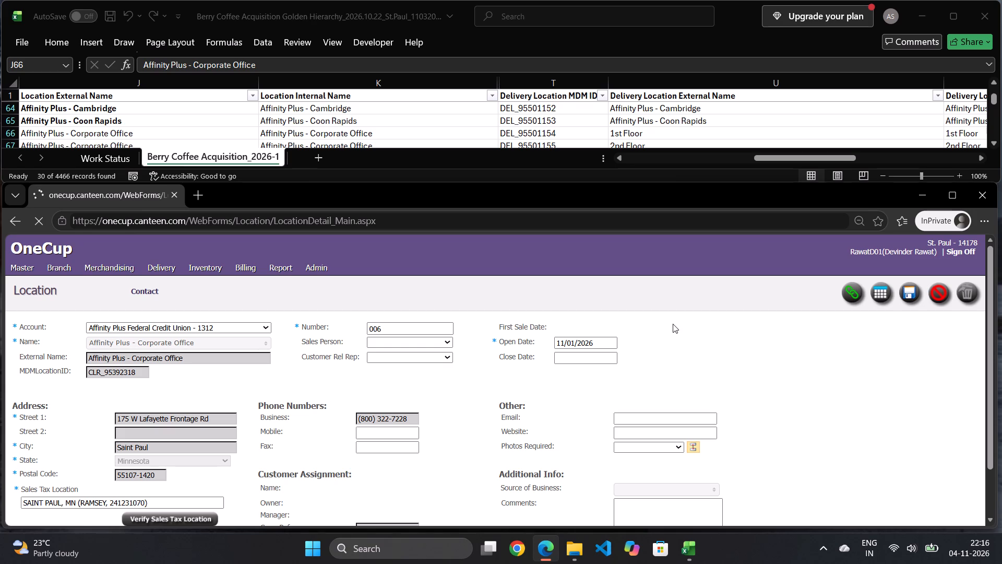
# In the Excel workbook, bold the first Affinity Plus - Corporate Office entry (1st Floor) and move on to the Affinity Plus - Duluth row.
pyautogui.click(102, 125)
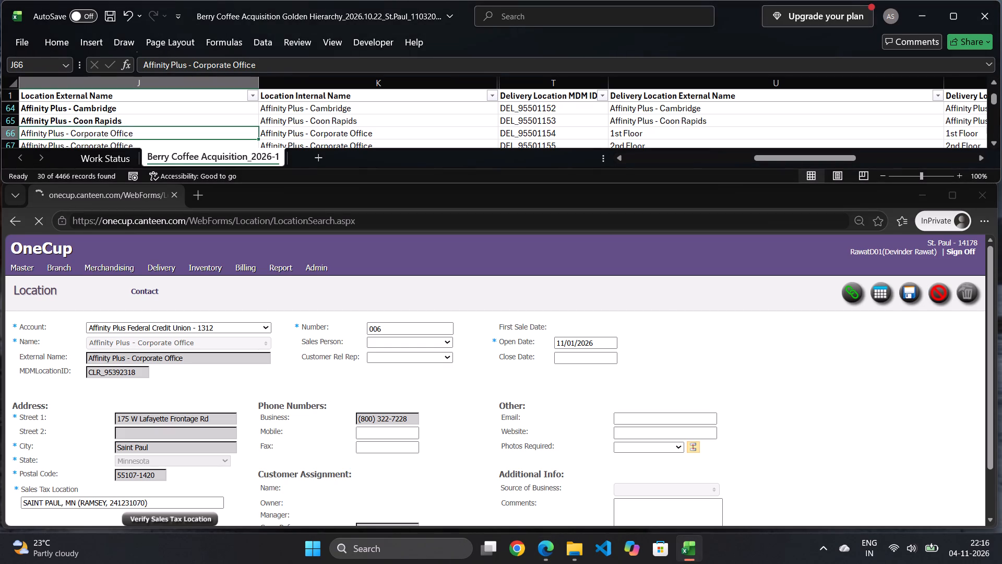
pyautogui.hotkey('ctrl', 'b')
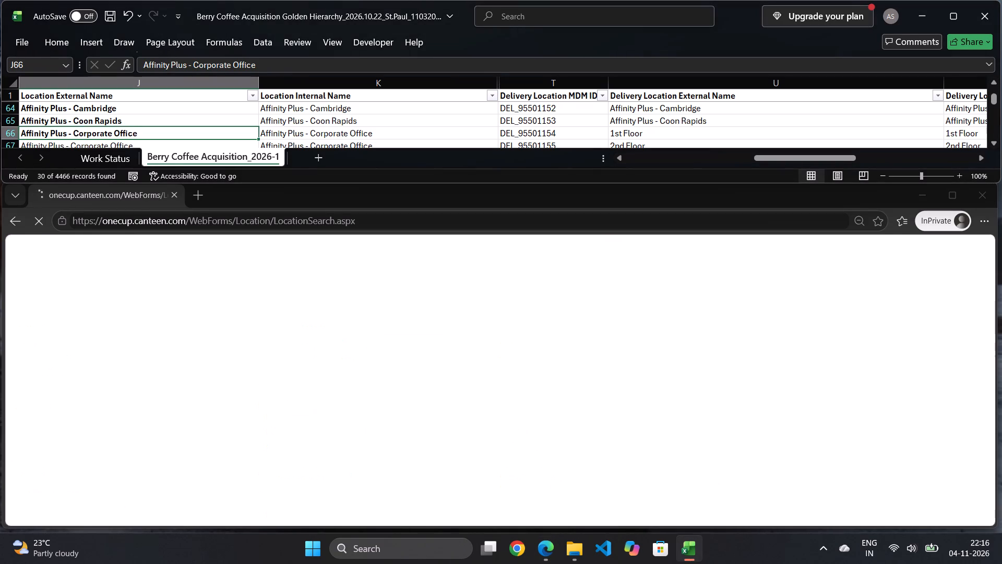
pyautogui.press('Down')
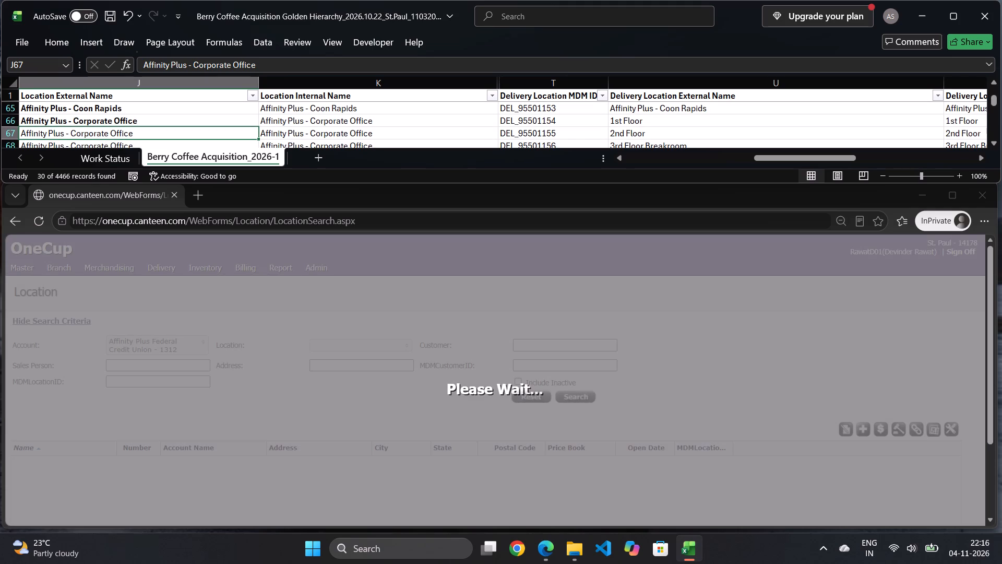
pyautogui.press('Down')
pyautogui.press('Down')
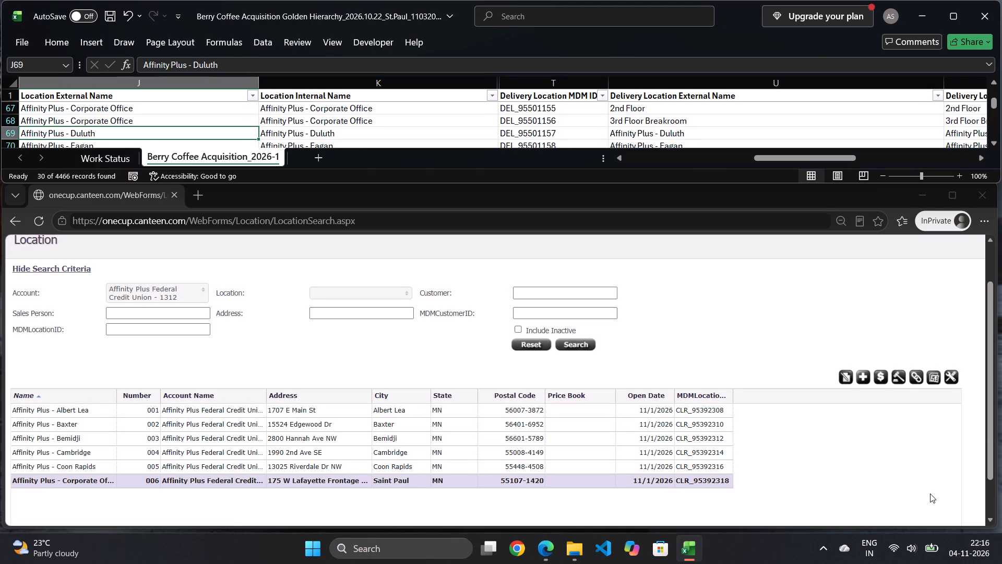
# In OneCup, start another Affinity Plus Federal Credit Union location through Quick Links, named Affinity Plus - Duluth with open date 11/01/2026.
pyautogui.click(919, 377)
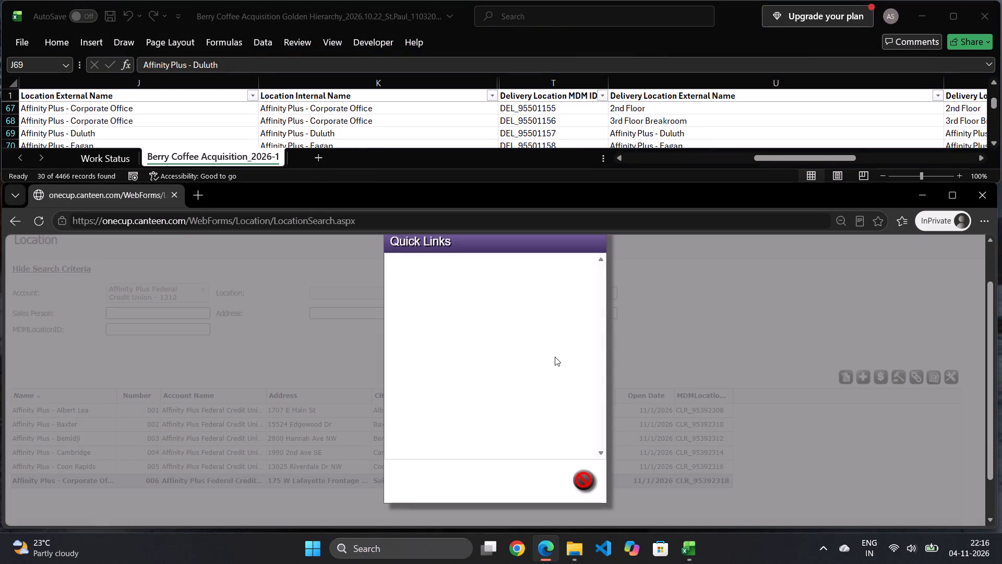
pyautogui.click(443, 297)
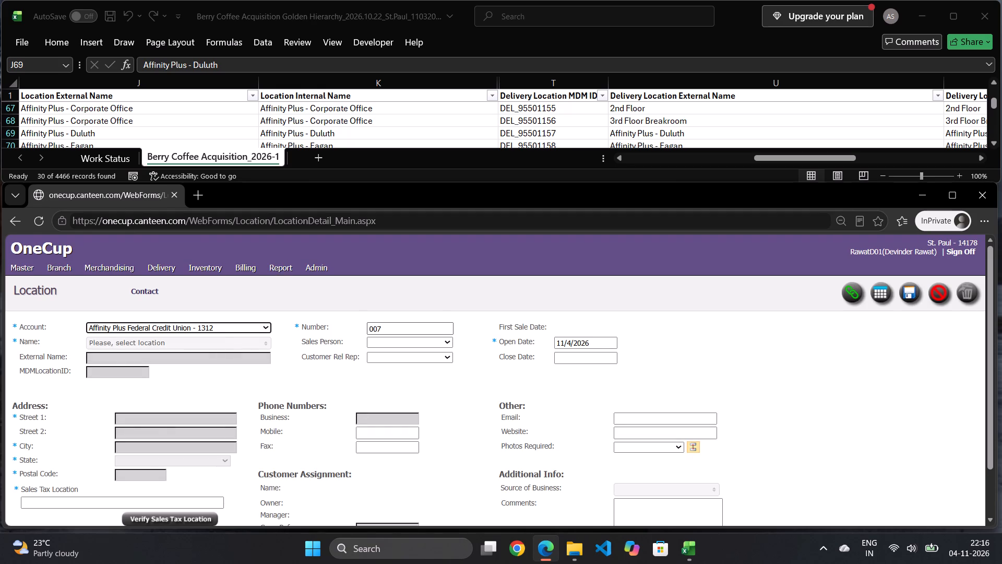
pyautogui.click(225, 347)
pyautogui.click(206, 379)
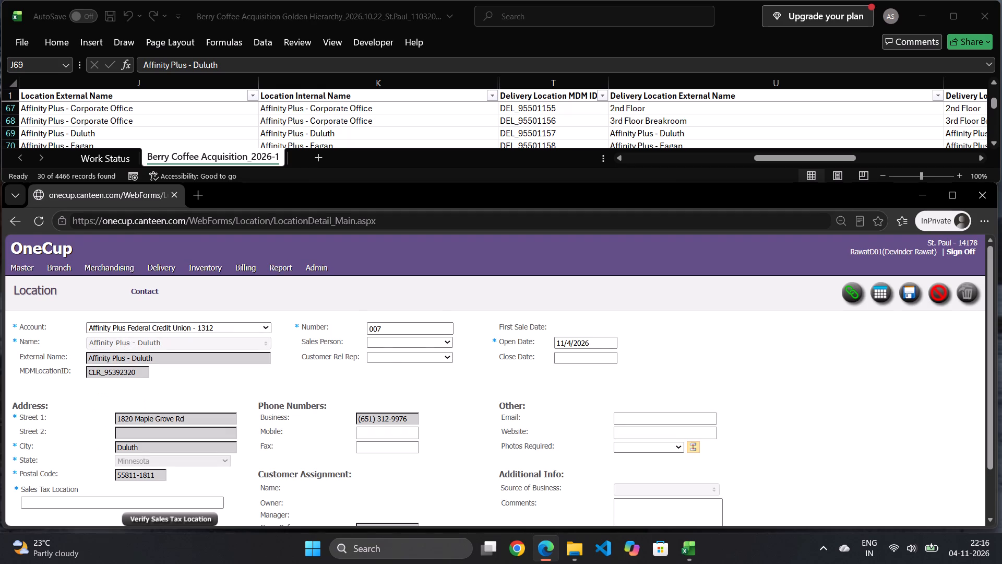
pyautogui.click(586, 336)
pyautogui.click(569, 389)
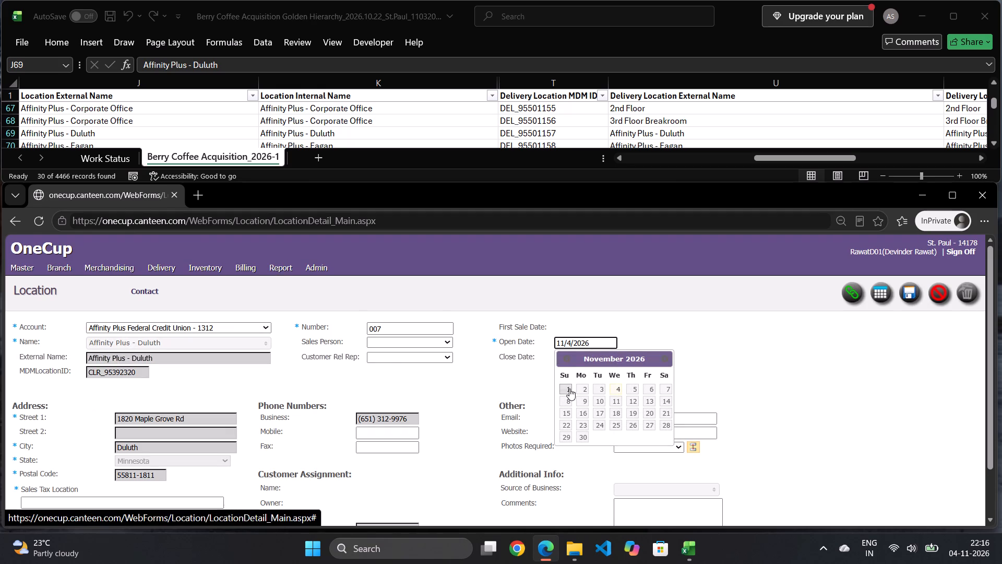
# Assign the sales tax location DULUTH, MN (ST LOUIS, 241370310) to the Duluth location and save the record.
pyautogui.click(146, 518)
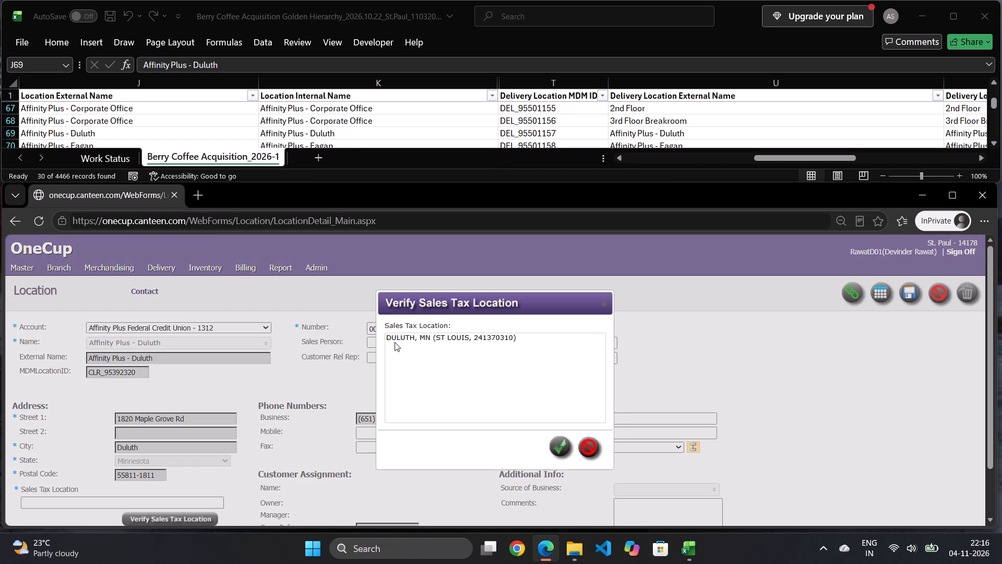
pyautogui.click(395, 342)
pyautogui.click(466, 340)
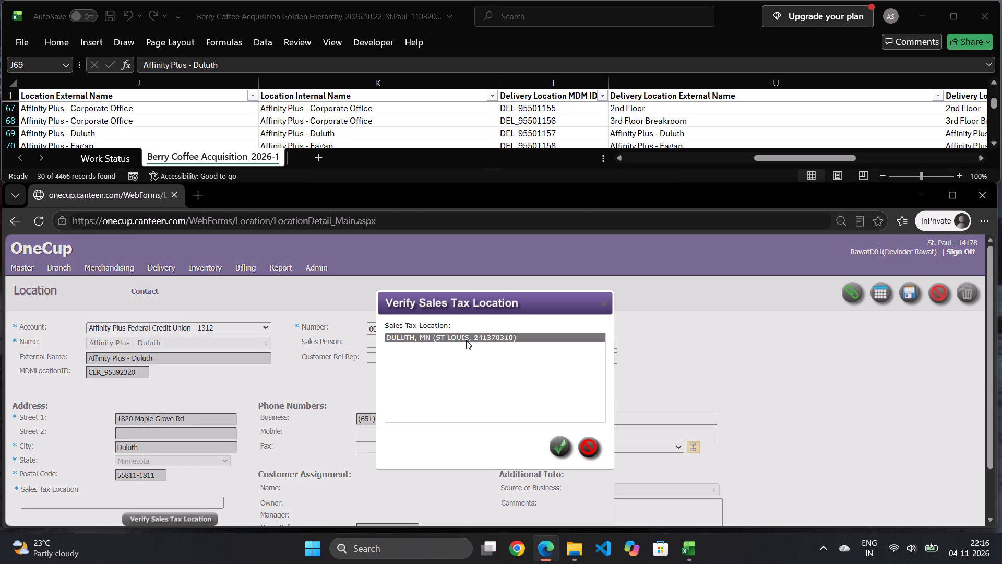
pyautogui.click(561, 442)
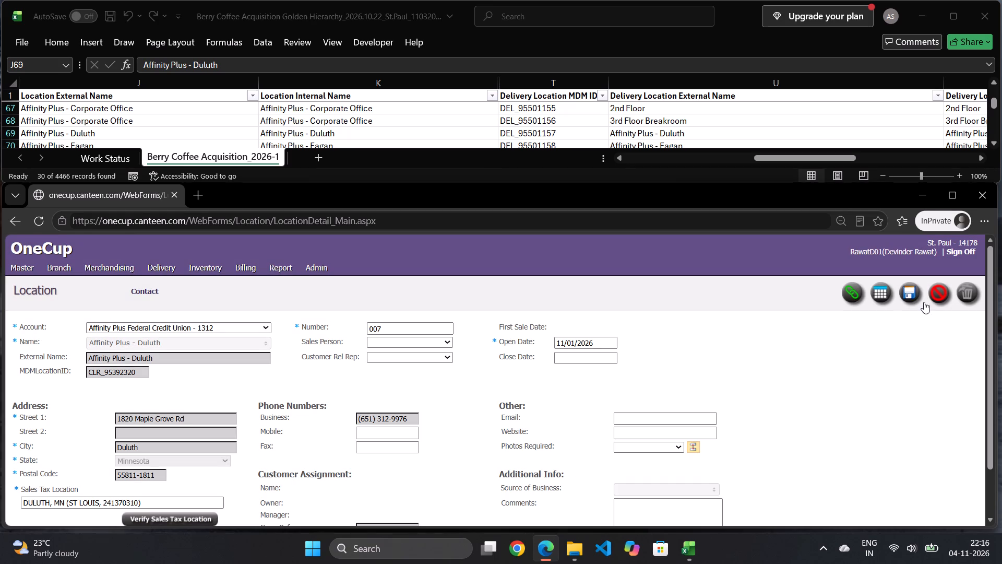
pyautogui.click(909, 290)
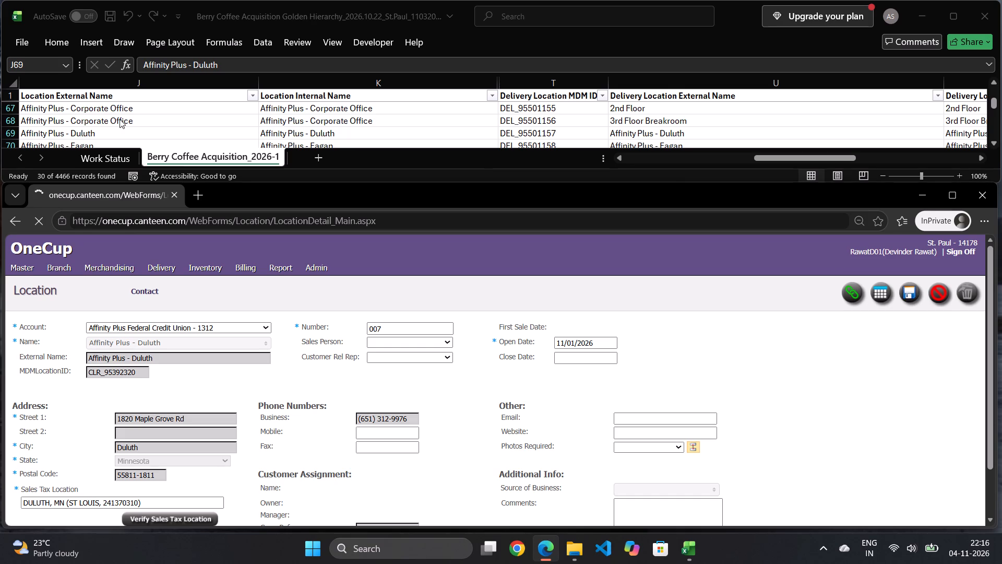
# In the Excel workbook, bold Affinity Plus - Duluth in the Location External Name column and move on to Affinity Plus - Eagan.
pyautogui.click(120, 119)
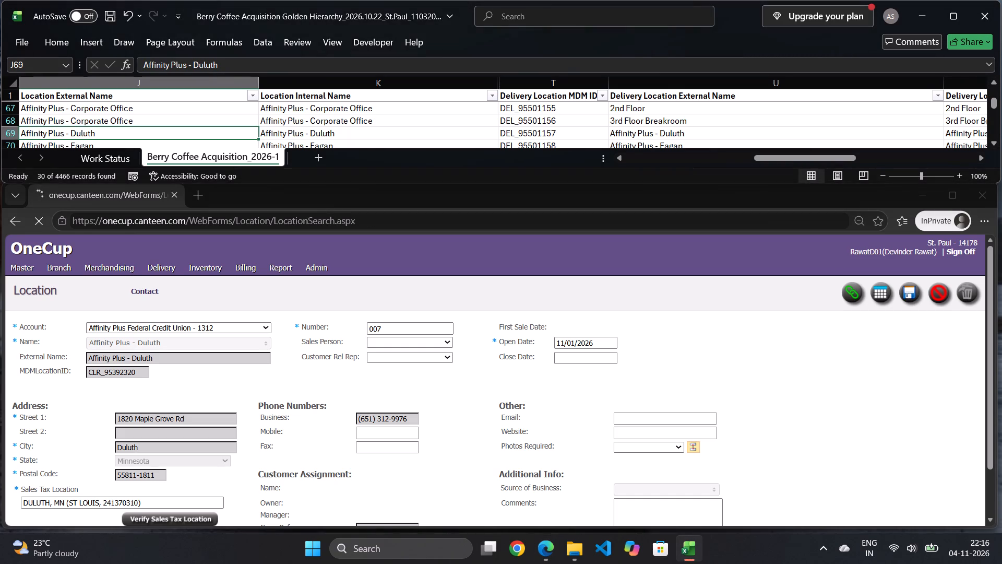
pyautogui.hotkey('ctrl', 'b')
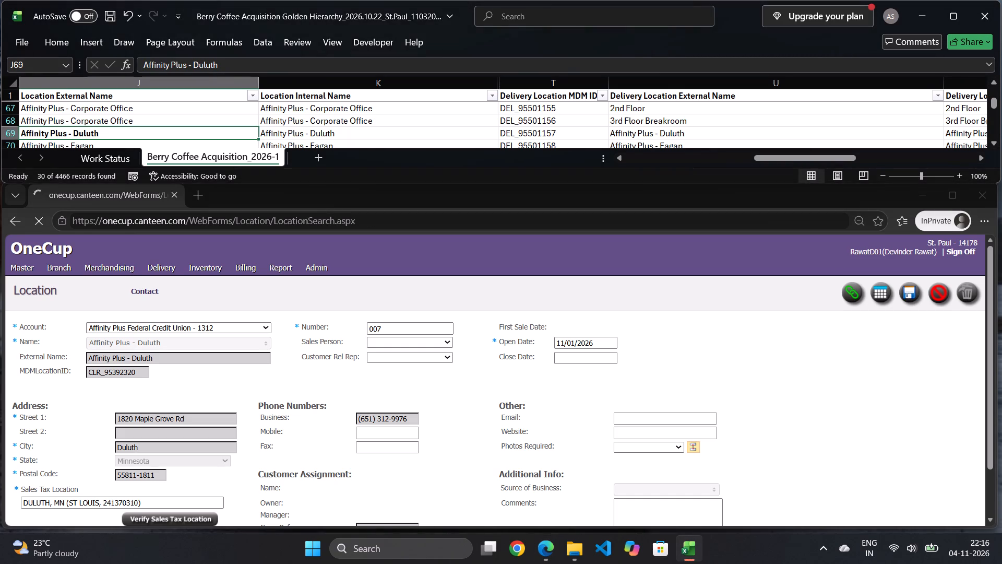
pyautogui.press('Down')
pyautogui.press('Down')
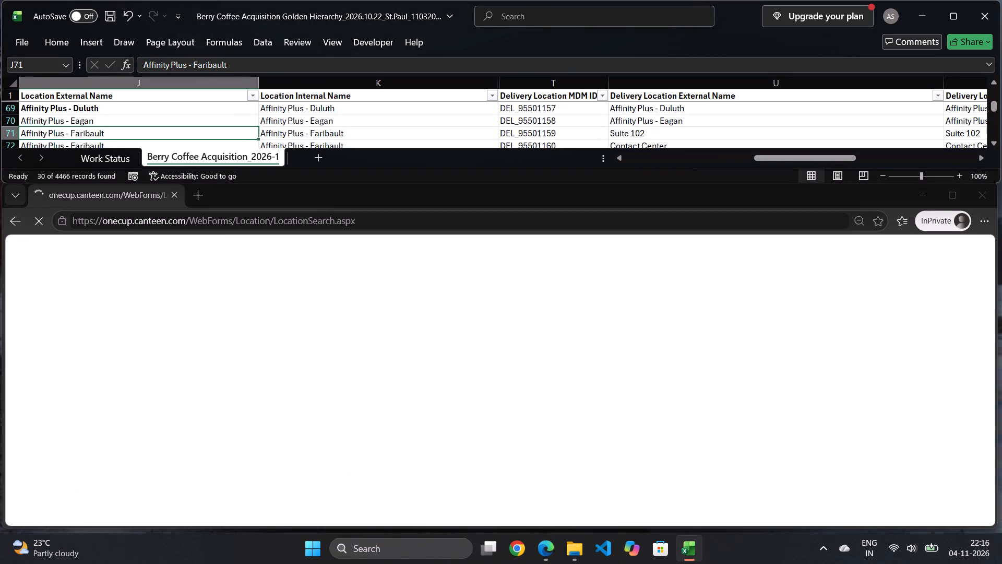
pyautogui.press('Up')
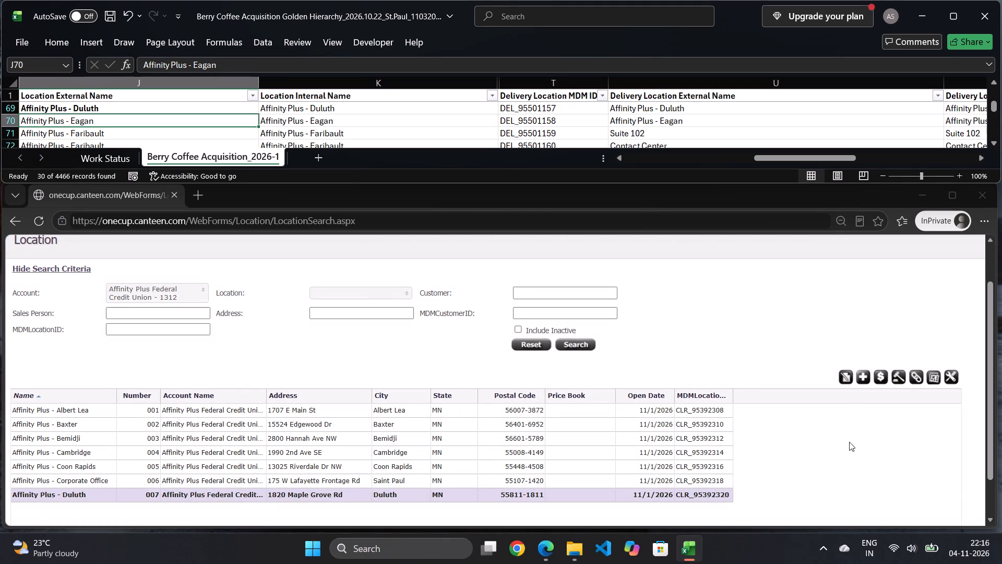
# In OneCup, start another Affinity Plus Federal Credit Union location through Quick Links, named Affinity Plus - Eagan with open date 11/01/2026.
pyautogui.click(917, 370)
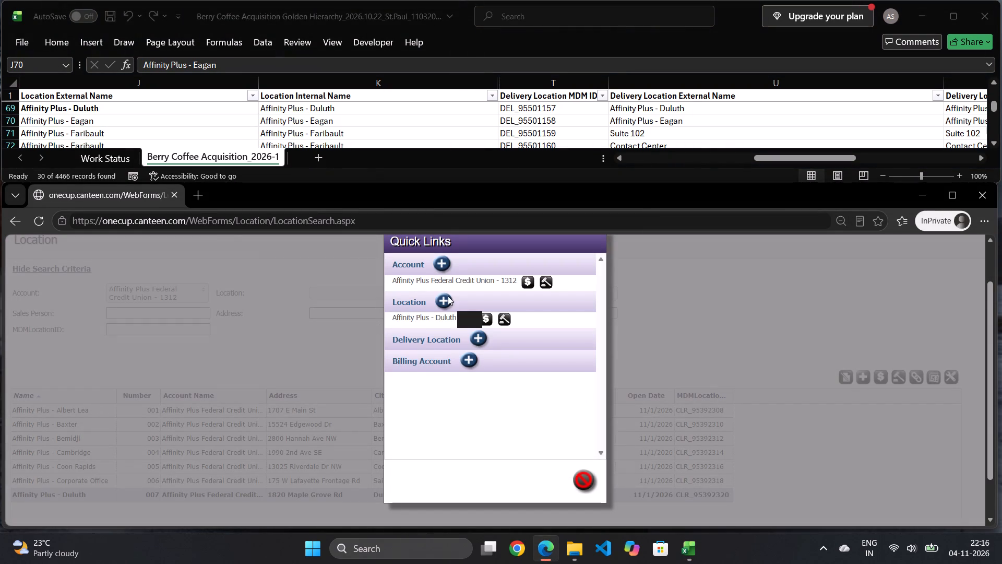
pyautogui.click(447, 295)
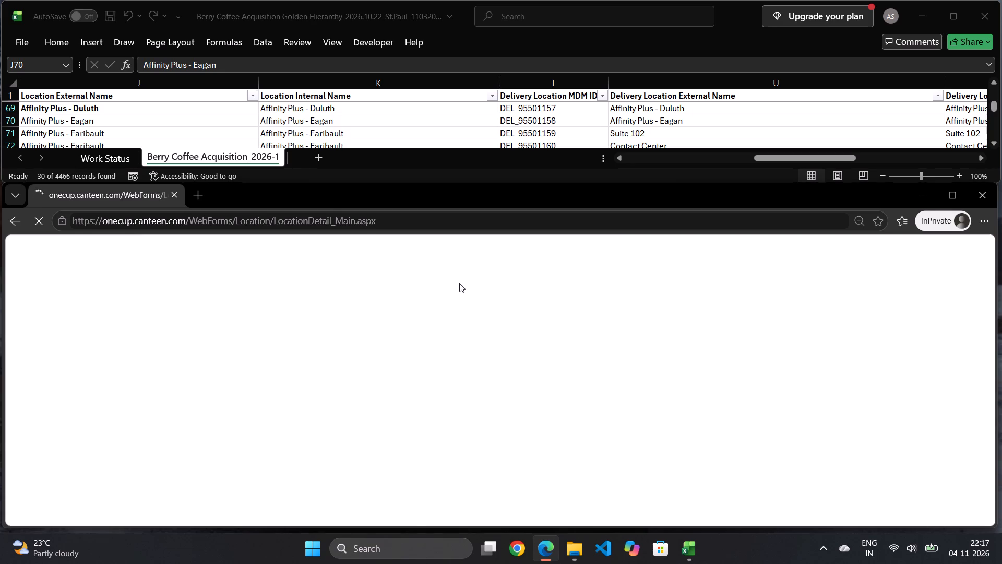
pyautogui.click(141, 338)
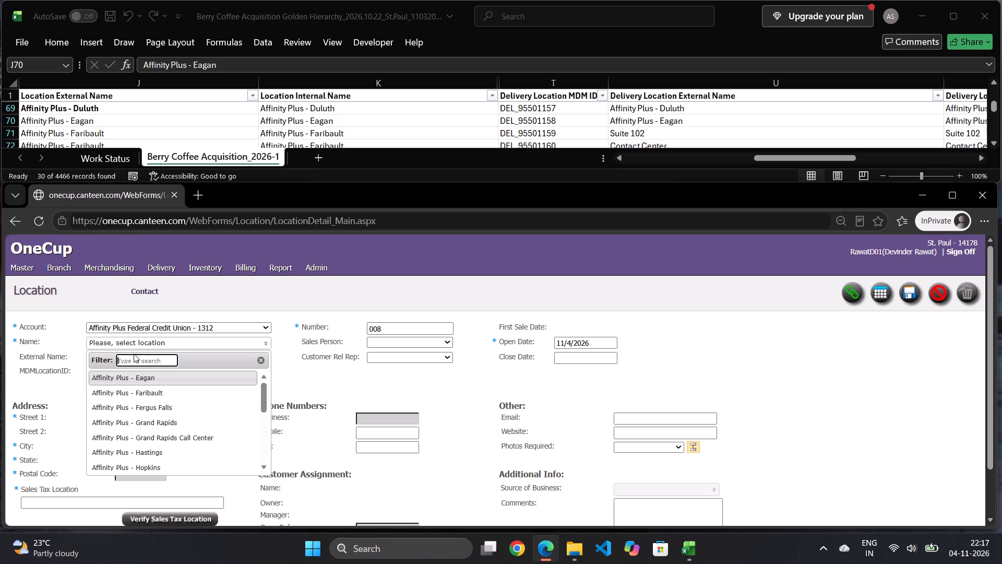
pyautogui.click(128, 374)
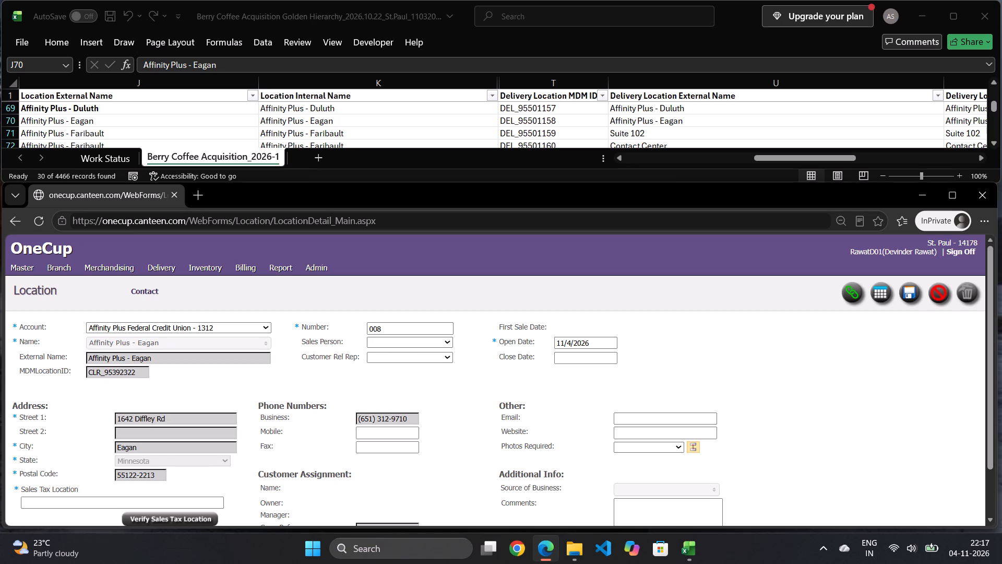
pyautogui.click(603, 345)
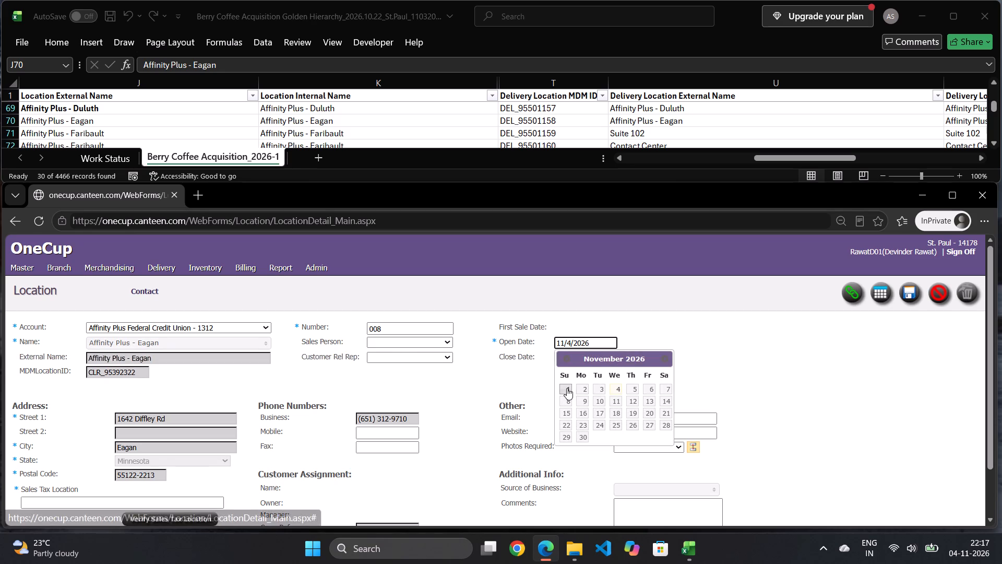
pyautogui.click(567, 388)
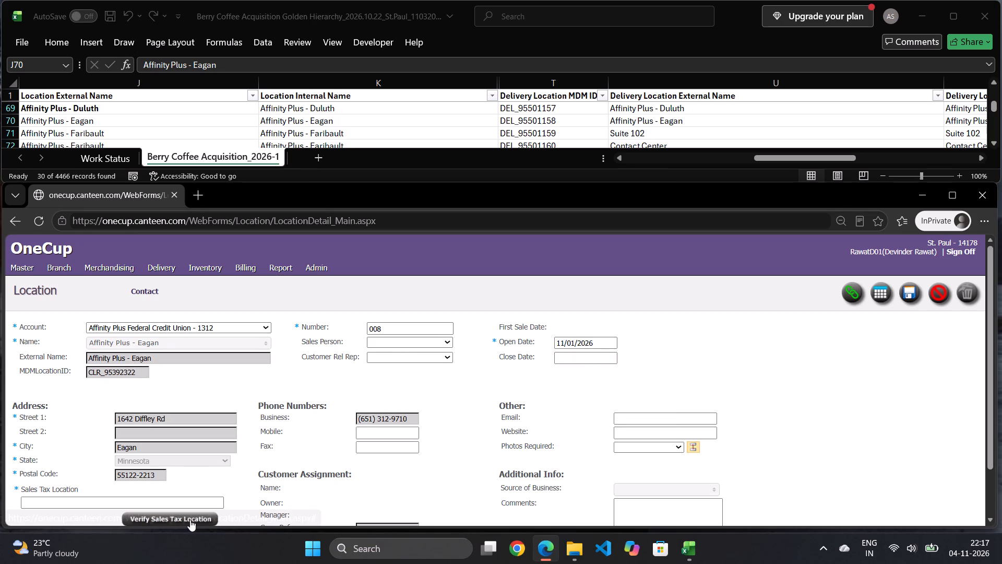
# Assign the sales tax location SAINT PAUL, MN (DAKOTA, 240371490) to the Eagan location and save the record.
pyautogui.click(190, 520)
pyautogui.click(499, 339)
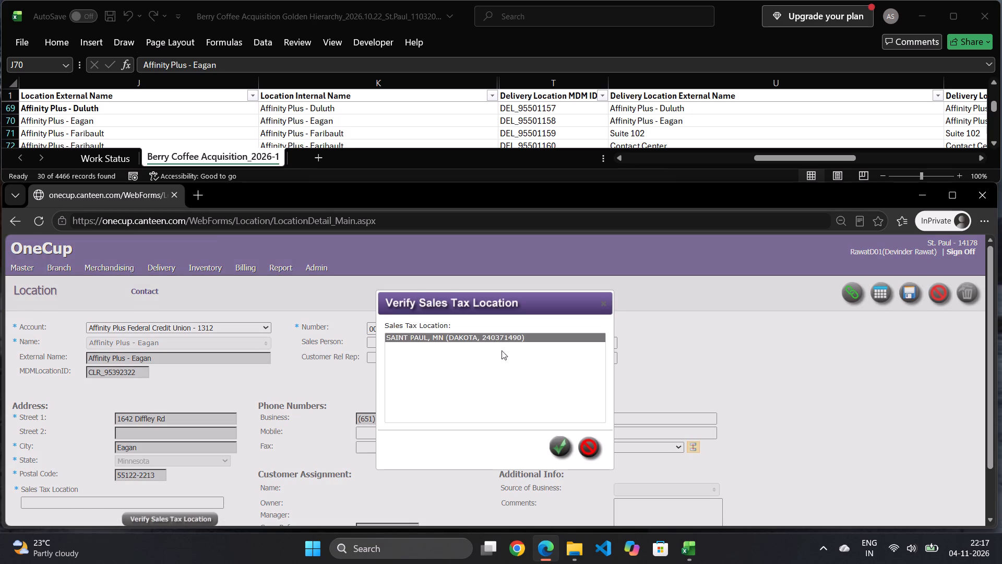
pyautogui.click(557, 441)
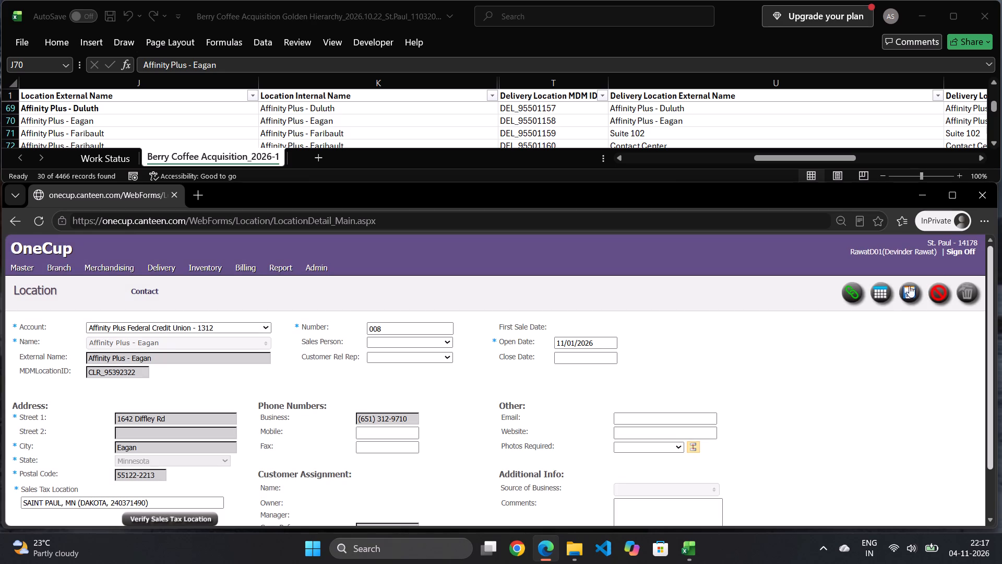
pyautogui.click(913, 291)
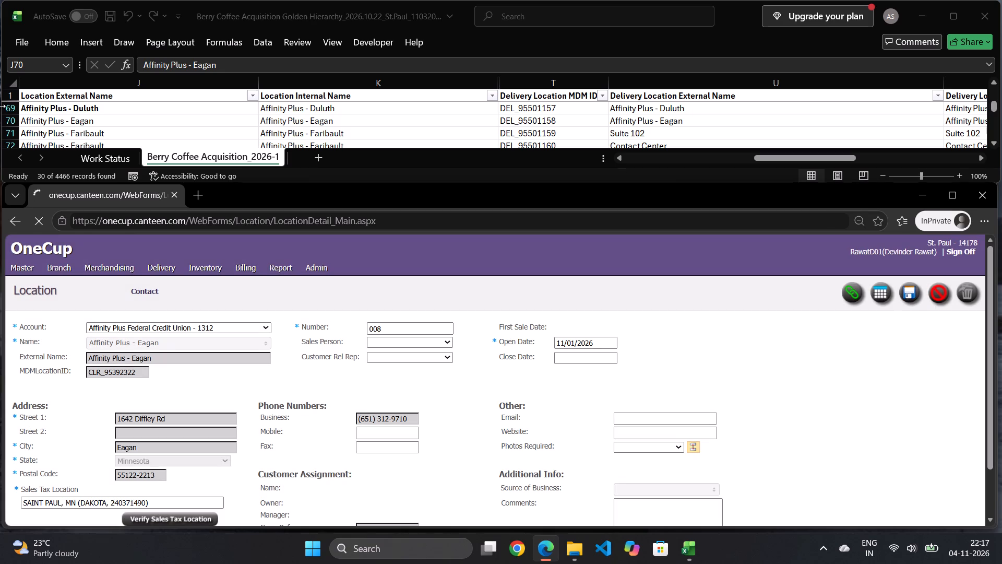
# In the Excel workbook, bold Affinity Plus - Eagan in the Location External Name column and move on to the first Affinity Plus - Faribault row.
pyautogui.click(74, 130)
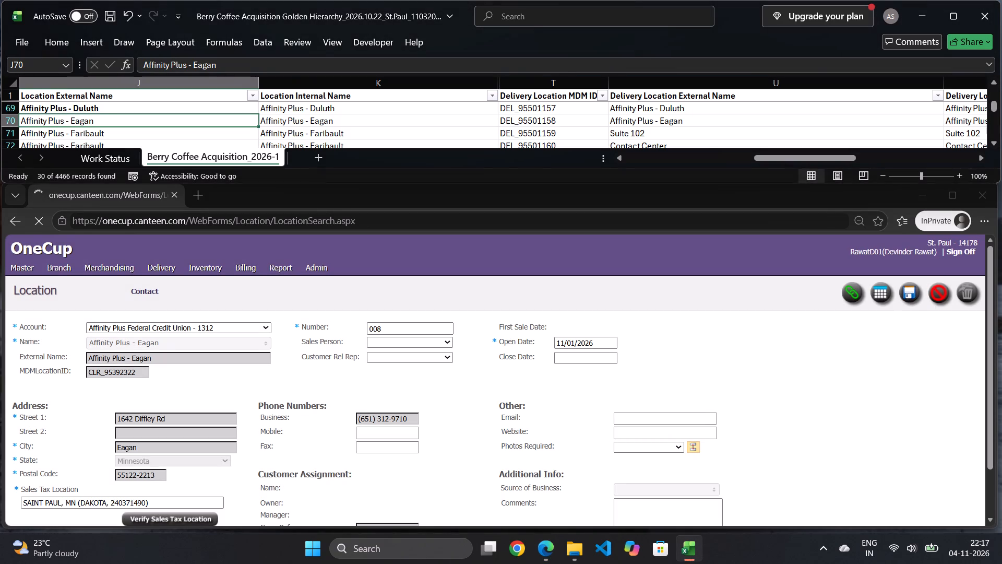
pyautogui.hotkey('ctrl', 'b')
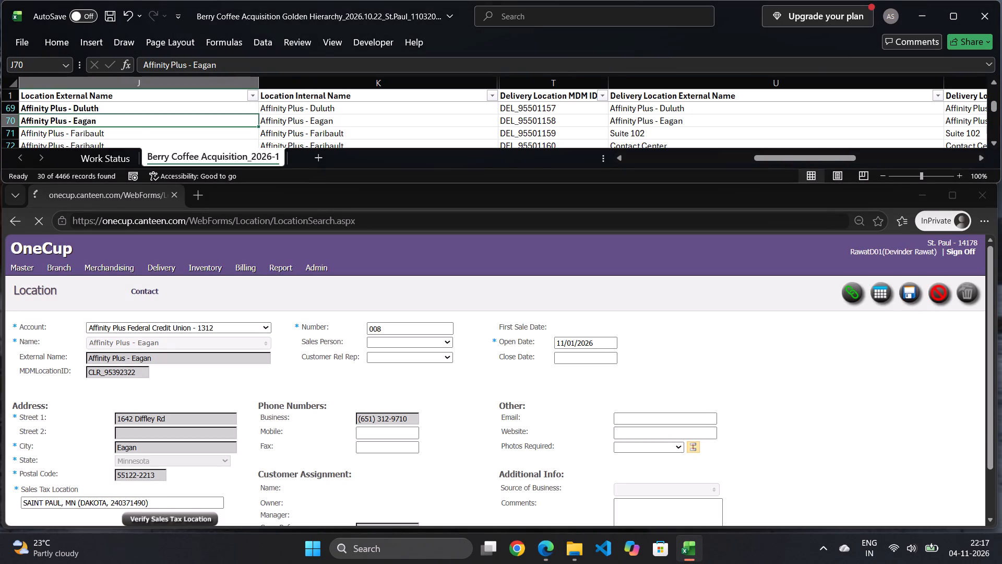
pyautogui.press('Down')
pyautogui.press('Down')
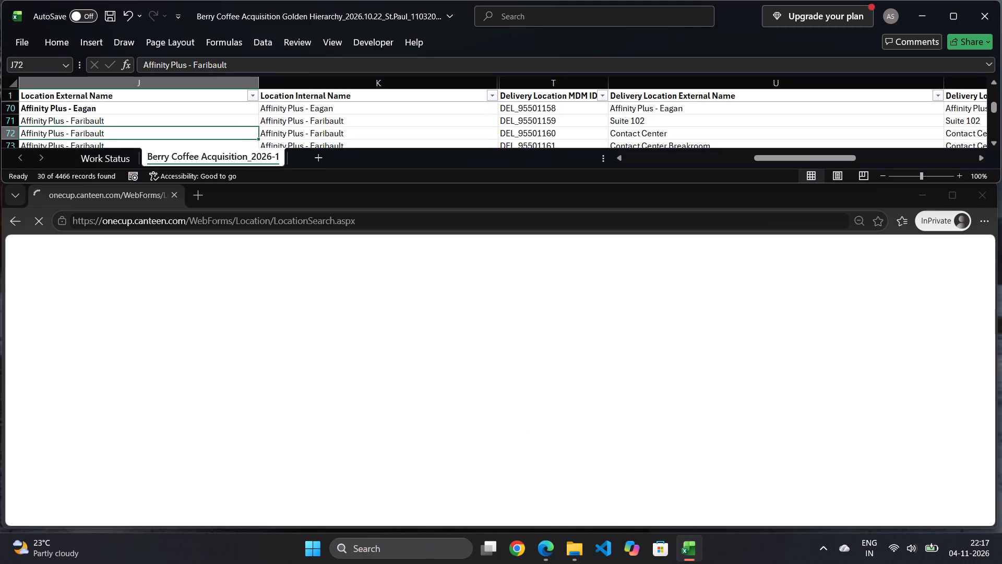
pyautogui.press('Up')
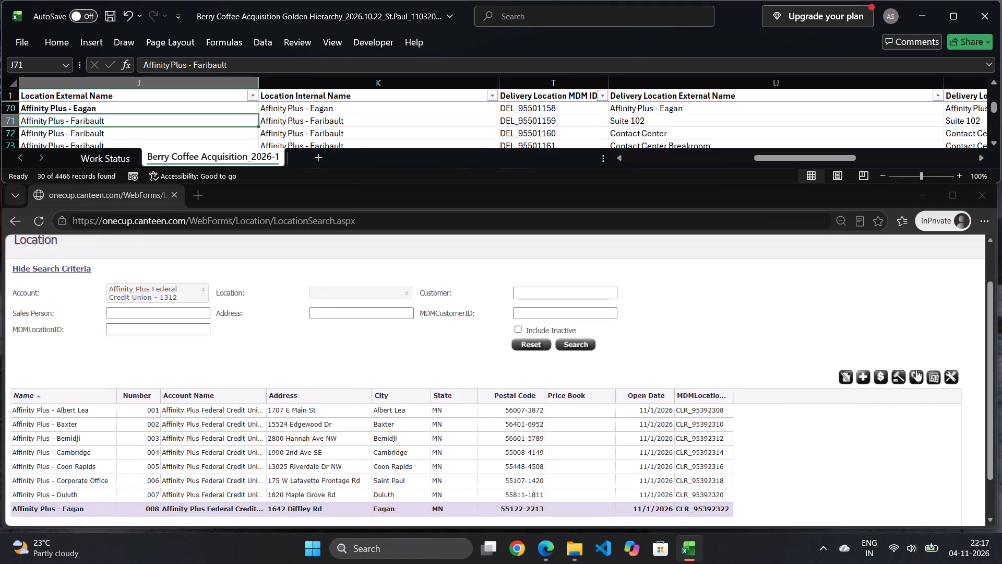
# In OneCup, start another Affinity Plus Federal Credit Union location through Quick Links, named Affinity Plus - Faribault with open date 11/01/2026.
pyautogui.click(916, 370)
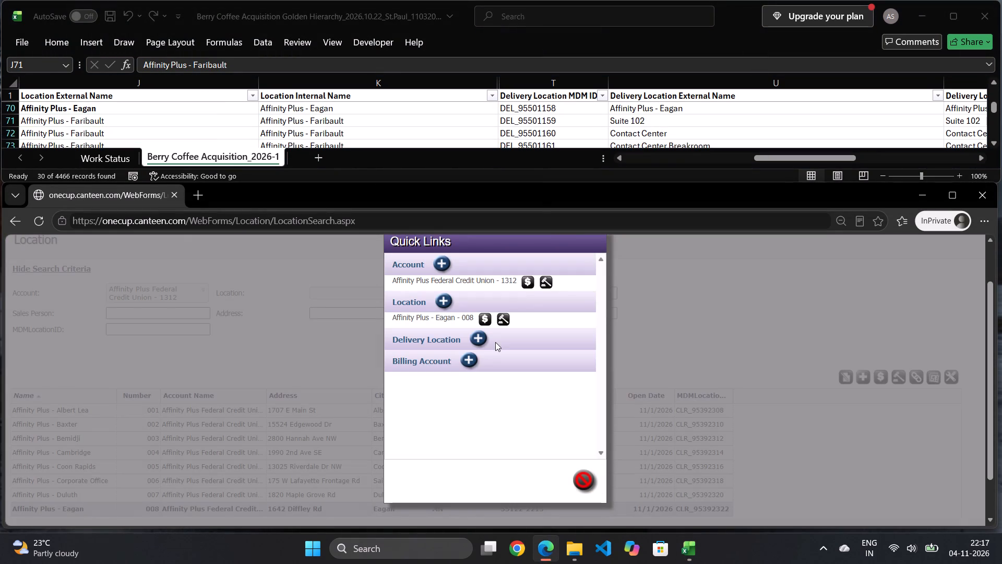
pyautogui.click(441, 299)
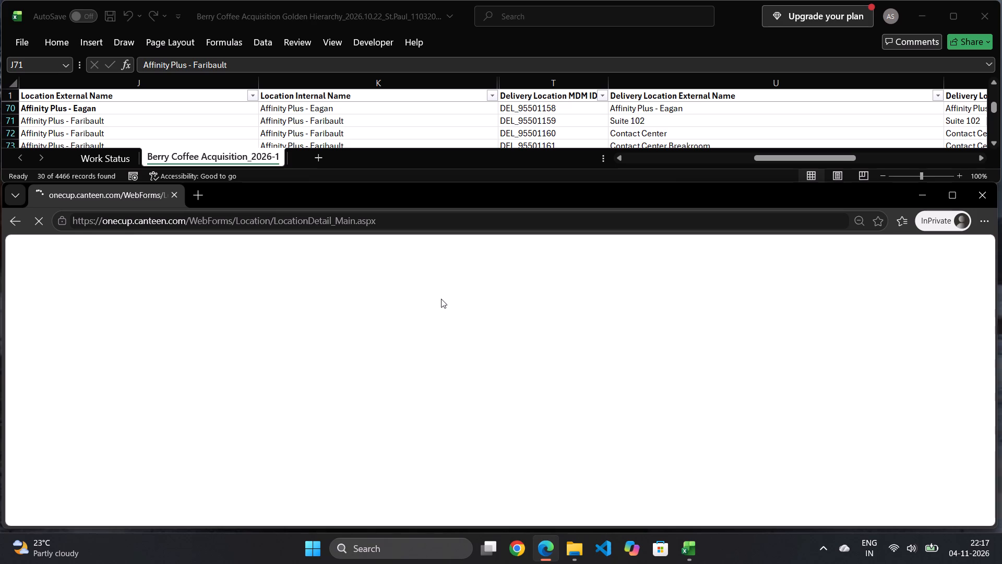
pyautogui.click(143, 338)
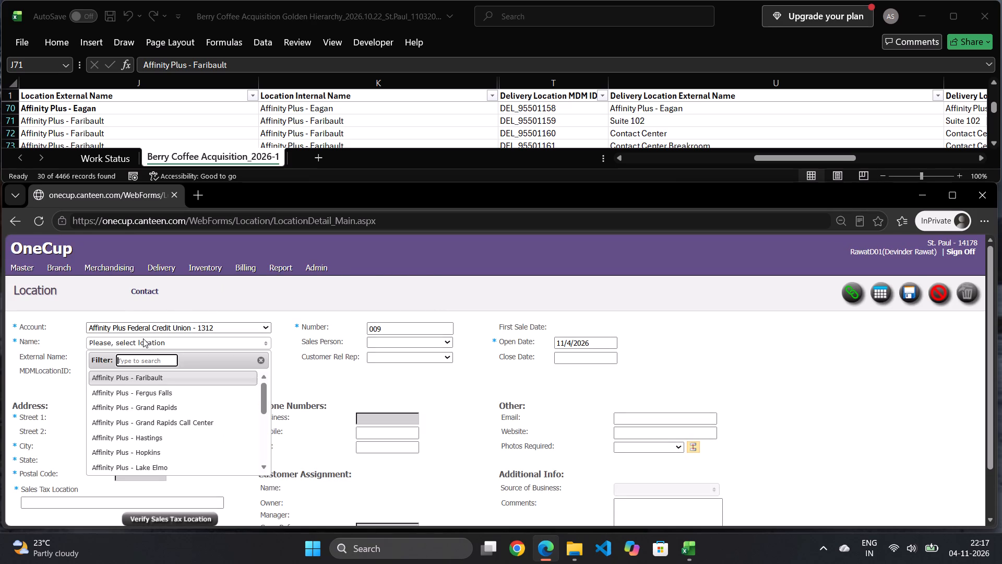
pyautogui.click(144, 375)
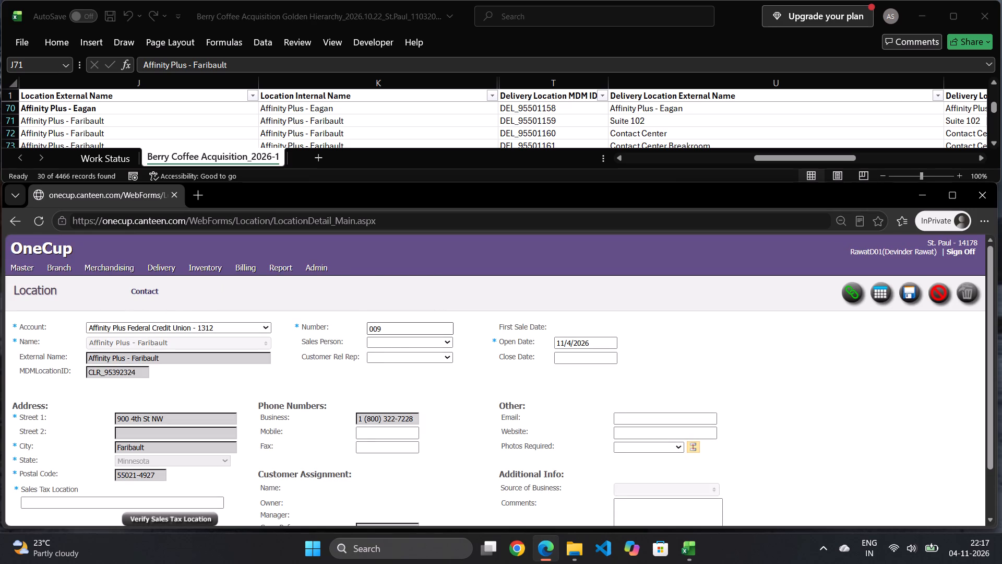
pyautogui.click(607, 340)
pyautogui.click(569, 386)
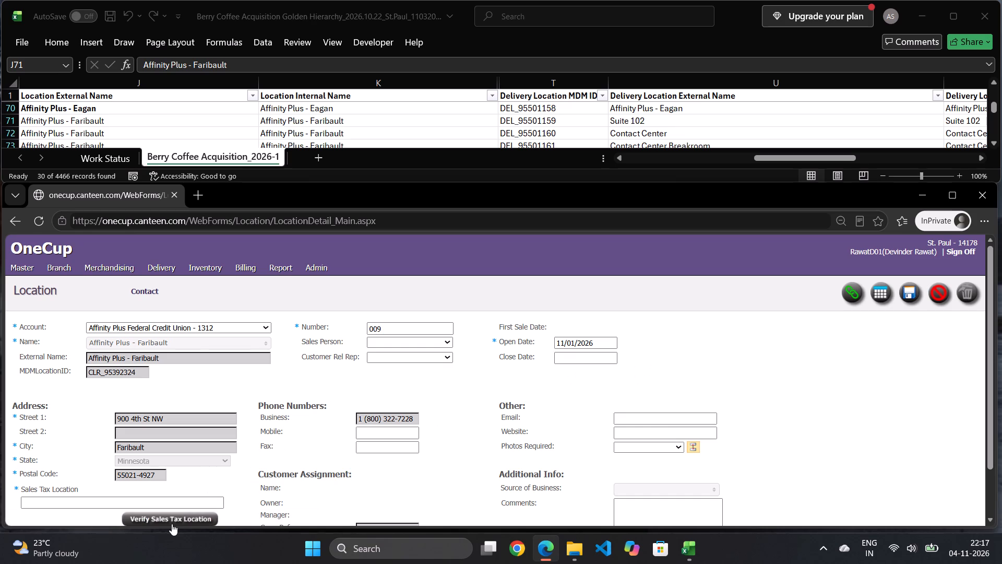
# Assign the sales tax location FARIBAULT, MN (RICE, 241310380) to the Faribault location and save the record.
pyautogui.click(175, 519)
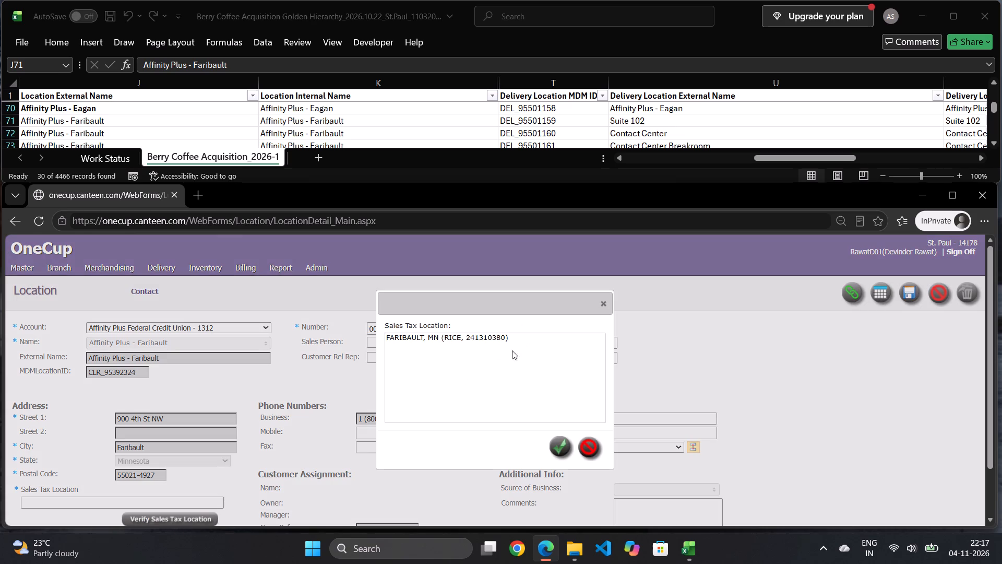
pyautogui.click(496, 336)
pyautogui.click(554, 440)
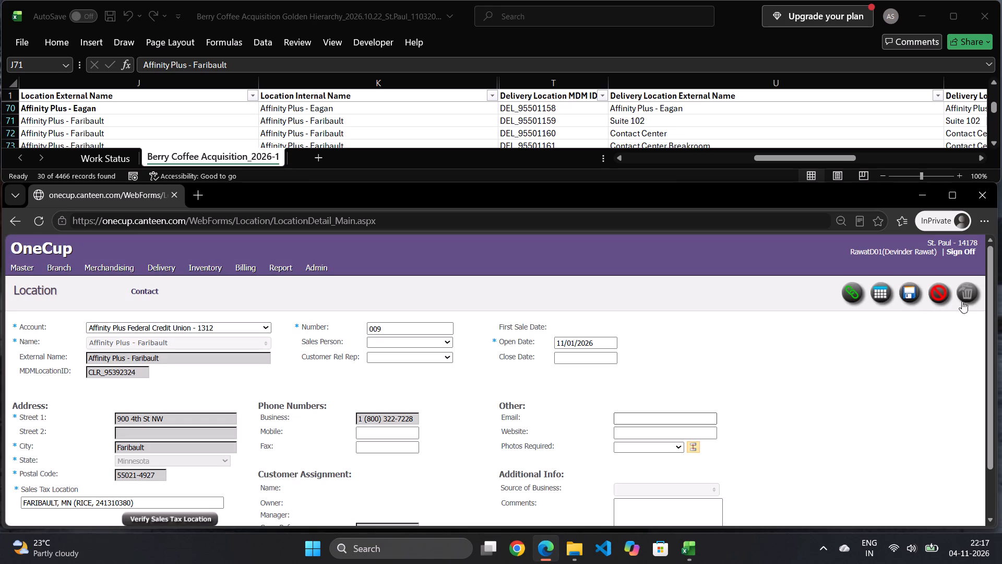
pyautogui.click(905, 296)
# In the Excel workbook, bold the first Affinity Plus - Faribault entry in the Location External Name column and move on to Affinity Plus - Fergus Falls.
pyautogui.click(111, 122)
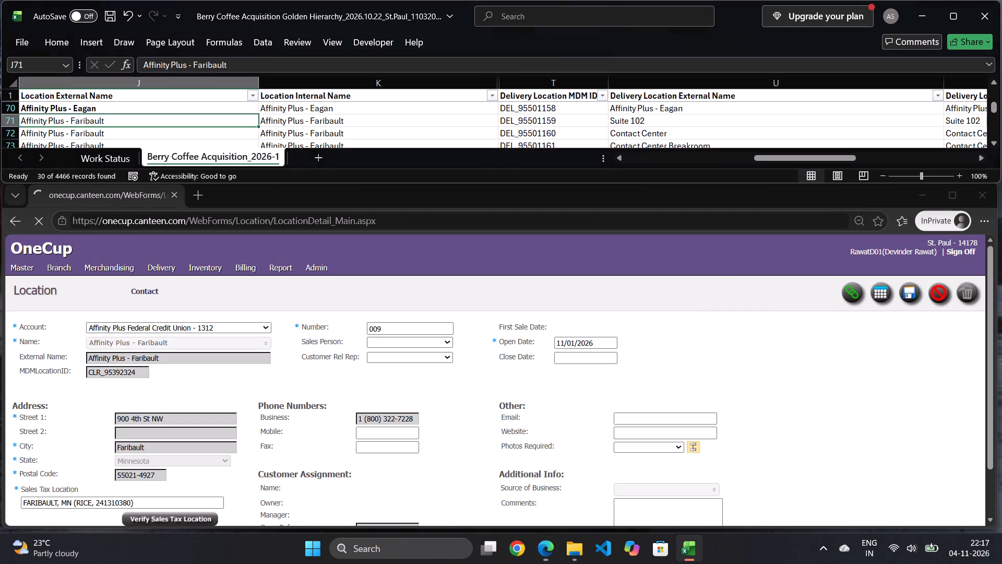
pyautogui.hotkey('ctrl', 'b')
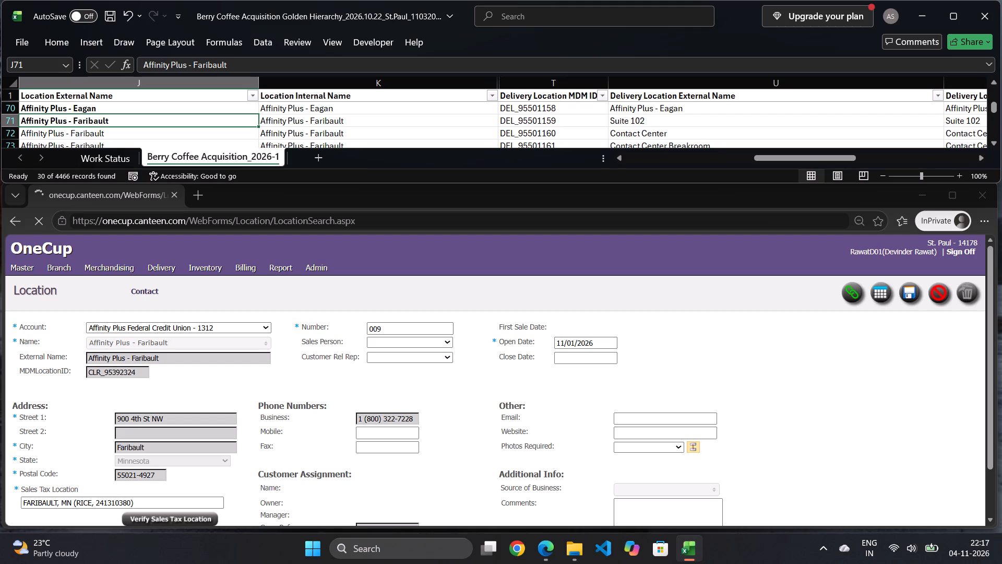
pyautogui.press('Down')
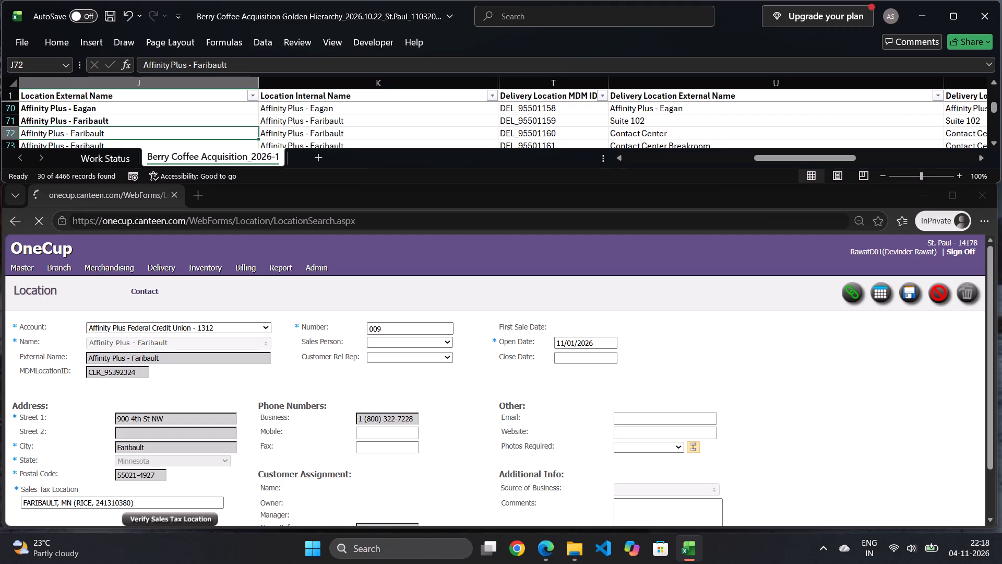
pyautogui.press('Down')
pyautogui.press('Down')
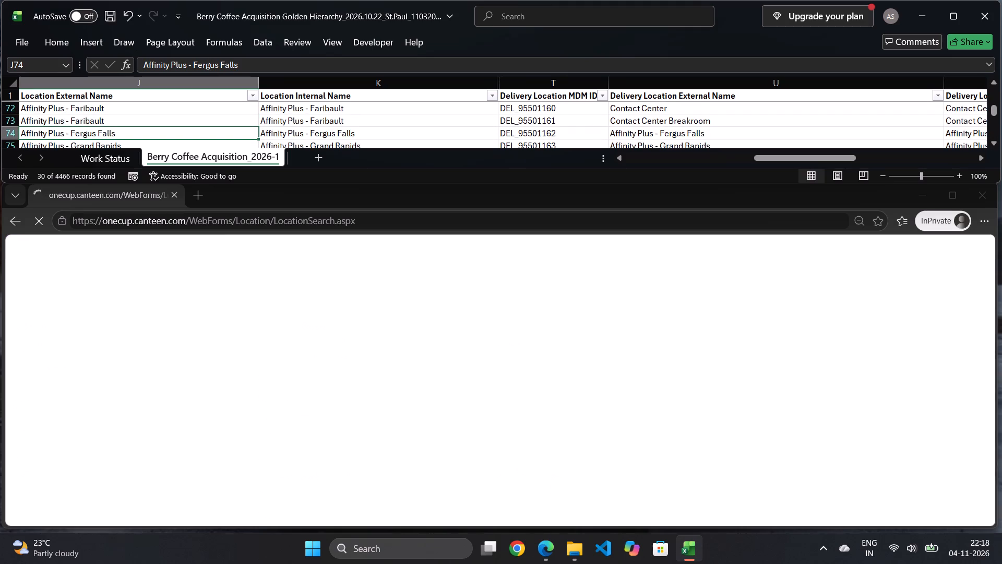
pyautogui.press('Down')
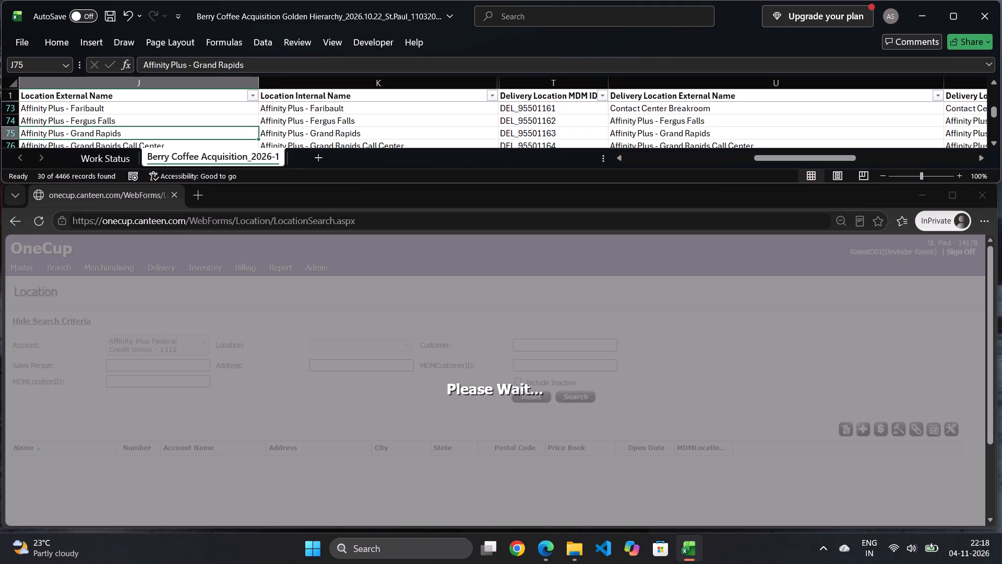
pyautogui.press('Up')
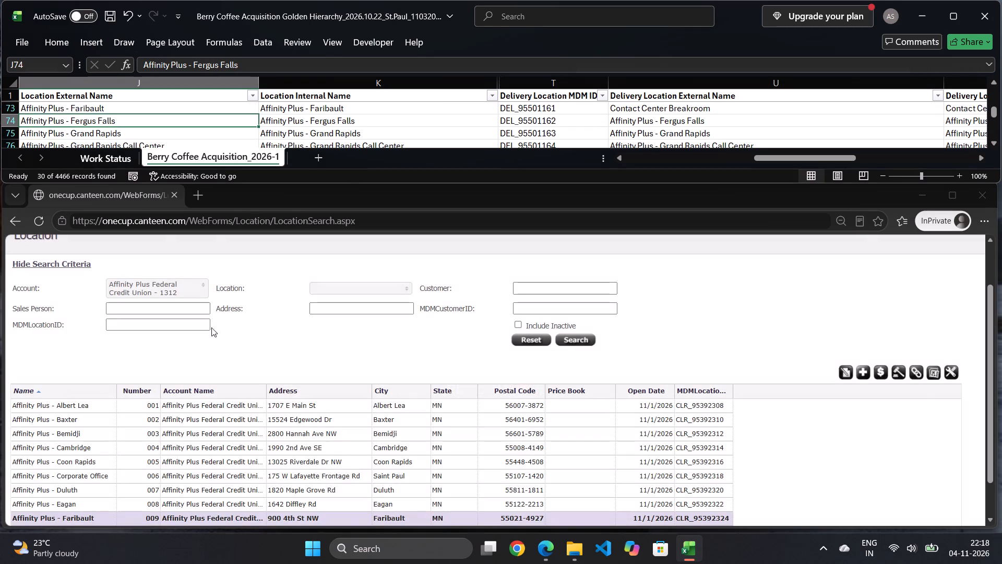
# In OneCup, start another Affinity Plus Federal Credit Union location through Quick Links, named Affinity Plus - Fergus Falls with open date 11/01/2026.
pyautogui.click(918, 370)
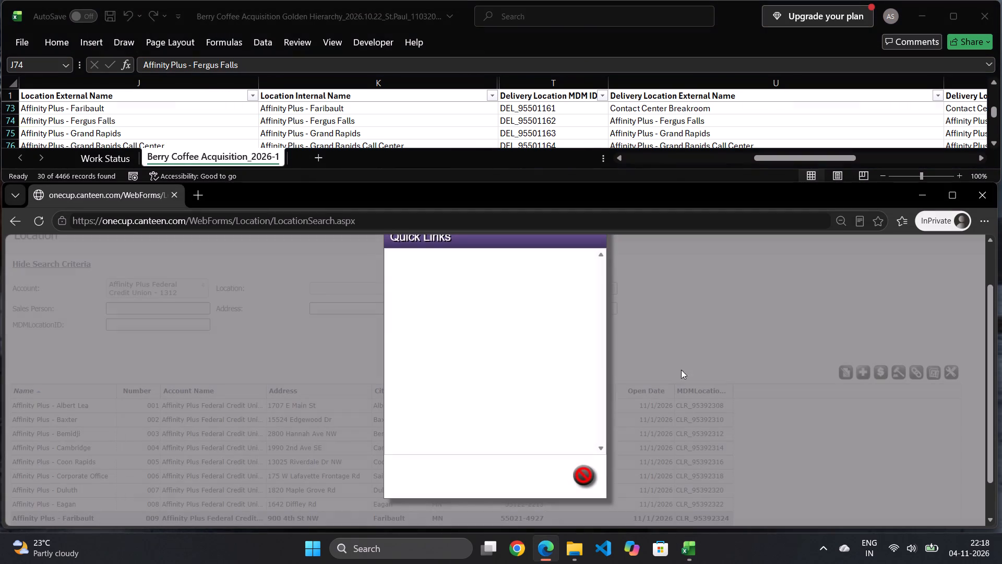
pyautogui.click(445, 294)
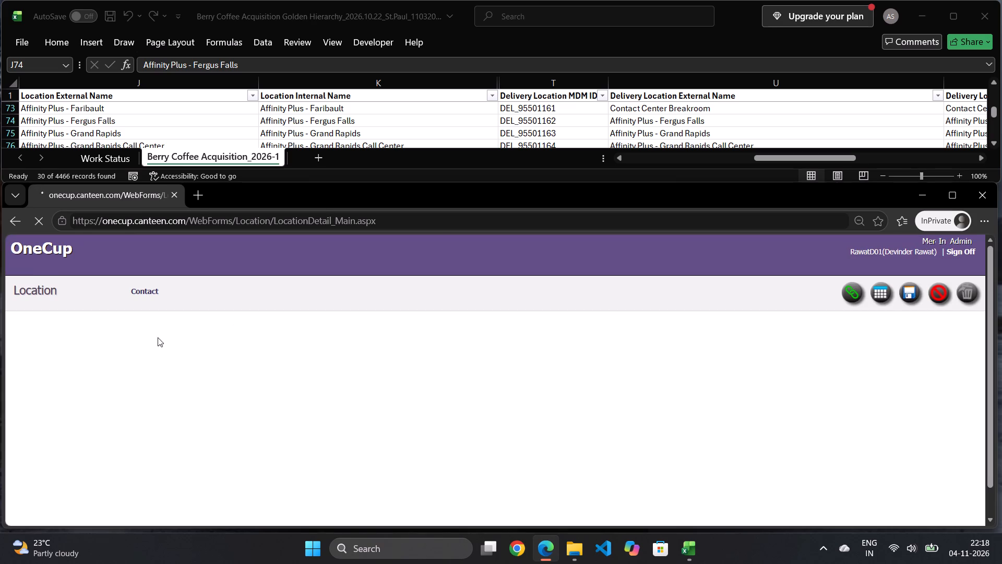
pyautogui.click(150, 342)
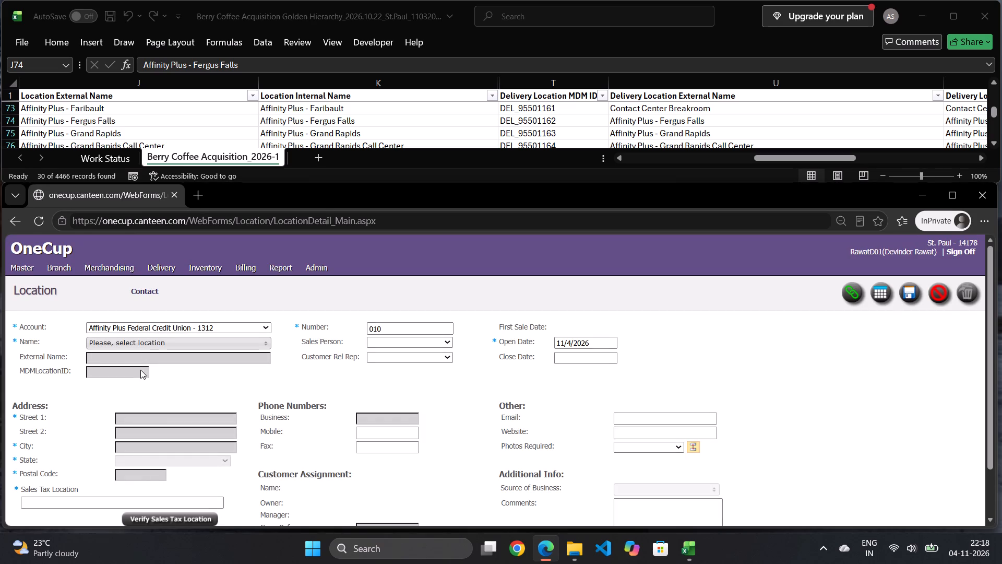
pyautogui.click(138, 375)
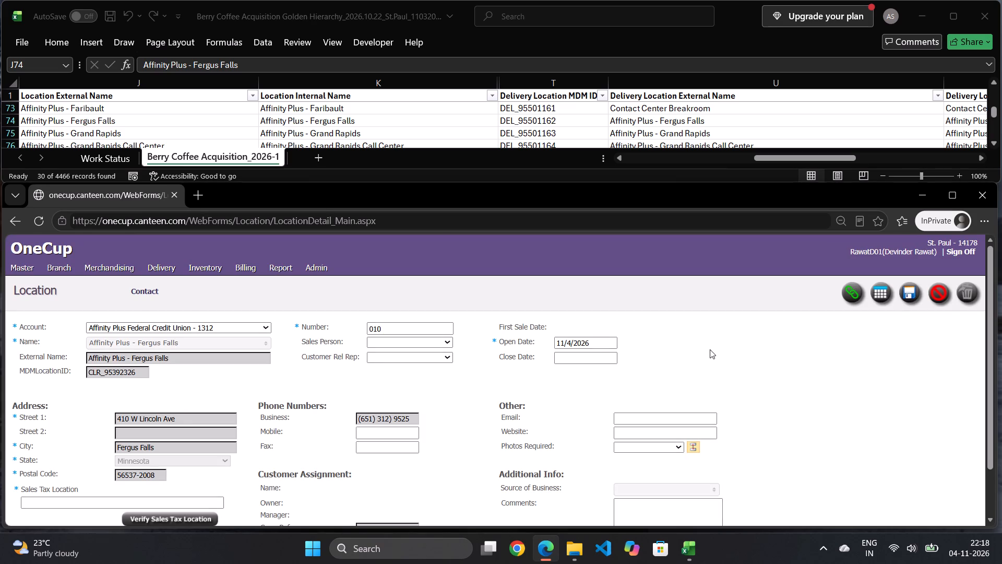
pyautogui.click(570, 346)
pyautogui.click(570, 389)
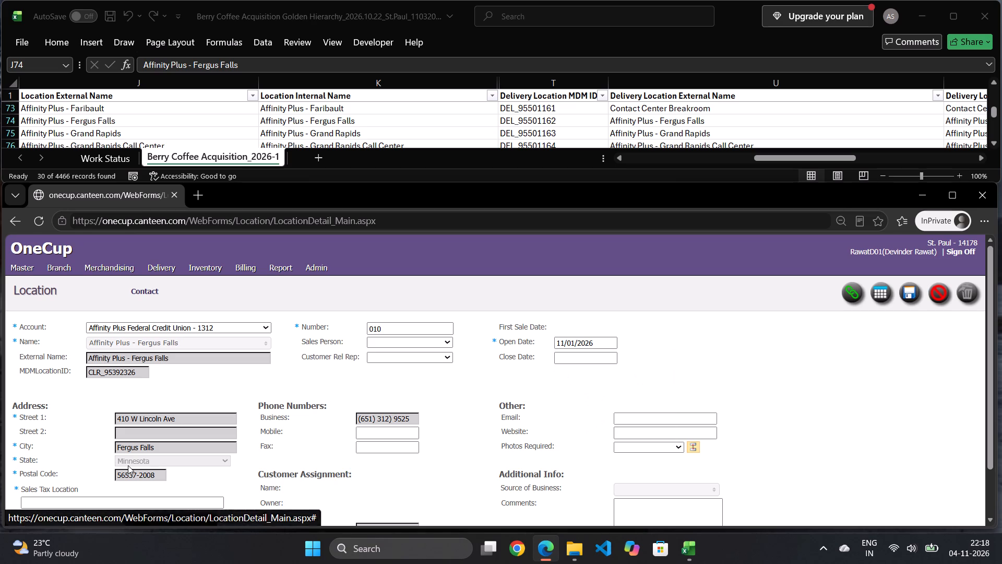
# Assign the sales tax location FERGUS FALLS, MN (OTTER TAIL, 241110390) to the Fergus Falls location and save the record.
pyautogui.click(136, 517)
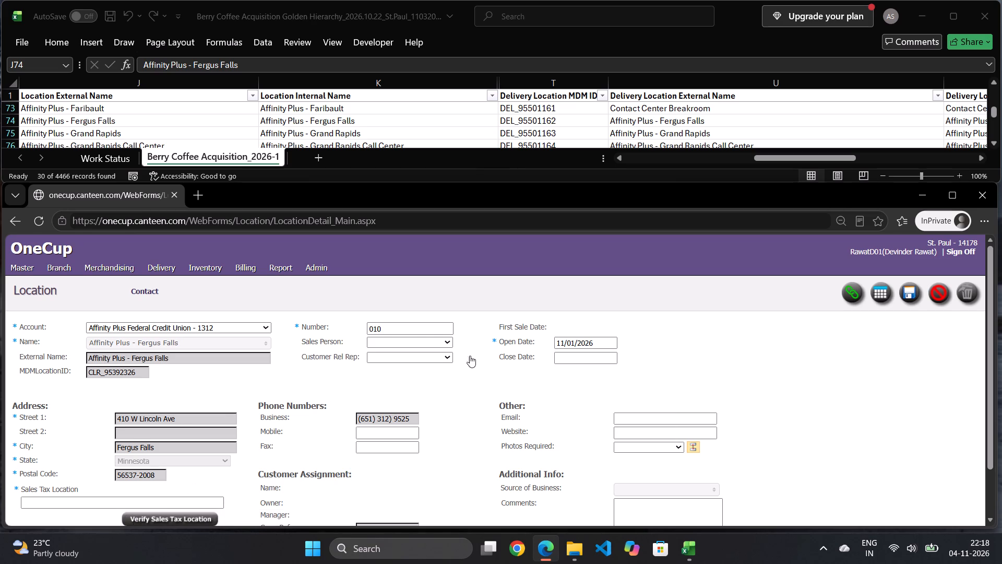
pyautogui.click(481, 337)
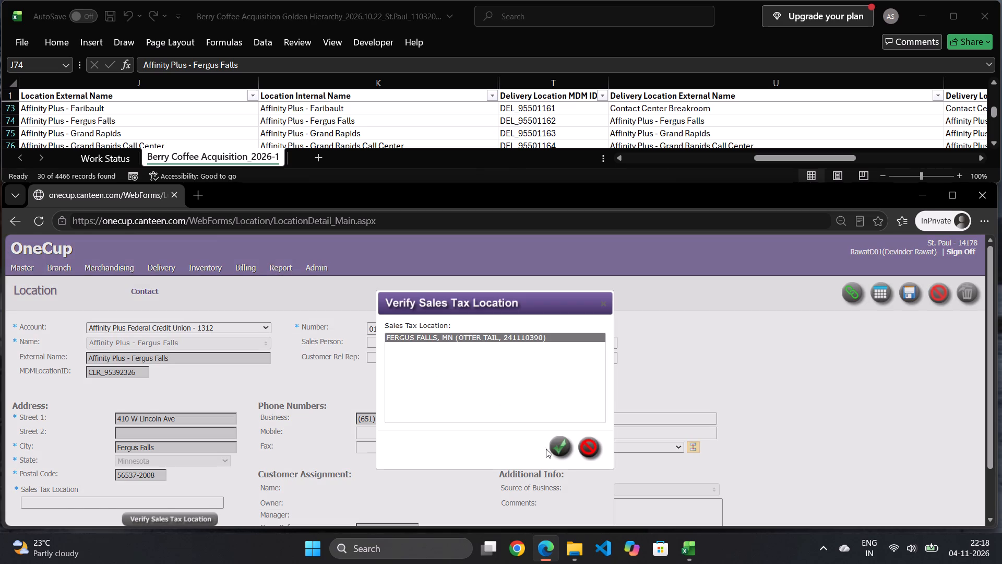
pyautogui.click(555, 444)
pyautogui.click(913, 295)
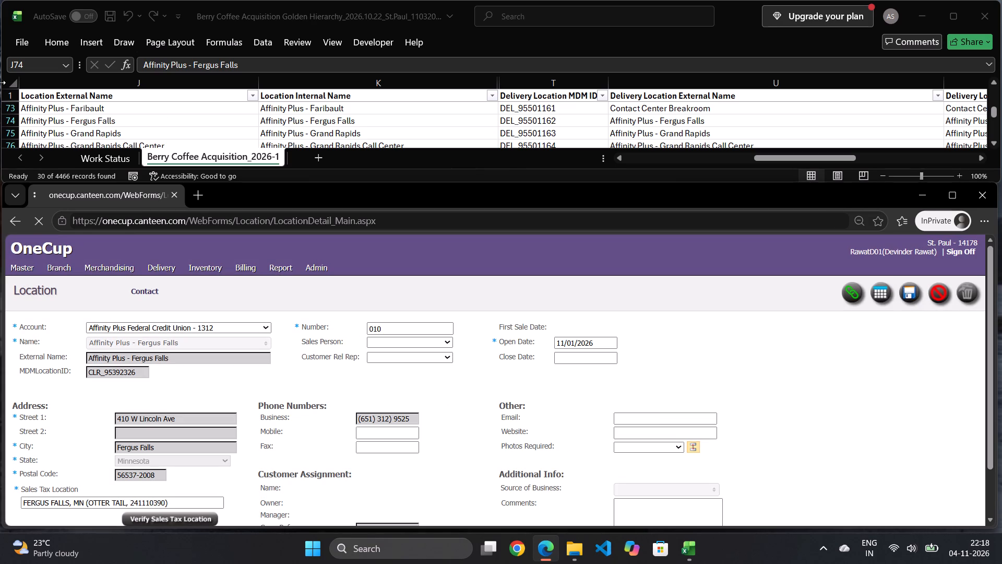
# In the Excel workbook, bold Affinity Plus - Fergus Falls in the Location External Name column and move on to Affinity Plus - Grand Rapids.
pyautogui.click(144, 120)
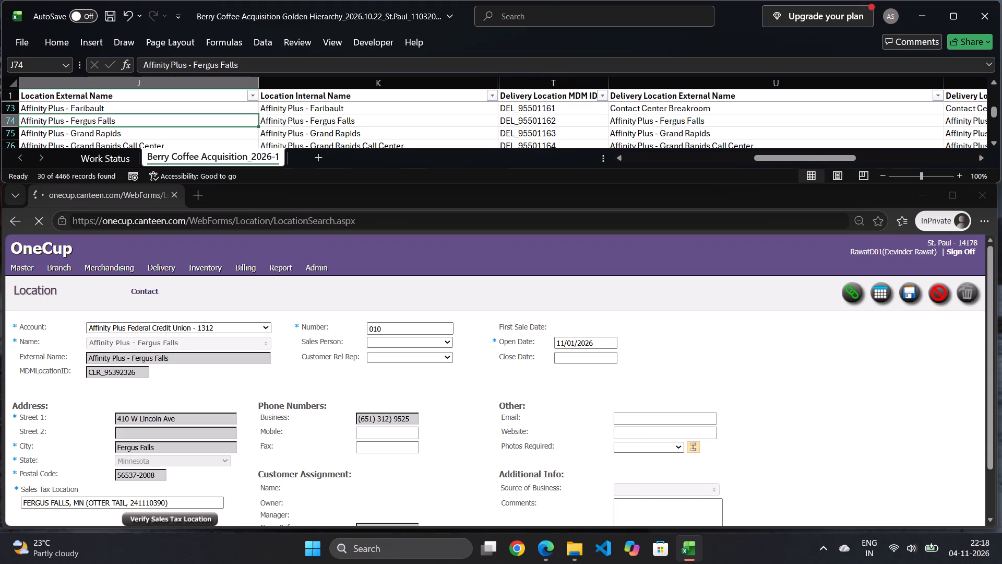
pyautogui.hotkey('ctrl', 'b')
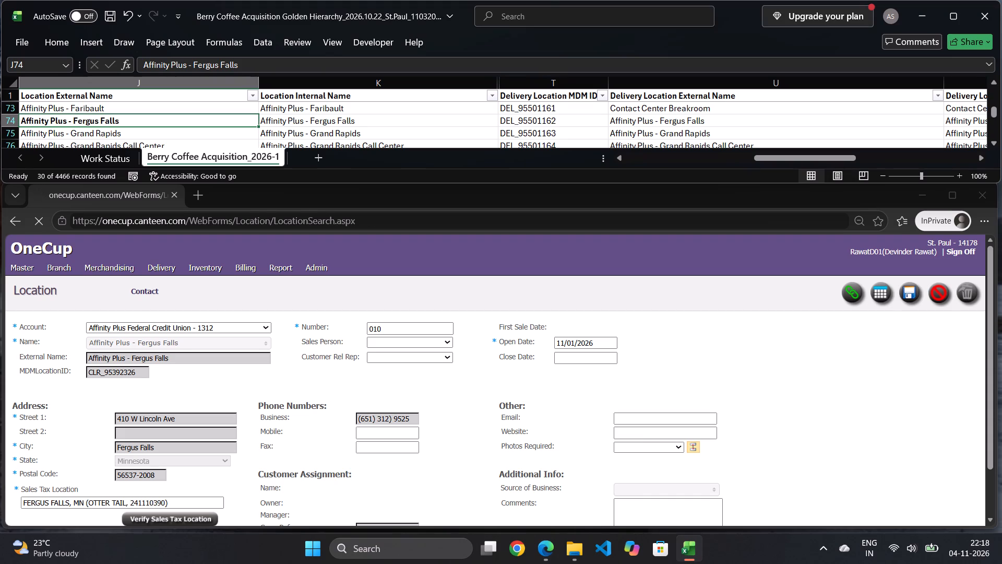
pyautogui.press('Down')
pyautogui.press('Down')
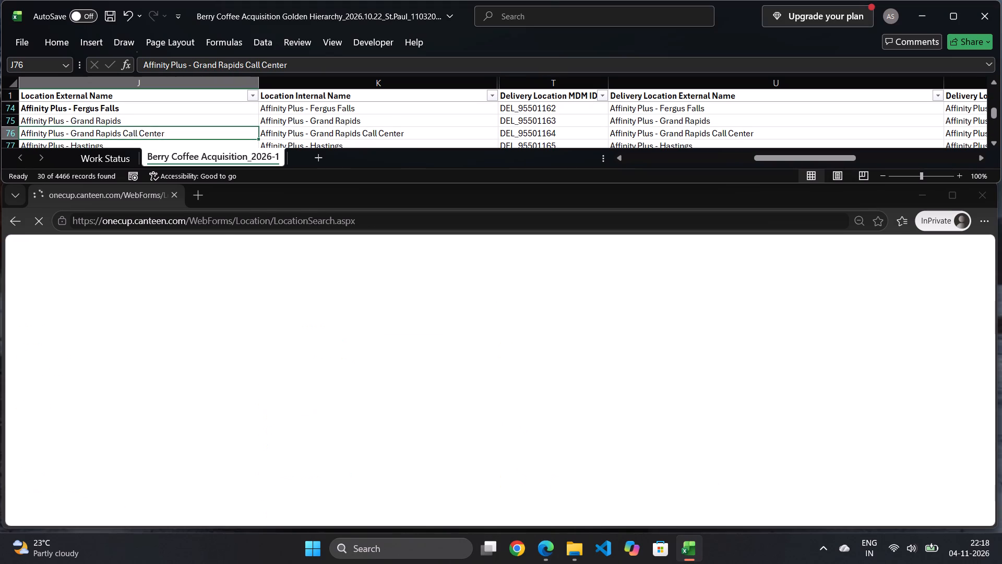
pyautogui.press('Up')
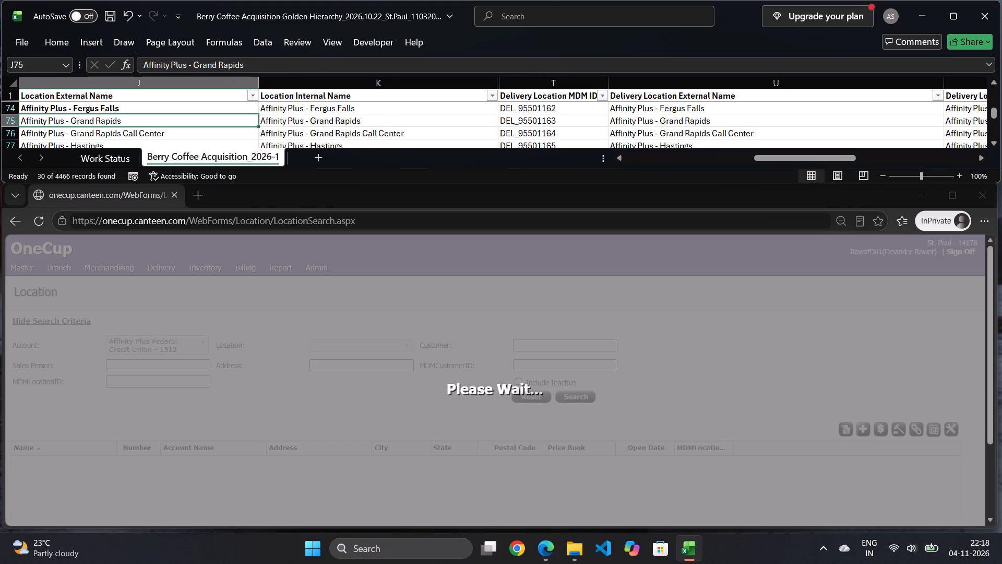
# In OneCup, start another Affinity Plus Federal Credit Union location through Quick Links, named Affinity Plus - Grand Rapids with open date 11/01/2026.
pyautogui.click(917, 369)
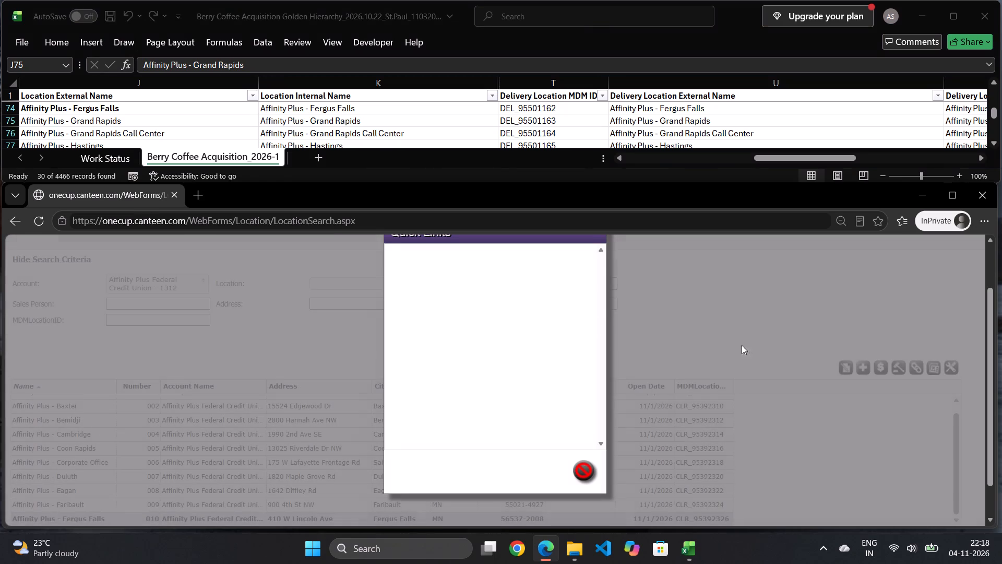
pyautogui.click(446, 290)
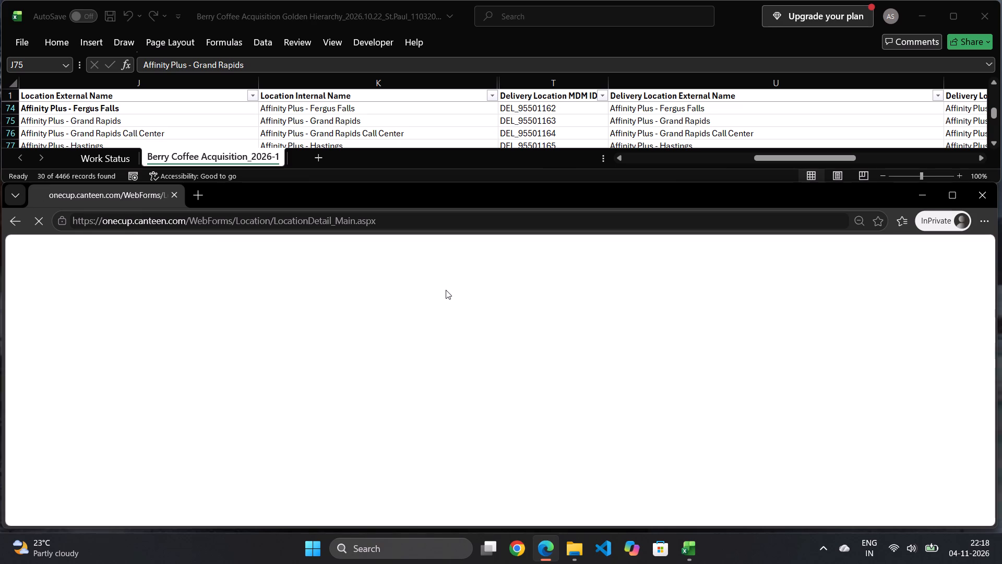
pyautogui.click(148, 340)
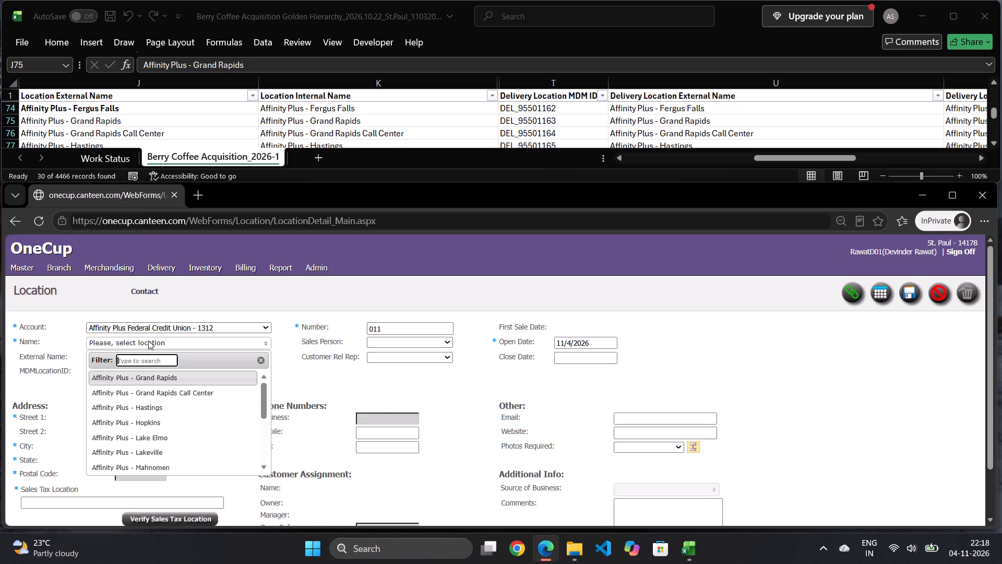
pyautogui.click(143, 379)
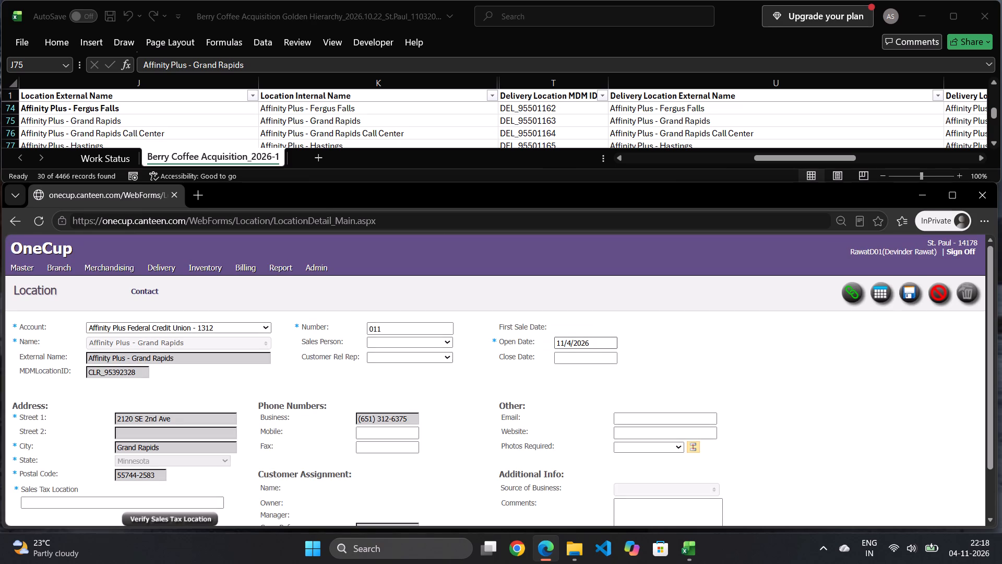
pyautogui.click(569, 340)
pyautogui.click(564, 390)
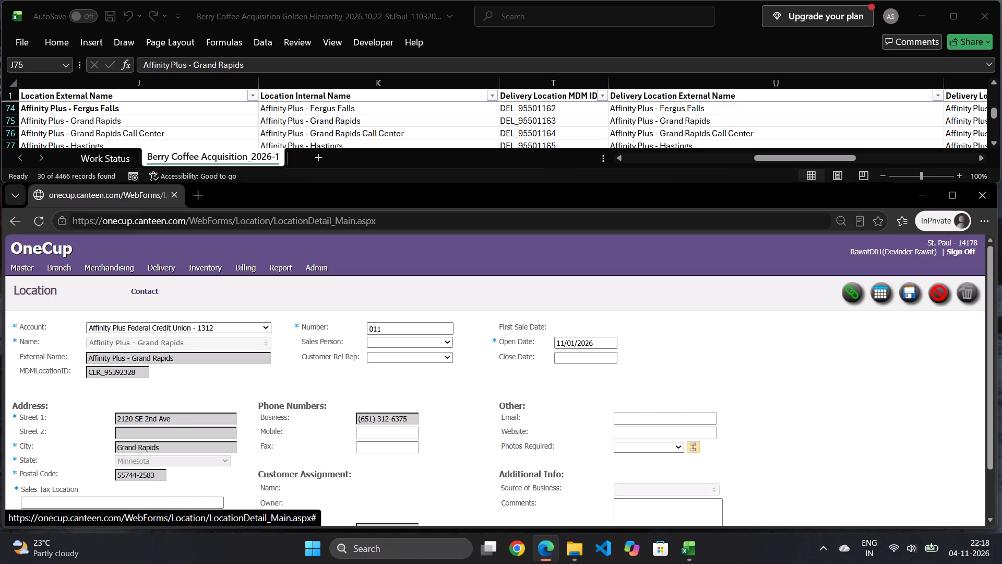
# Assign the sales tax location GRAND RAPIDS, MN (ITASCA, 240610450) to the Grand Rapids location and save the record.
pyautogui.scroll(-1, 214, 436)
pyautogui.click(150, 464)
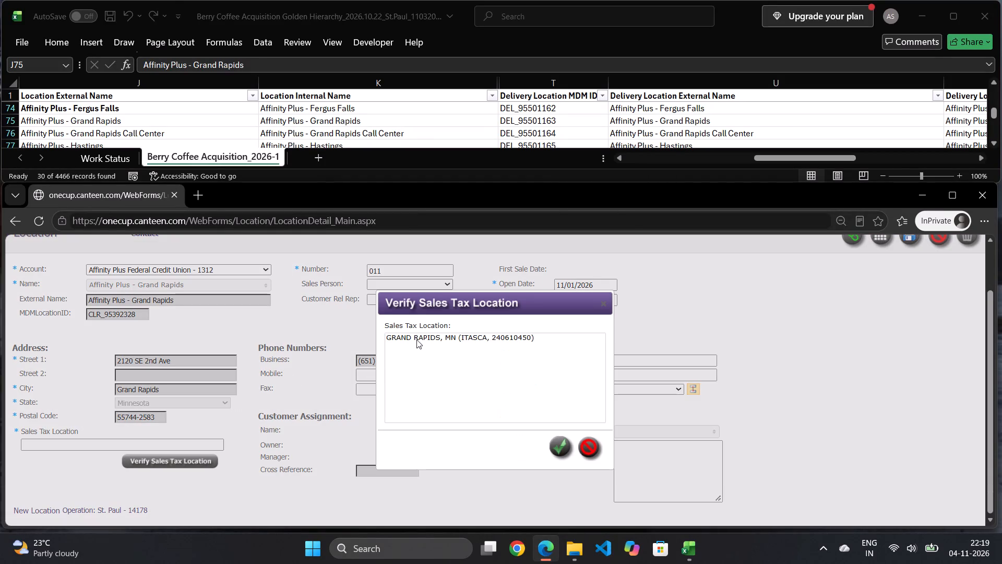
pyautogui.click(416, 339)
pyautogui.click(563, 443)
pyautogui.scroll(3, 919, 355)
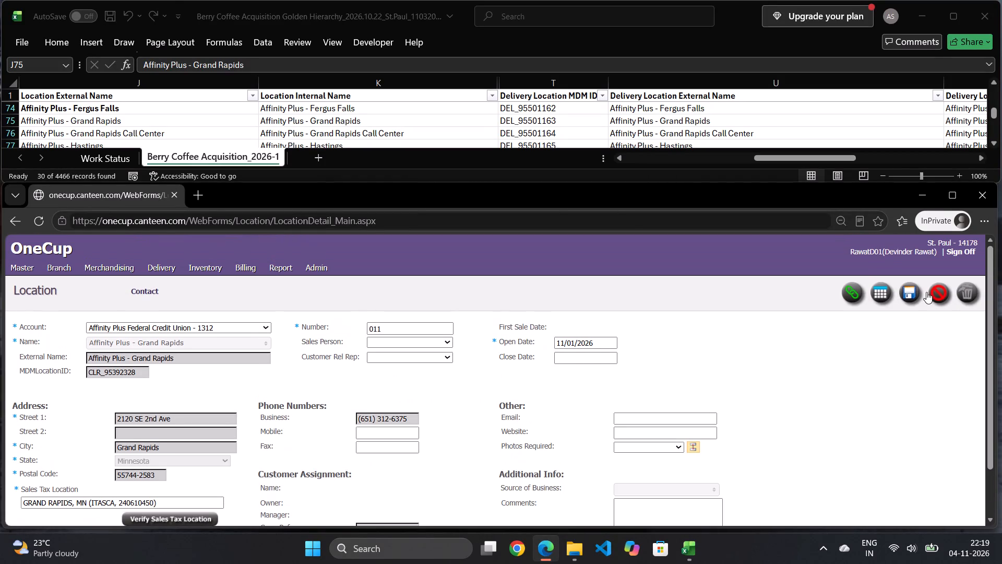
pyautogui.click(915, 295)
# In the Excel workbook, bold Affinity Plus - Grand Rapids in the Location External Name column and move on to Affinity Plus - Grand Rapids Call Center.
pyautogui.click(120, 115)
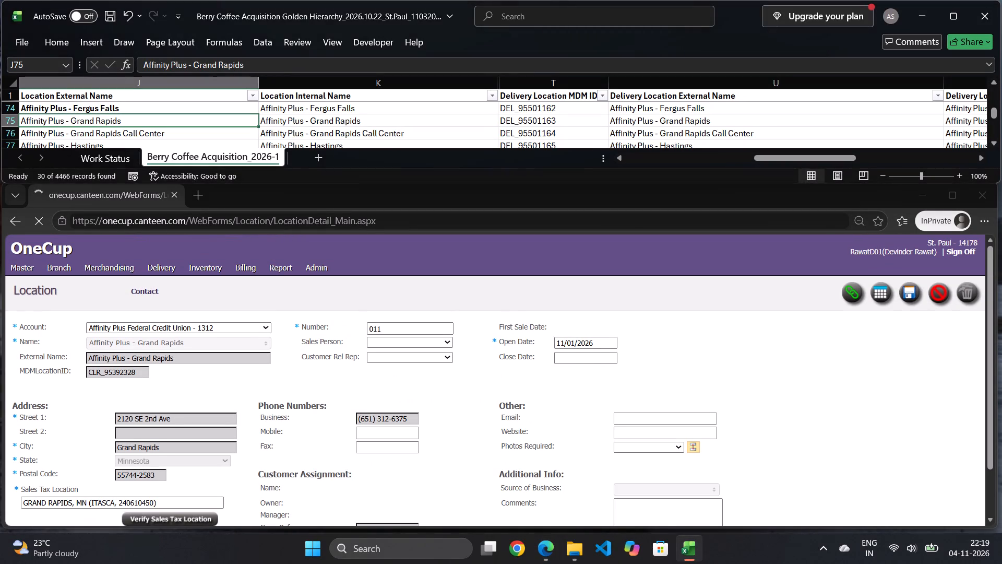
pyautogui.hotkey('ctrl', 'b')
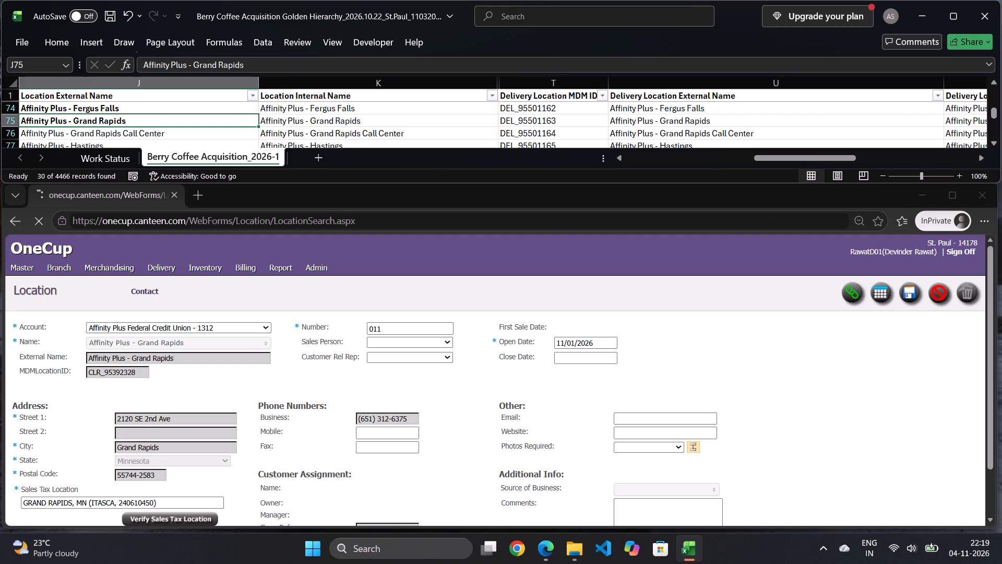
pyautogui.click(193, 133)
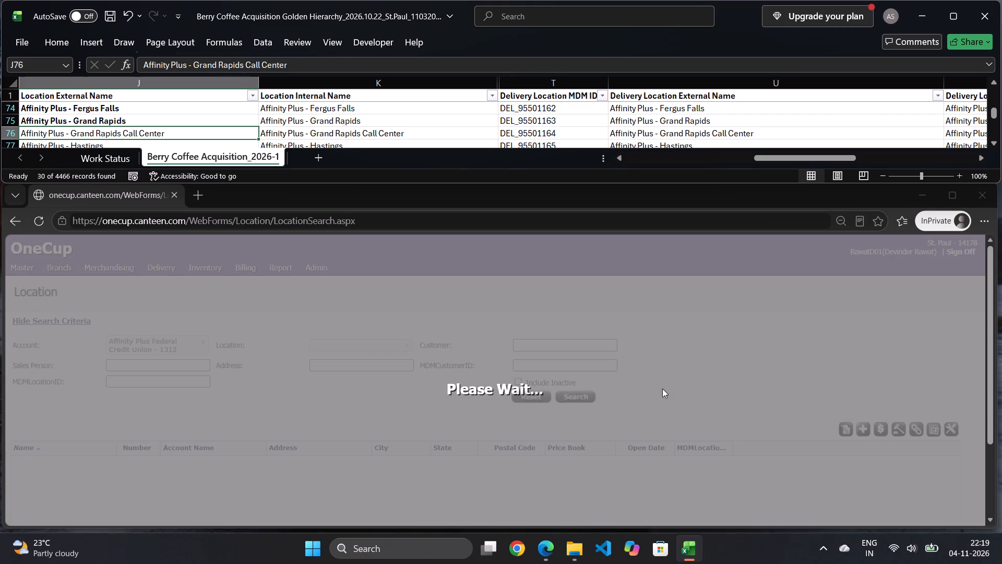
# In OneCup, start another Affinity Plus Federal Credit Union location through Quick Links, named Affinity Plus - Grand Rapids Call Center with open date 11/01/2026.
pyautogui.click(915, 371)
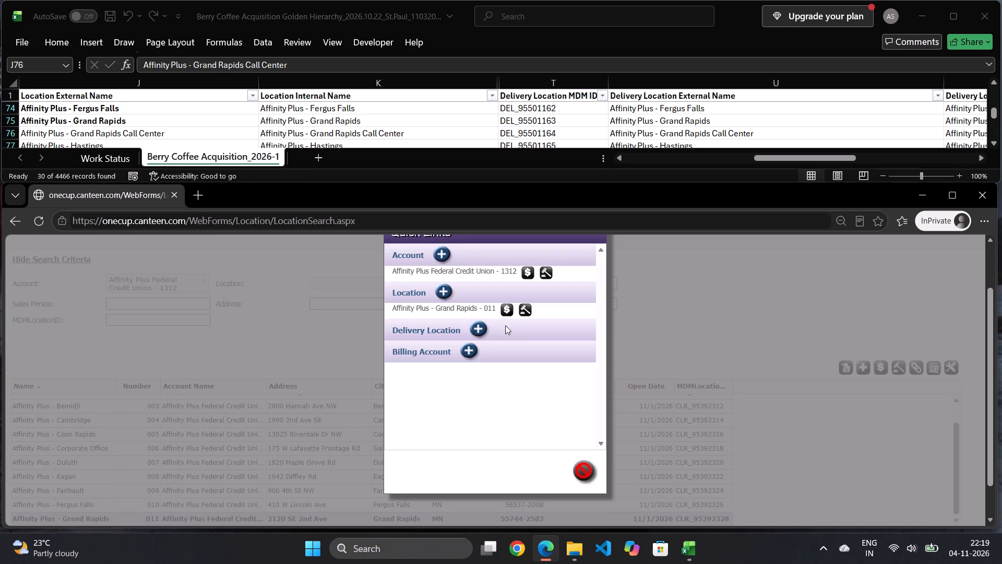
pyautogui.click(442, 287)
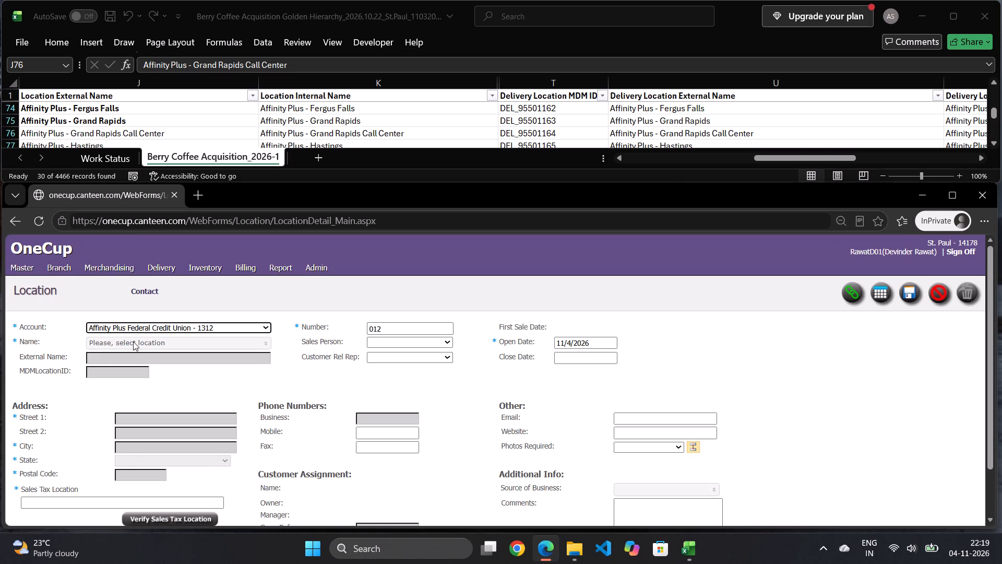
pyautogui.click(133, 342)
pyautogui.click(167, 375)
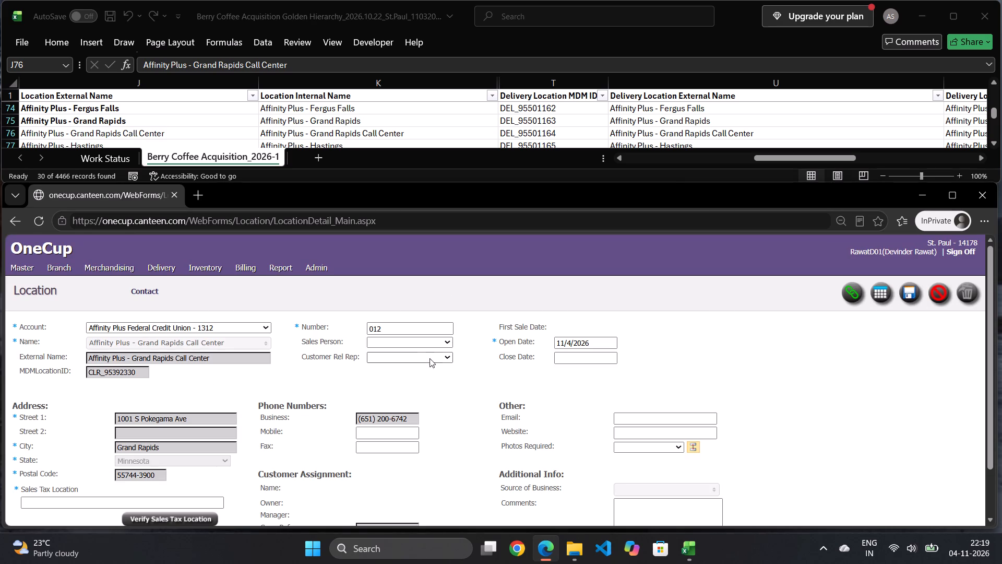
pyautogui.click(605, 345)
pyautogui.click(568, 389)
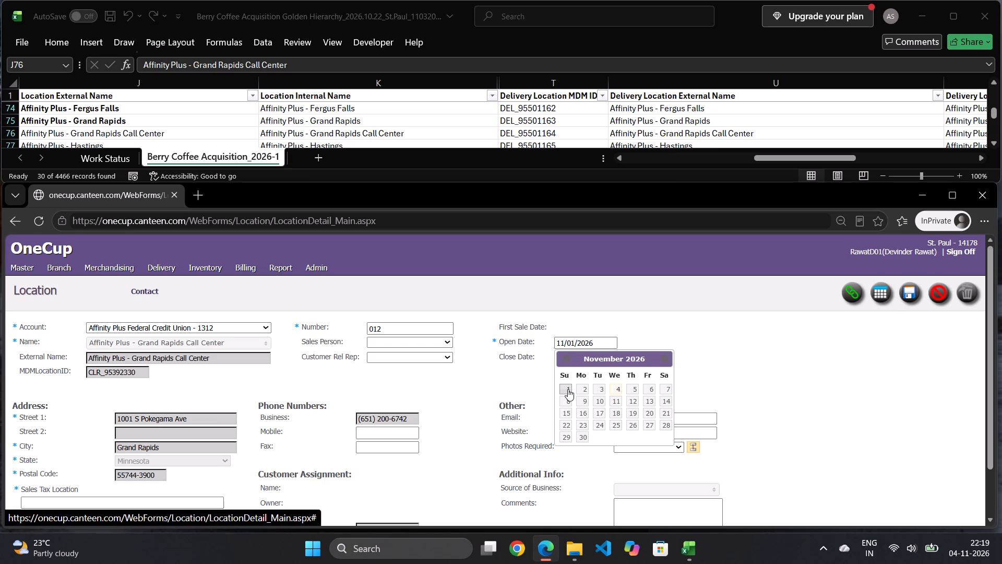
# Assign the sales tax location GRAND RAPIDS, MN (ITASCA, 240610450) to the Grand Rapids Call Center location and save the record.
pyautogui.scroll(-3, 328, 392)
pyautogui.click(157, 452)
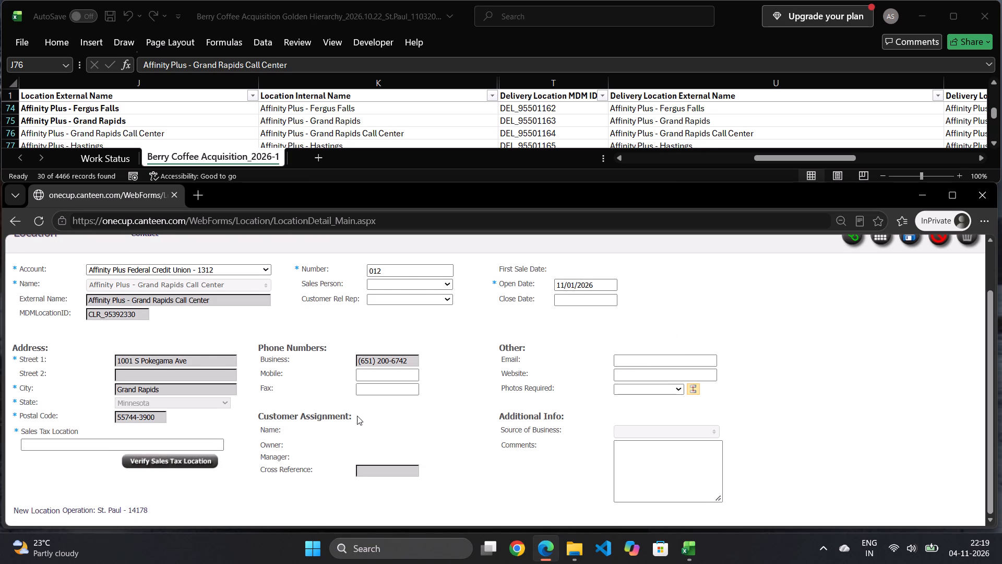
pyautogui.click(147, 456)
pyautogui.click(496, 338)
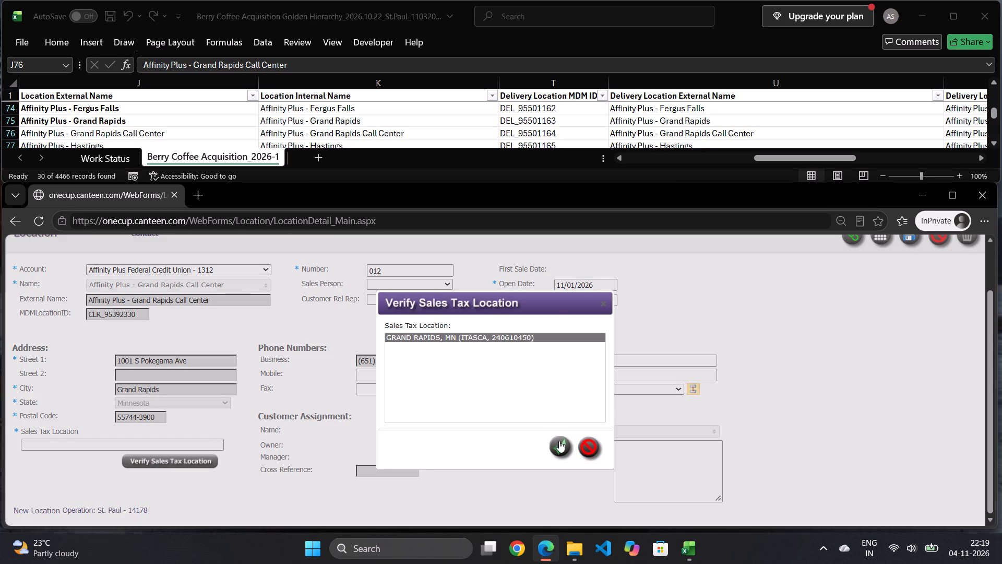
pyautogui.click(559, 441)
pyautogui.scroll(2, 968, 355)
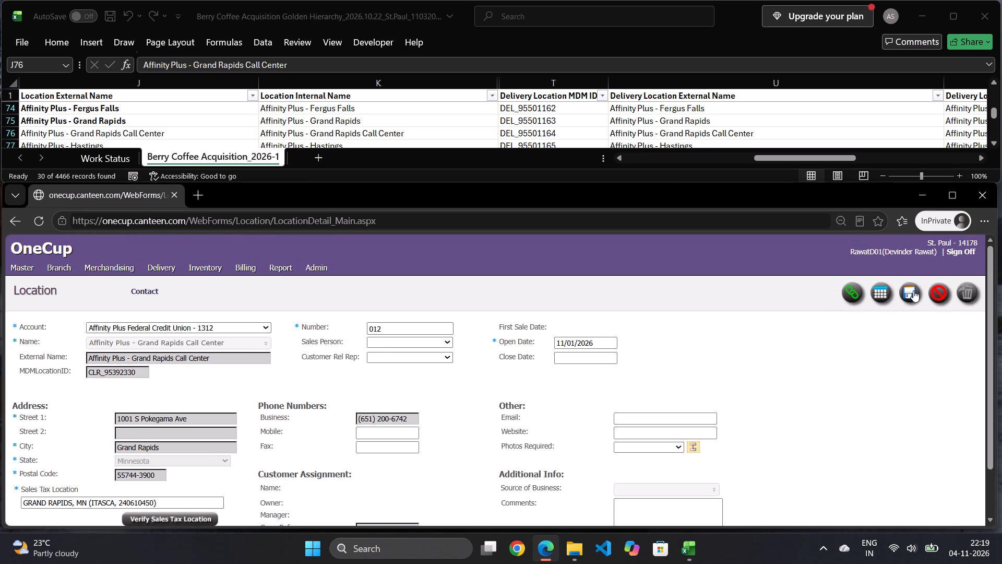
pyautogui.click(911, 292)
# In the Excel workbook, bold Affinity Plus - Grand Rapids Call Center in the Location External Name column and move on to Affinity Plus - Hastings.
pyautogui.click(139, 123)
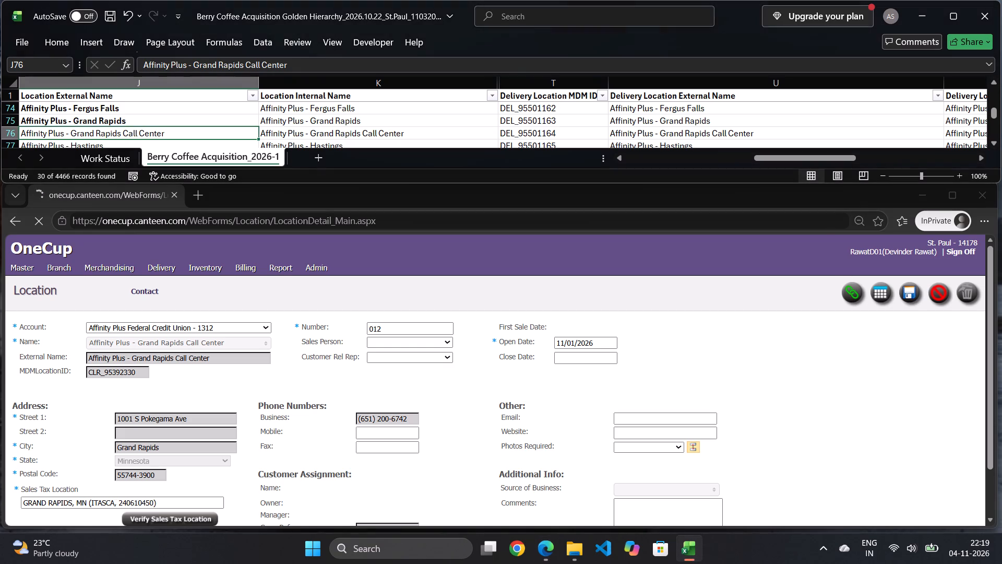
pyautogui.hotkey('ctrl', 'b')
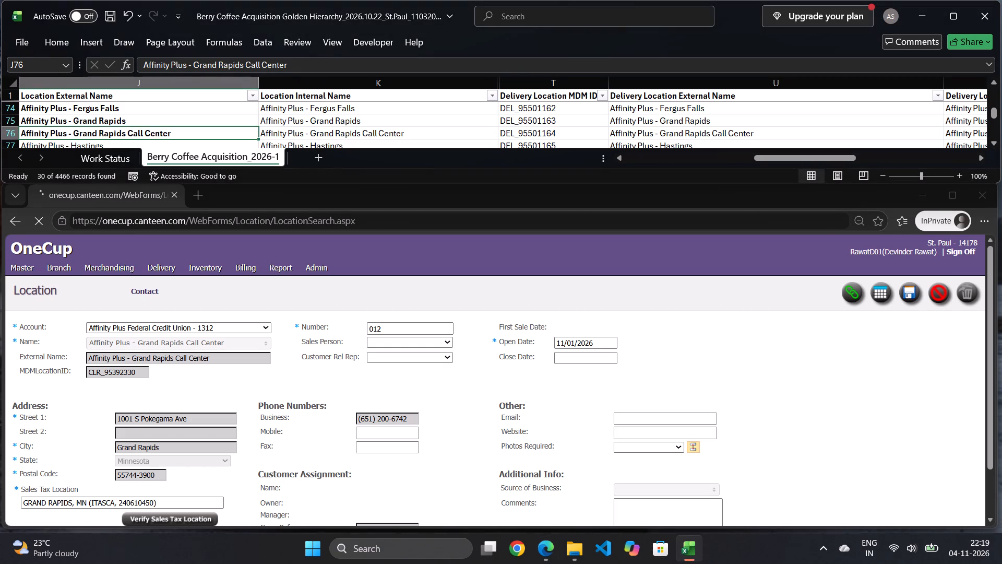
pyautogui.doubleClick(993, 141)
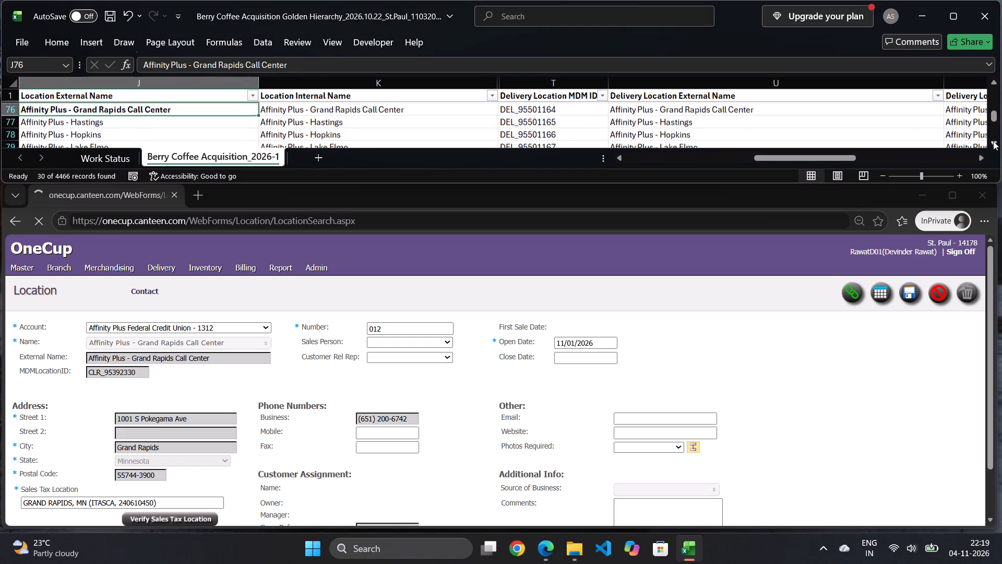
pyautogui.click(108, 123)
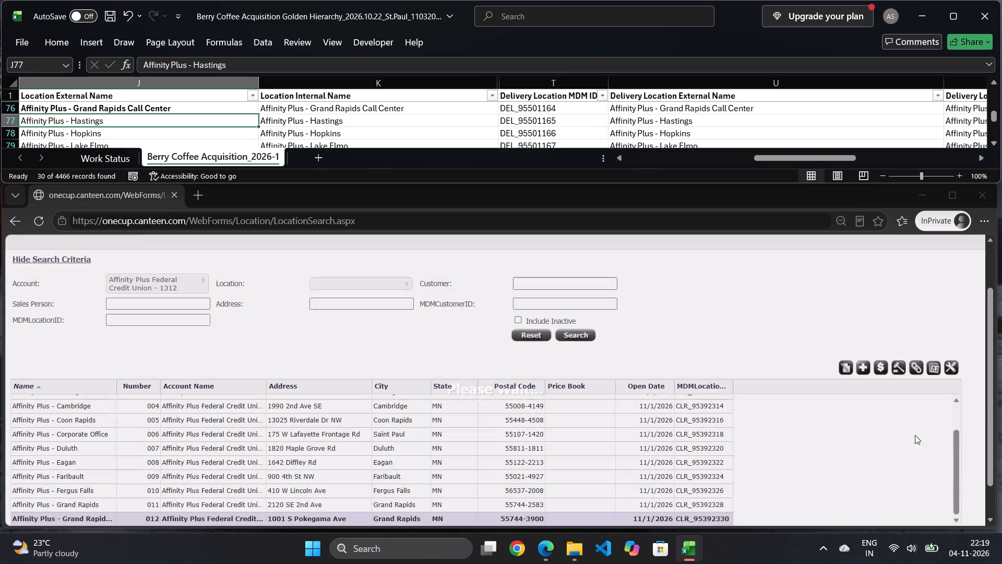
# In OneCup, start another Affinity Plus Federal Credit Union location through Quick Links, named Affinity Plus - Hastings with open date 11/01/2026.
pyautogui.click(918, 360)
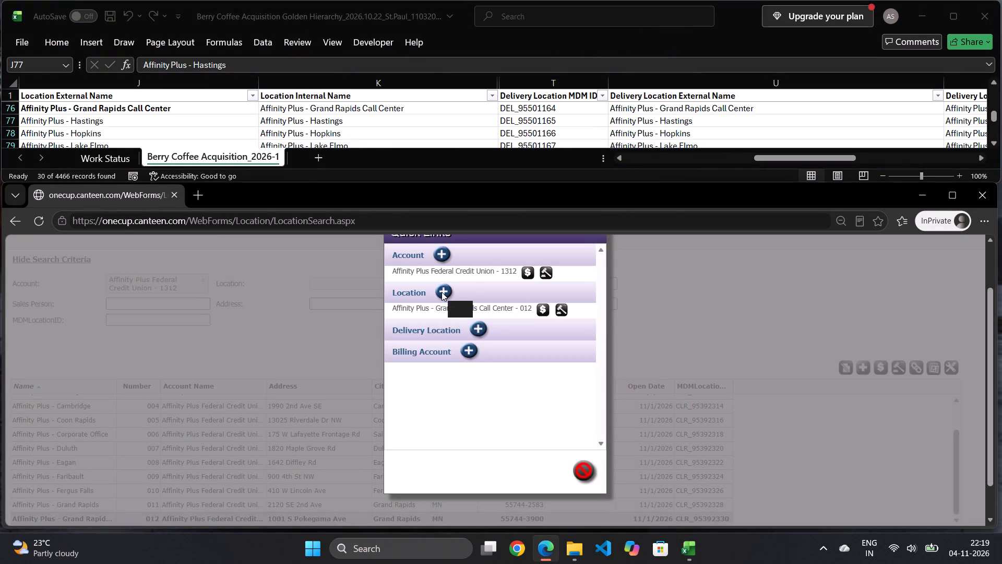
pyautogui.click(442, 292)
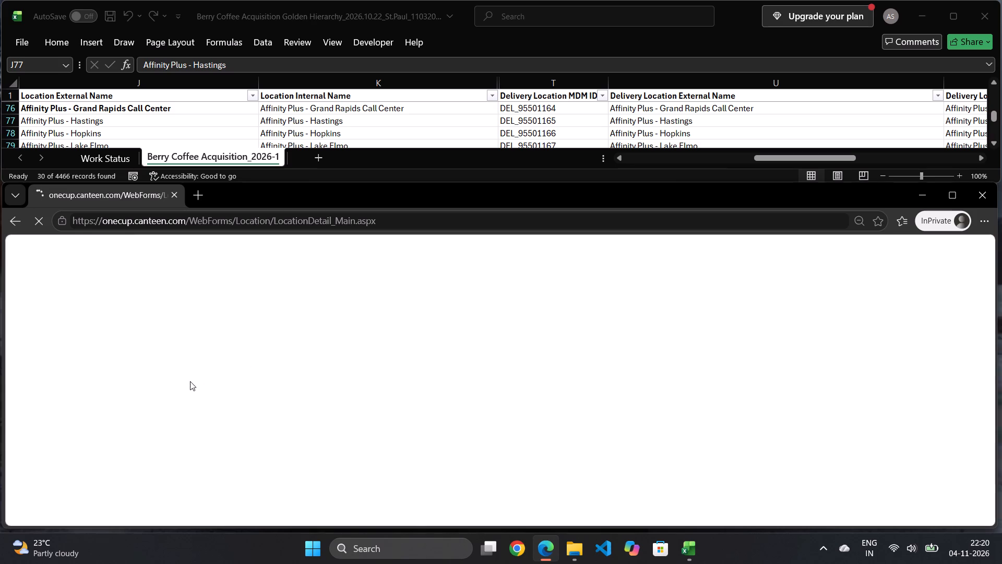
pyautogui.click(128, 340)
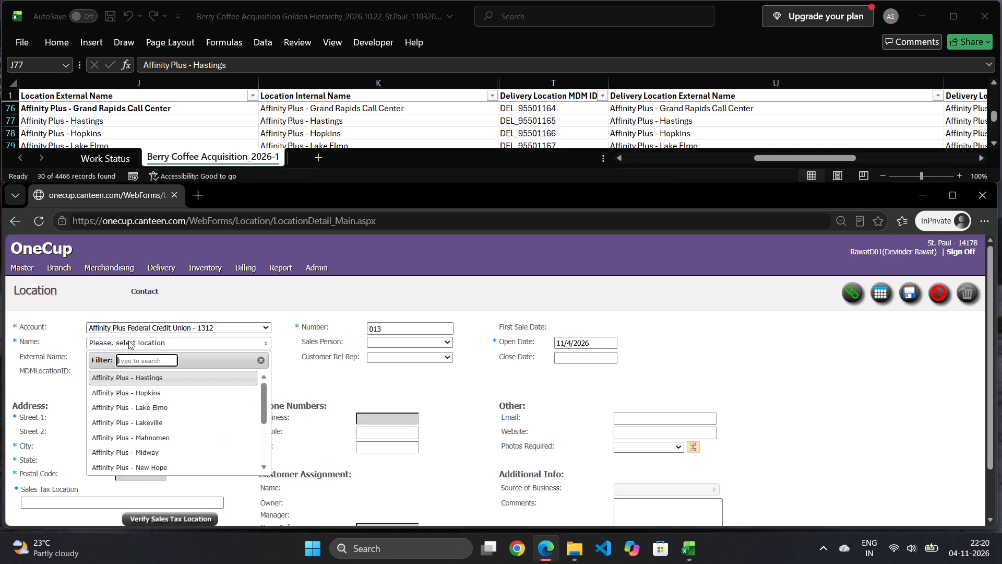
pyautogui.click(130, 377)
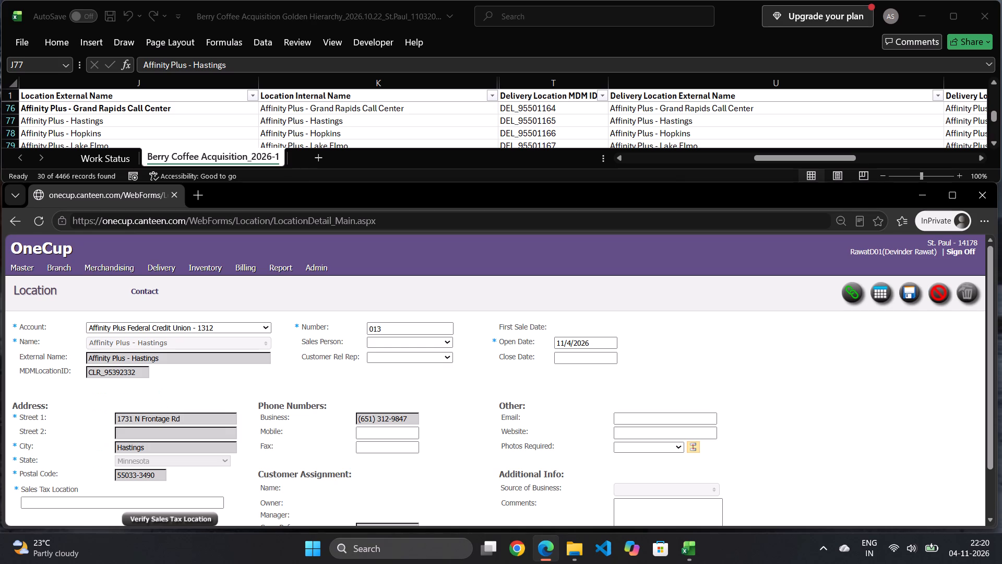
pyautogui.click(610, 343)
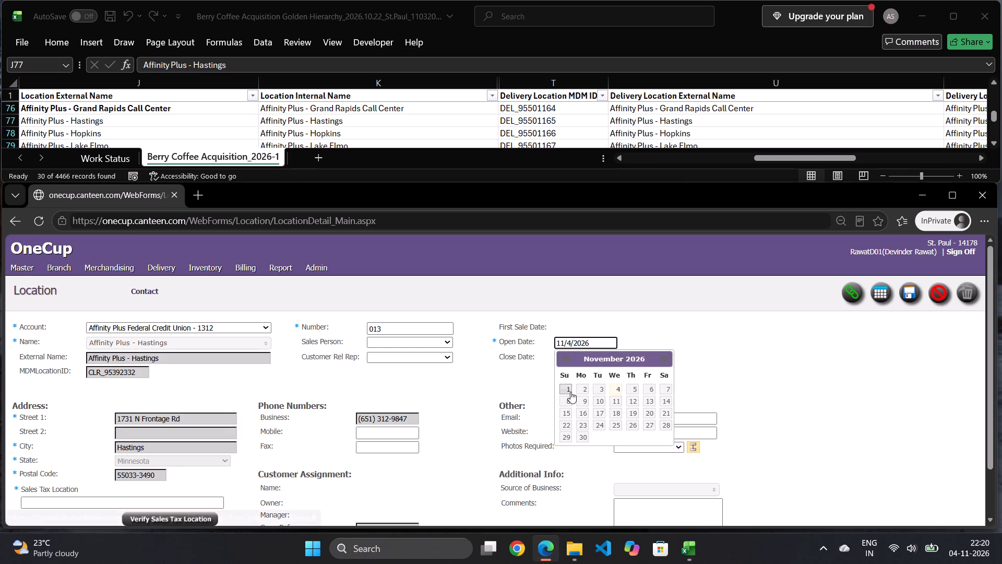
pyautogui.click(570, 392)
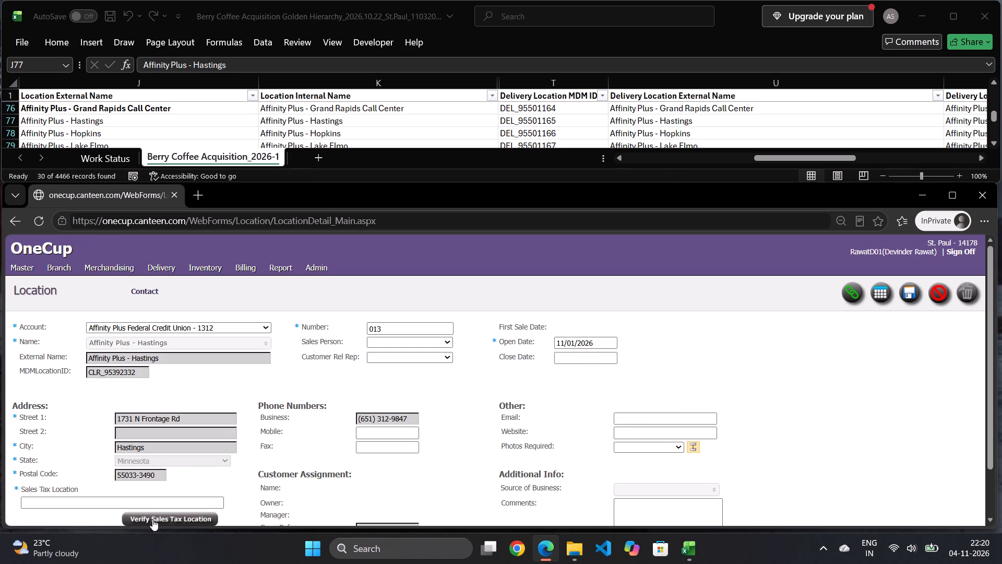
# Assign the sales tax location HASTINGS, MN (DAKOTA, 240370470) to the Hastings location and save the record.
pyautogui.click(152, 519)
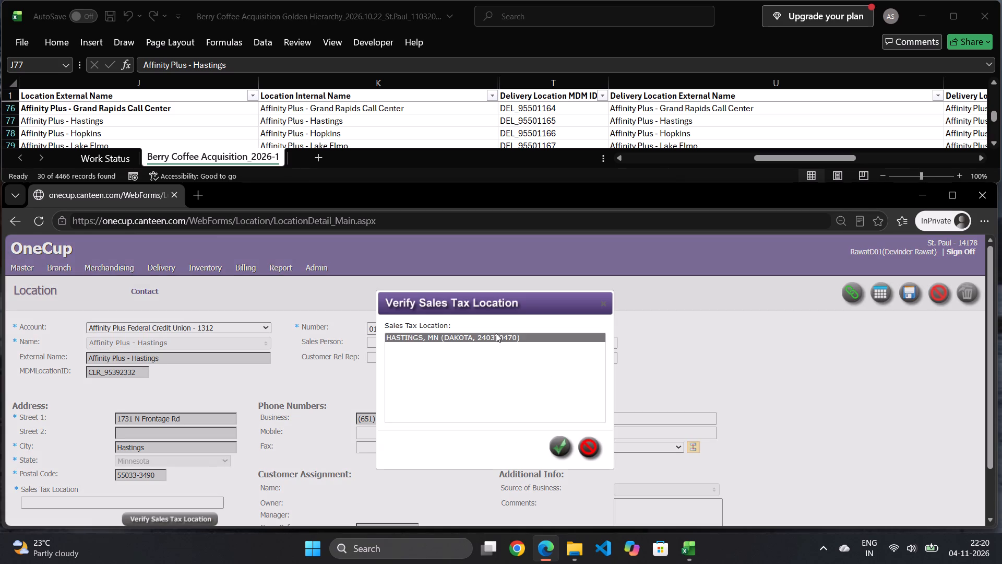
pyautogui.click(496, 333)
pyautogui.click(566, 451)
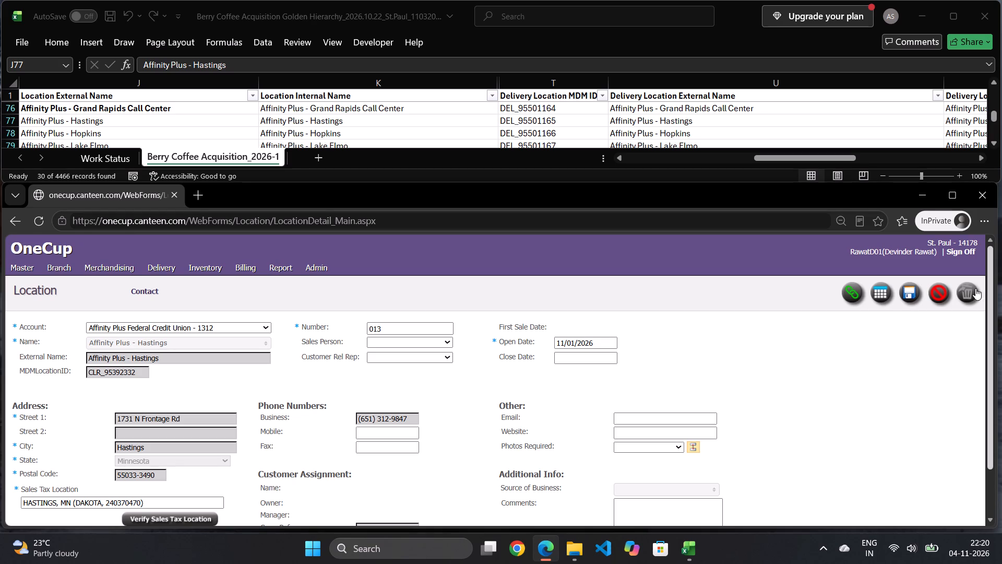
pyautogui.click(910, 297)
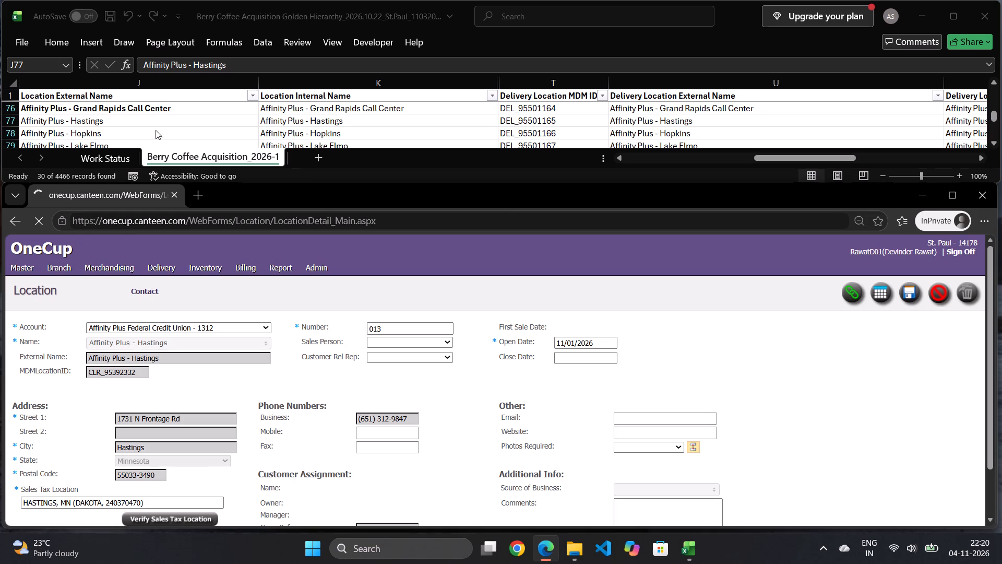
# In the Excel workbook, bold Affinity Plus - Hastings in the Location External Name column and move on to Affinity Plus - Hopkins.
pyautogui.click(164, 122)
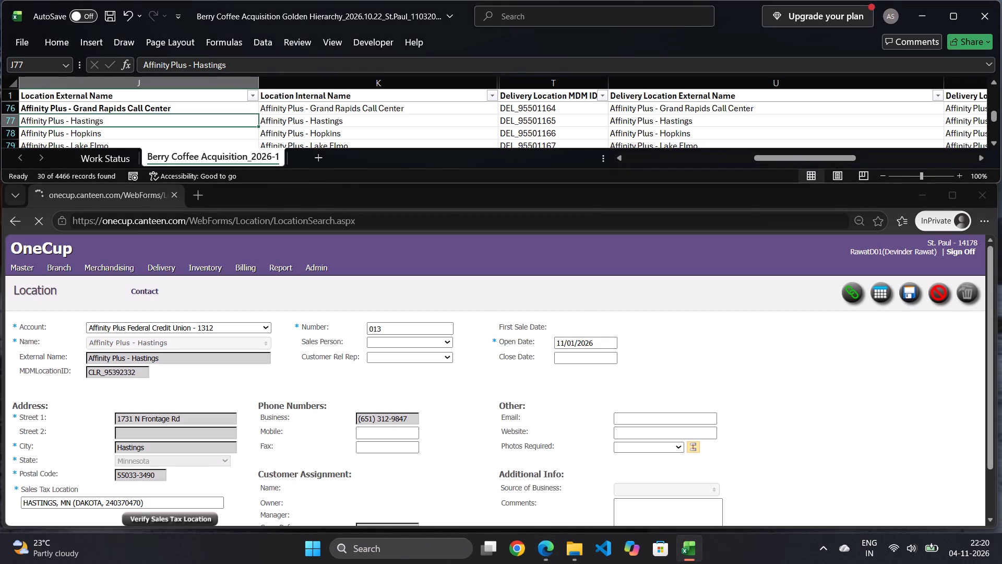
pyautogui.hotkey('ctrl', 'b')
pyautogui.click(993, 140)
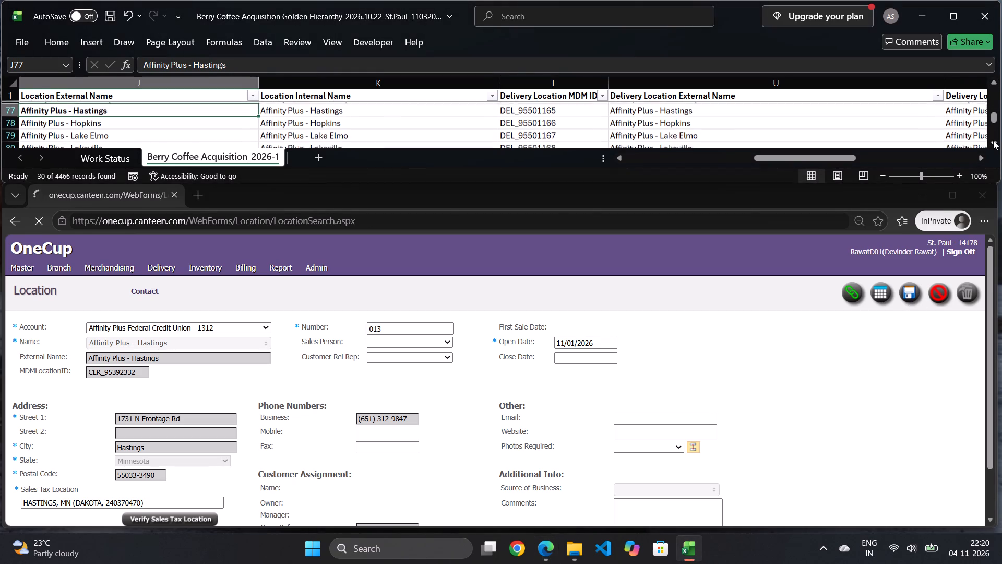
pyautogui.click(114, 124)
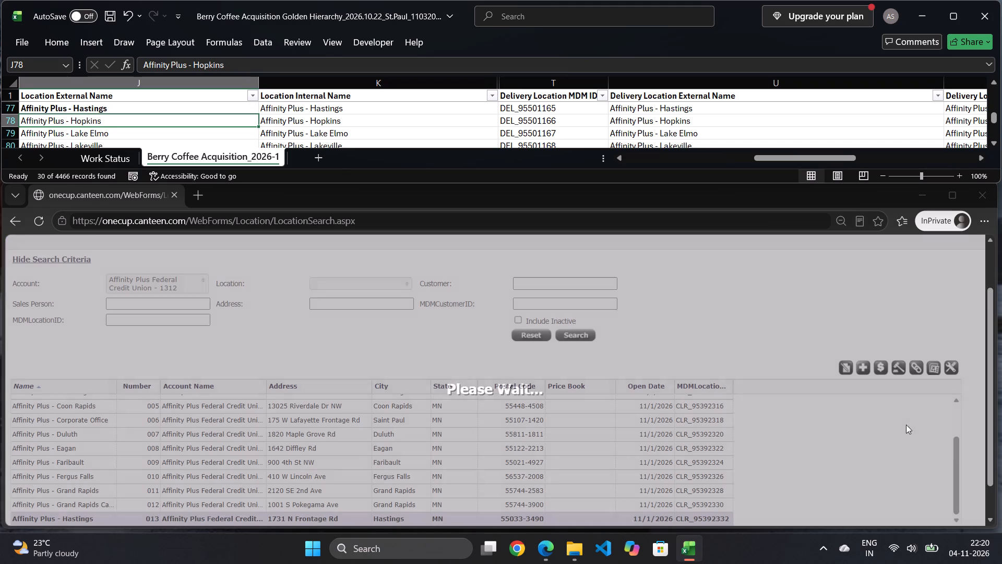
# In OneCup, start another Affinity Plus Federal Credit Union location through Quick Links, named Affinity Plus - Hopkins with open date 11/01/2026.
pyautogui.click(915, 367)
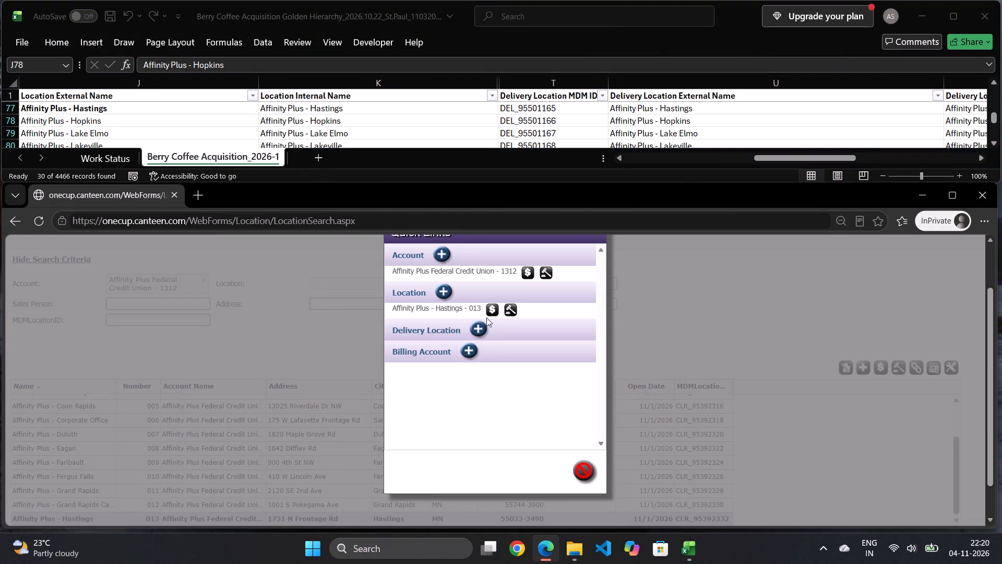
pyautogui.click(444, 293)
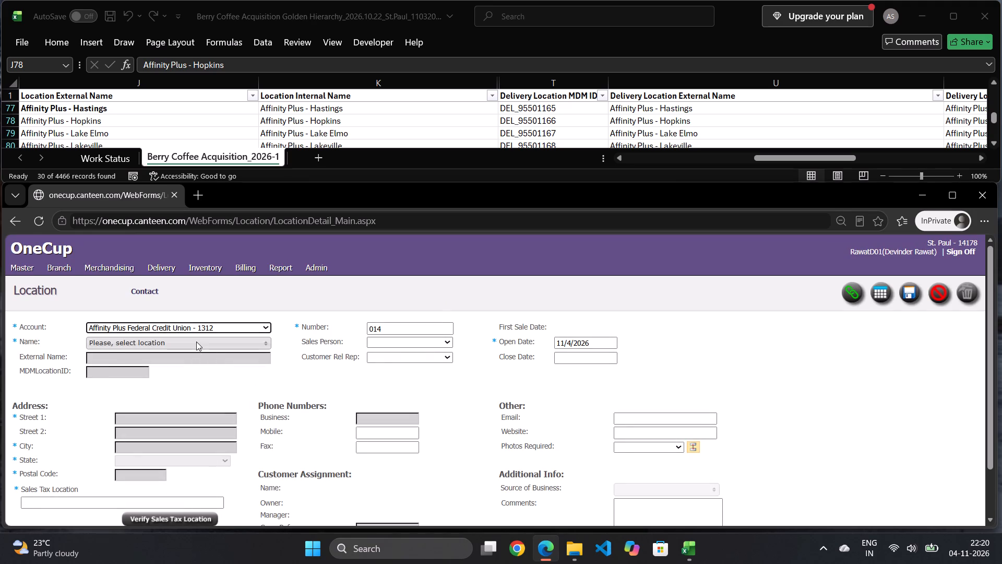
pyautogui.click(196, 342)
pyautogui.click(172, 379)
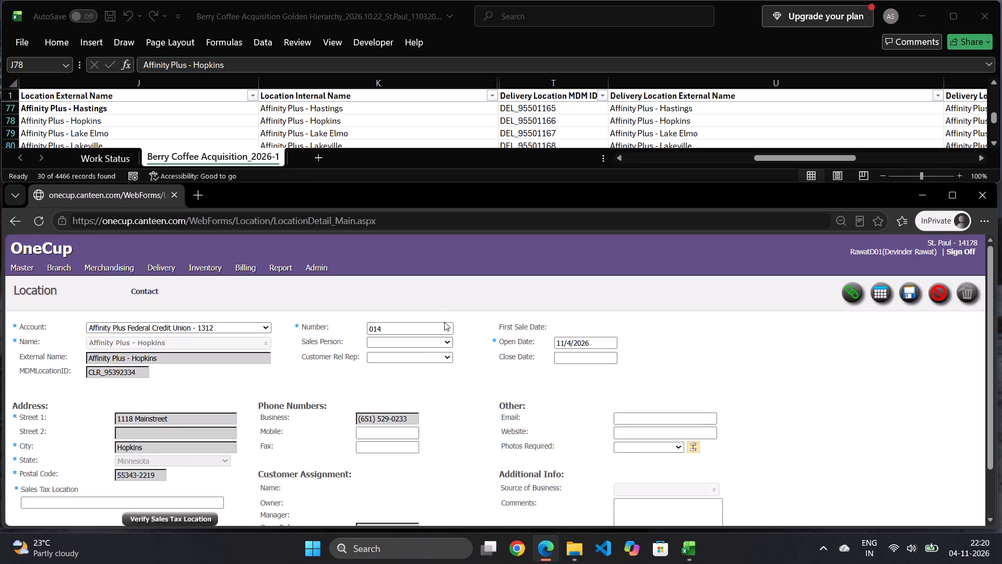
pyautogui.click(581, 345)
pyautogui.click(565, 384)
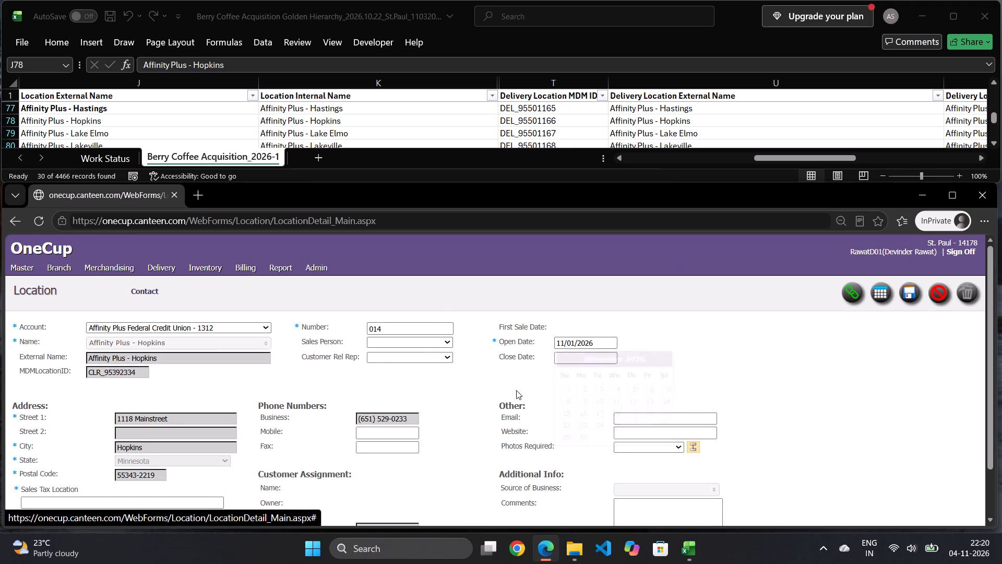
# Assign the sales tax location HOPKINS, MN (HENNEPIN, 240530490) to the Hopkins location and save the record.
pyautogui.scroll(-2, 442, 398)
pyautogui.click(175, 458)
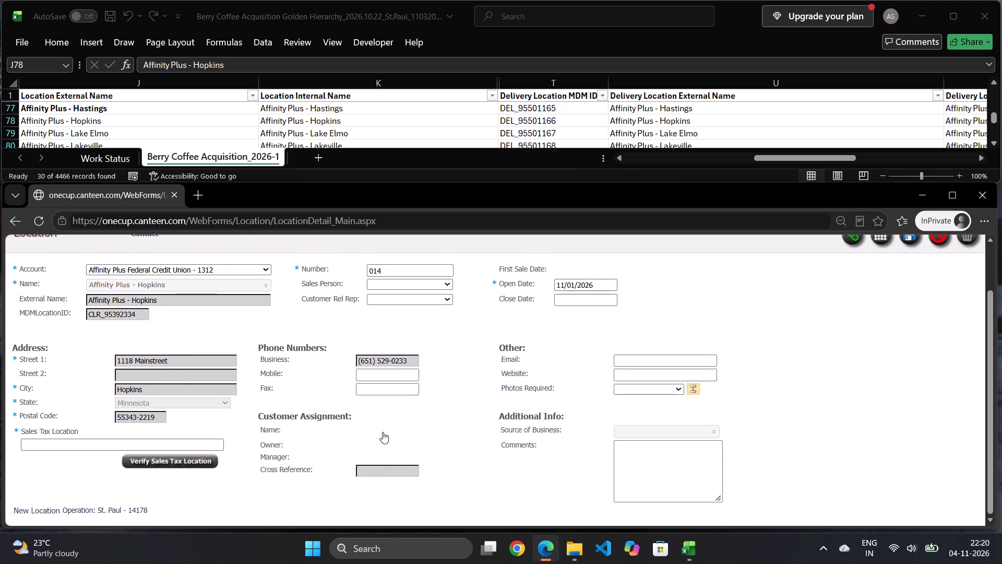
pyautogui.click(496, 337)
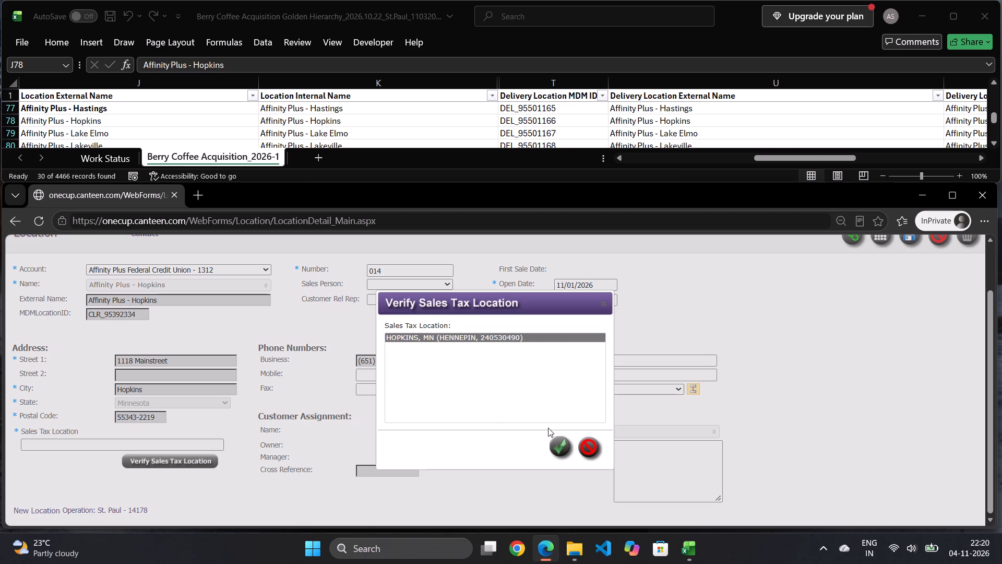
pyautogui.click(554, 443)
pyautogui.scroll(1, 891, 328)
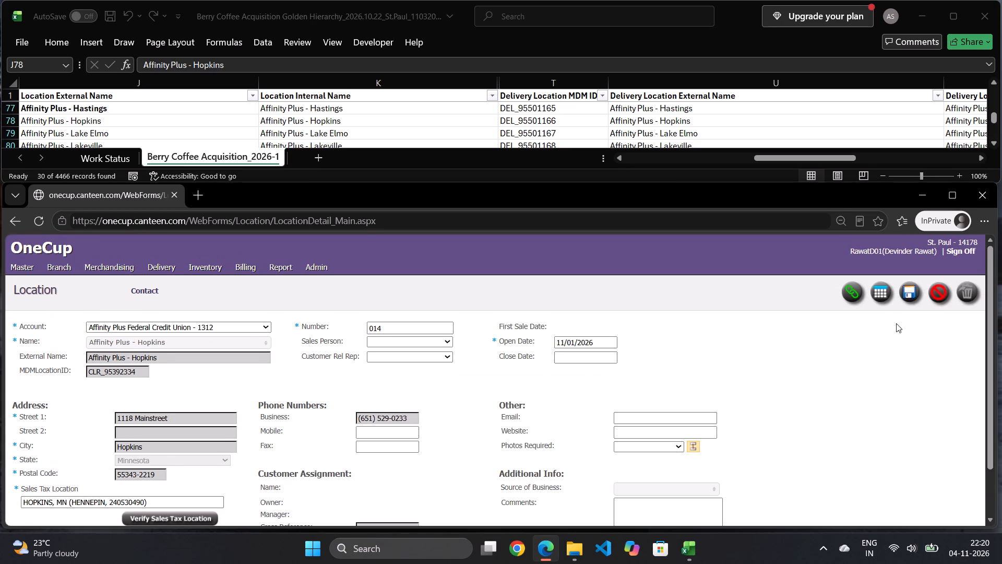
pyautogui.click(906, 292)
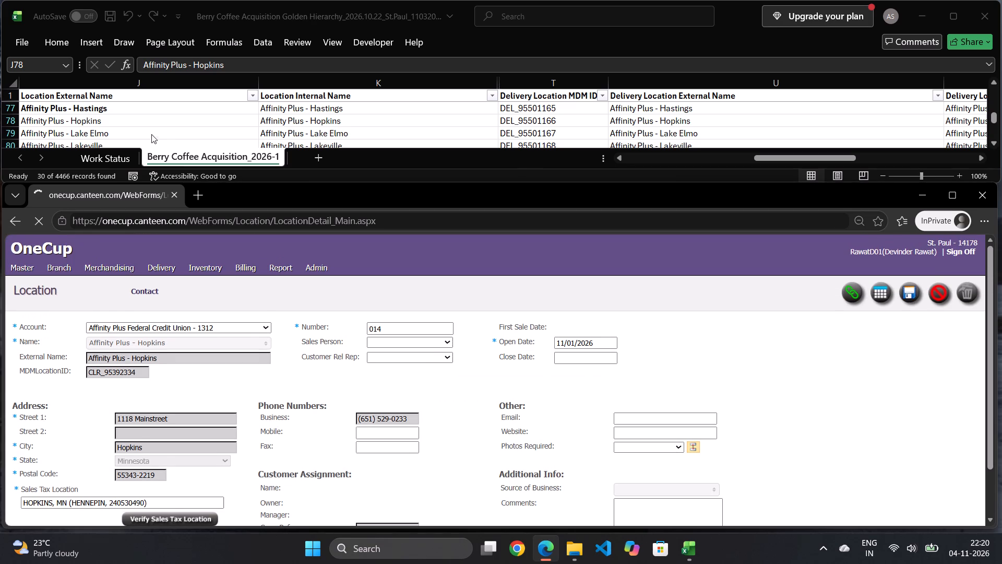
# In the Excel workbook, bold Affinity Plus - Hopkins in the Location External Name column and move on to Affinity Plus - Lake Elmo.
pyautogui.click(160, 124)
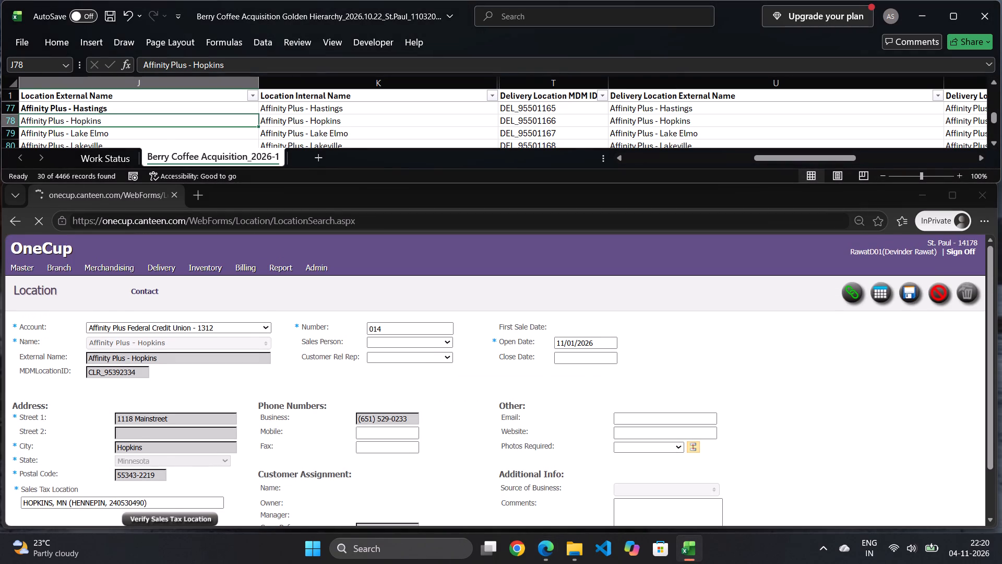
pyautogui.keyDown('ctrl'); pyautogui.click(160, 124); pyautogui.keyUp('ctrl')
pyautogui.hotkey('ctrl', 'b')
pyautogui.hotkey('ctrl', 'b')
pyautogui.click(152, 136)
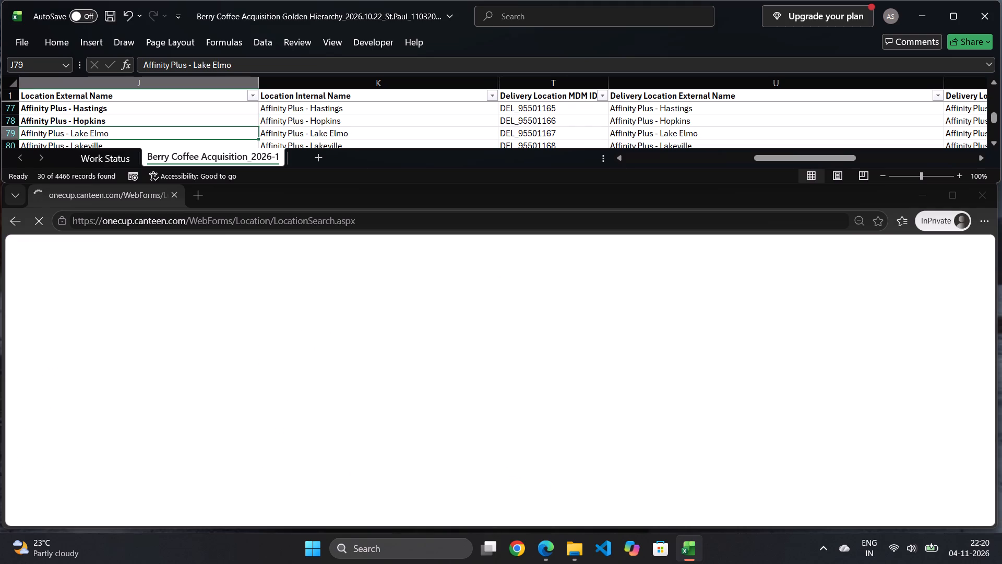
pyautogui.click(997, 144)
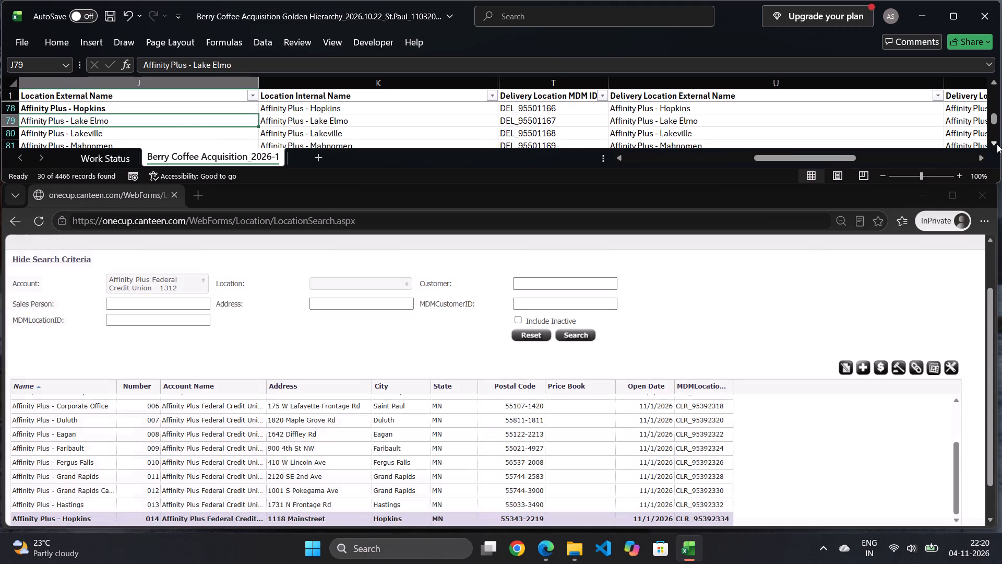
# In OneCup, start another Affinity Plus Federal Credit Union location through Quick Links, named Affinity Plus - Lake Elmo.
pyautogui.click(914, 365)
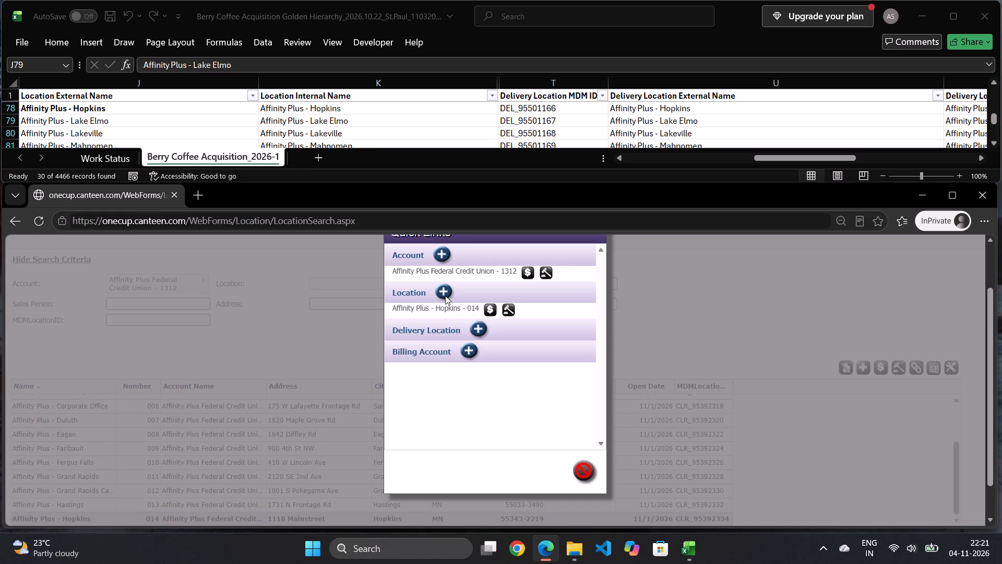
pyautogui.click(445, 294)
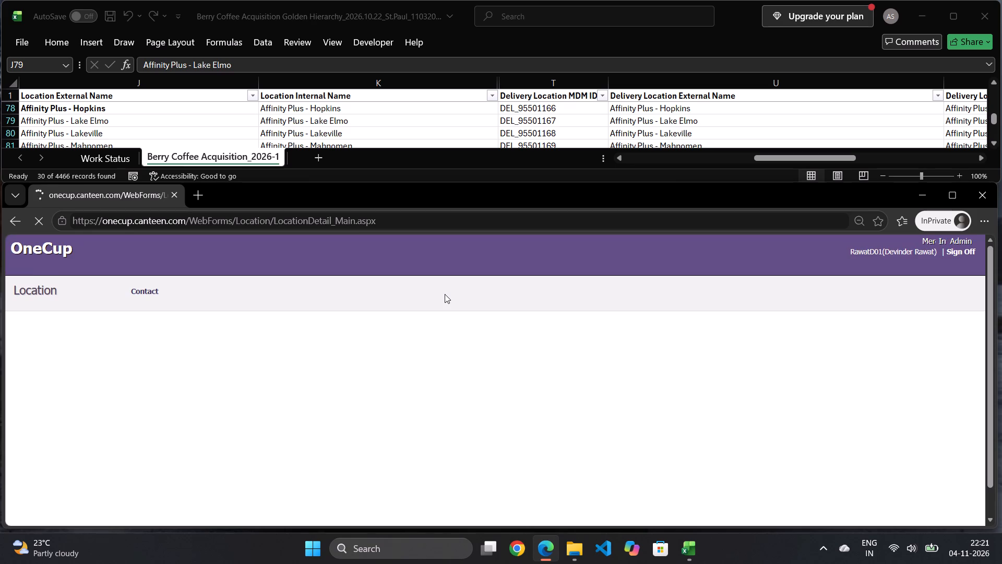
pyautogui.click(130, 341)
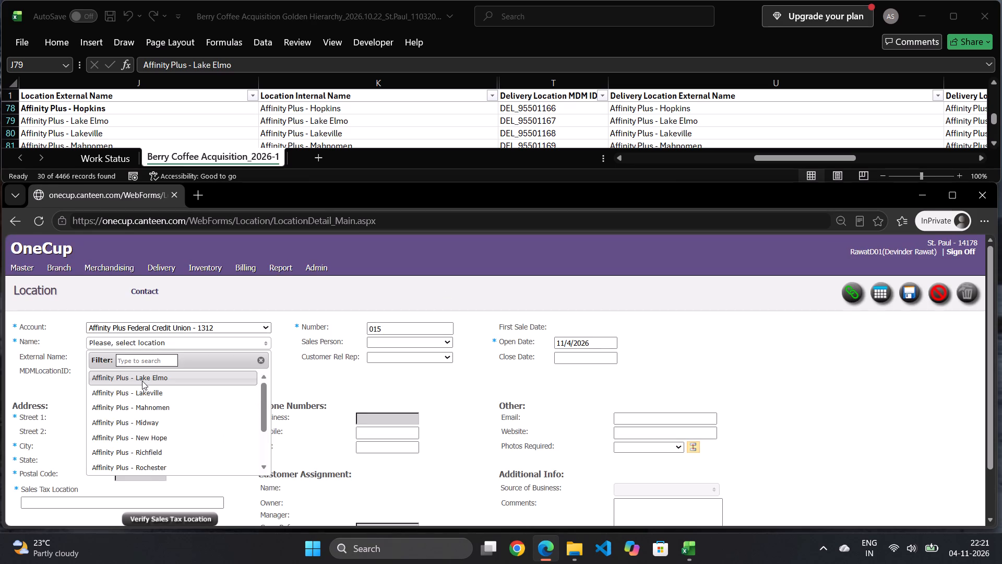
pyautogui.click(142, 381)
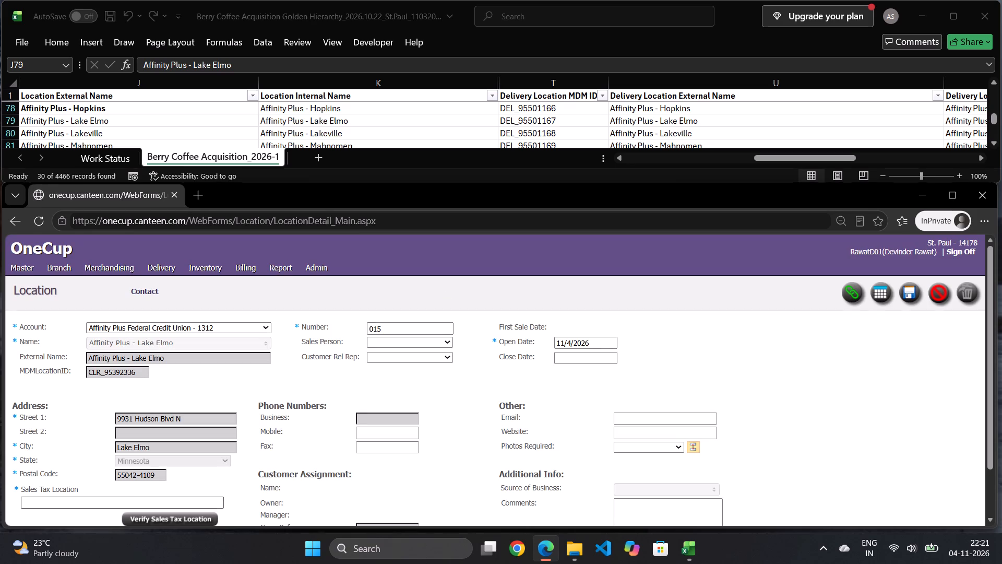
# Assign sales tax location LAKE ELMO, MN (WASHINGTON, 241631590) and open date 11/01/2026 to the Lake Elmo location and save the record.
pyautogui.click(165, 522)
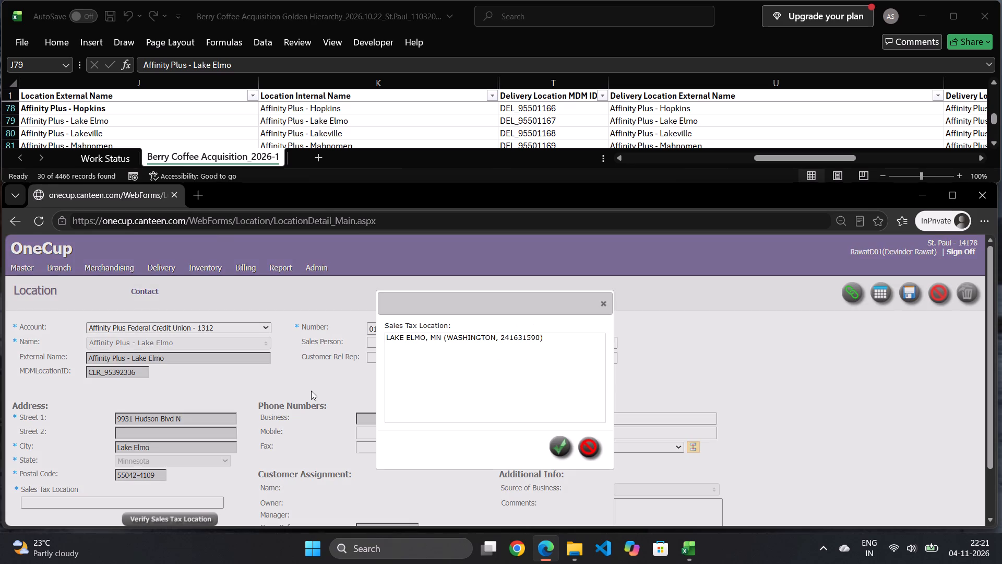
pyautogui.click(491, 336)
pyautogui.click(557, 452)
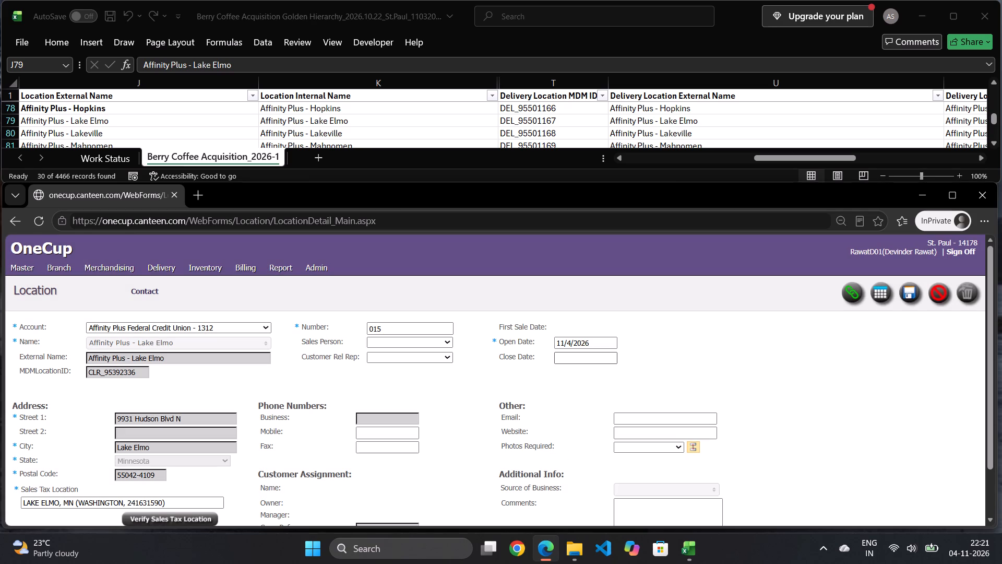
pyautogui.click(604, 342)
pyautogui.click(564, 389)
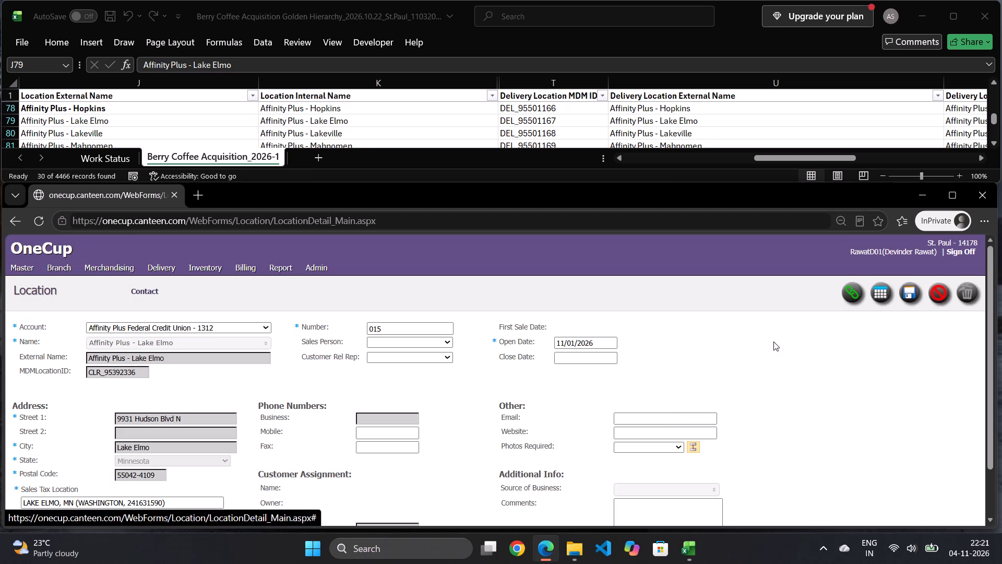
pyautogui.click(911, 295)
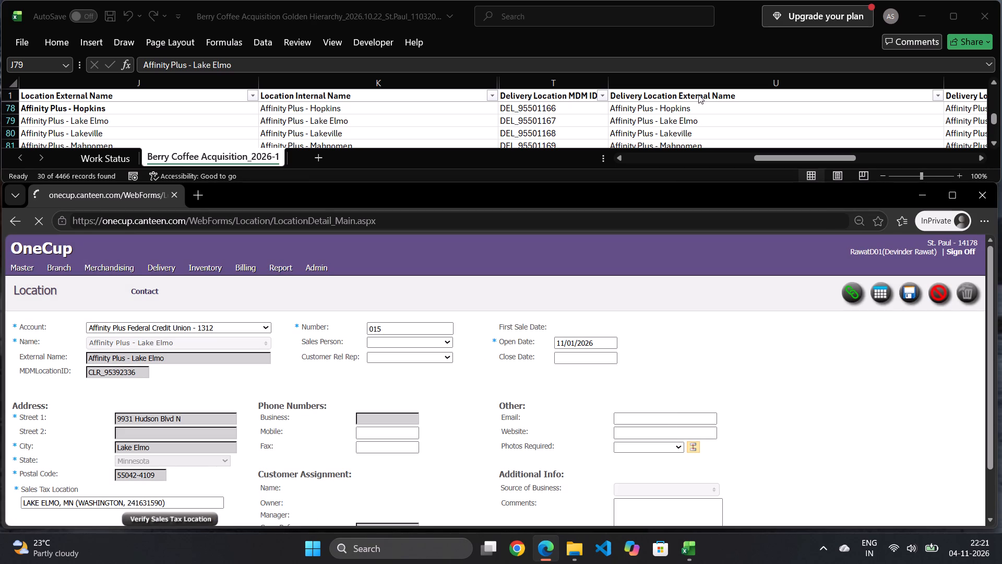
# In the Excel workbook, bold Affinity Plus - Lake Elmo in the Location External Name column and move on to Affinity Plus - Lakeville.
pyautogui.click(175, 125)
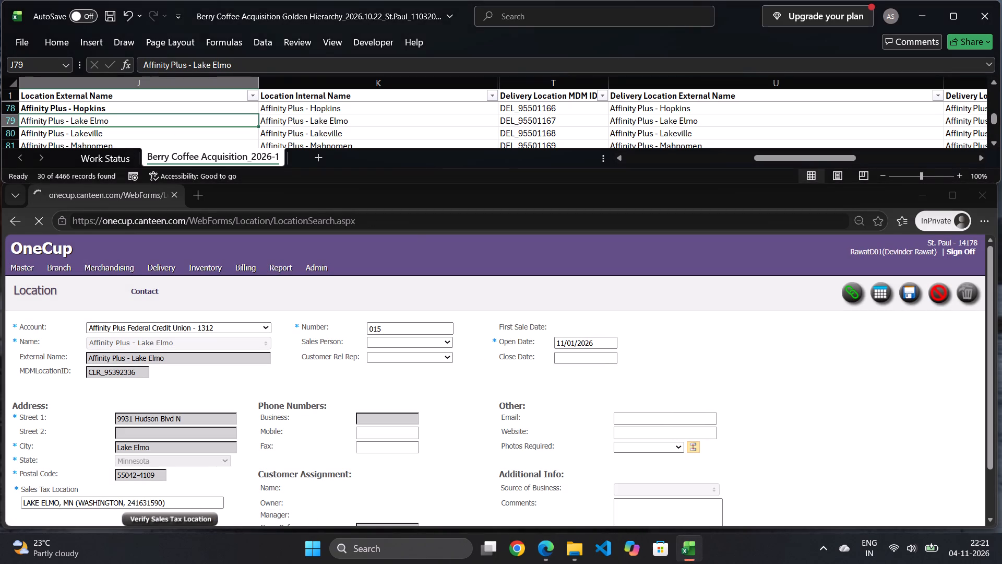
pyautogui.keyDown('ctrl'); pyautogui.click(175, 125); pyautogui.keyUp('ctrl')
pyautogui.hotkey('ctrl', 'b')
pyautogui.keyDown('ctrl'); pyautogui.click(175, 125); pyautogui.keyUp('ctrl')
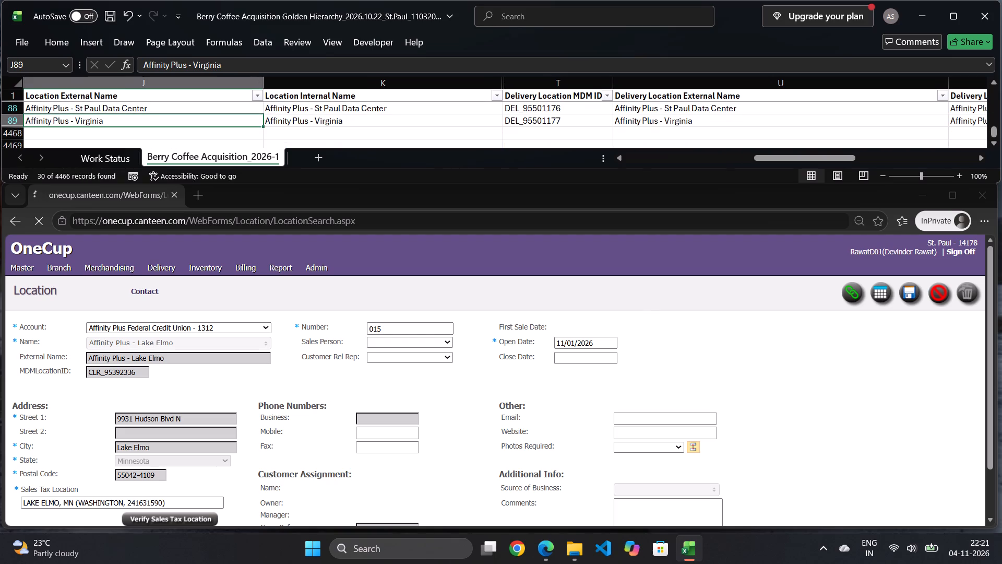
pyautogui.scroll(2, 175, 125)
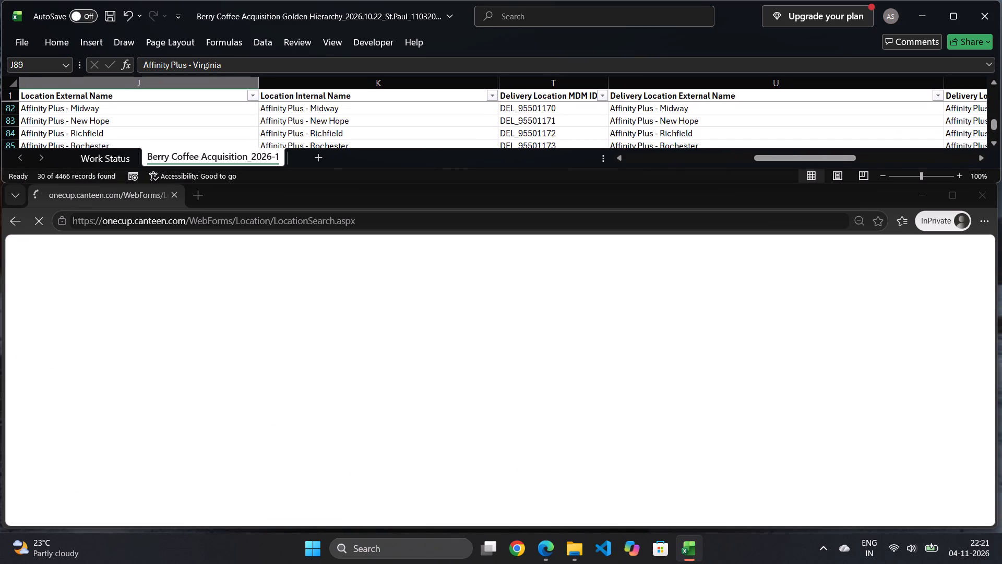
pyautogui.scroll(1, 175, 125)
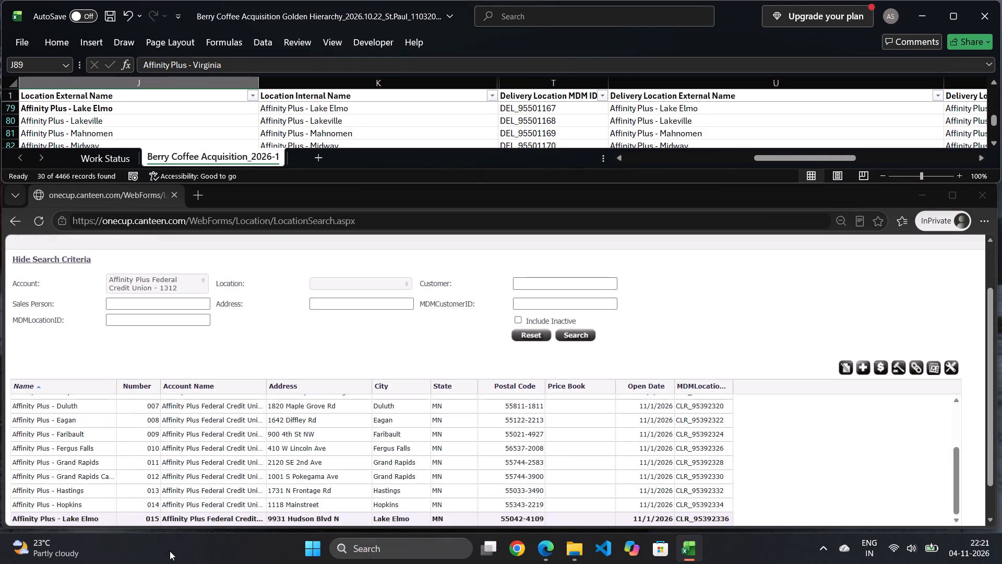
pyautogui.click(129, 120)
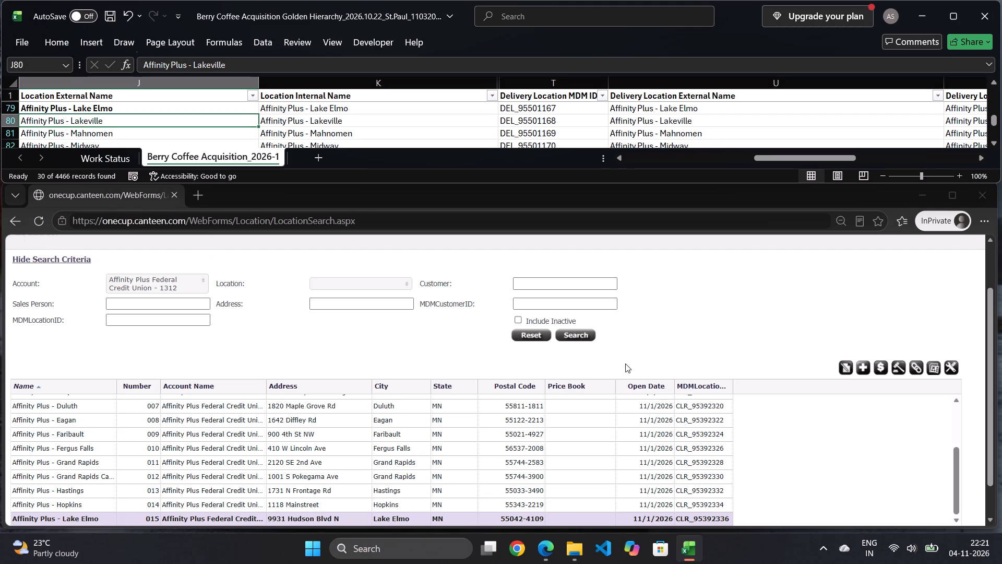
# In OneCup, start another Affinity Plus Federal Credit Union location through Quick Links, named Affinity Plus - Lakeville with open date 11/01/2026.
pyautogui.click(916, 367)
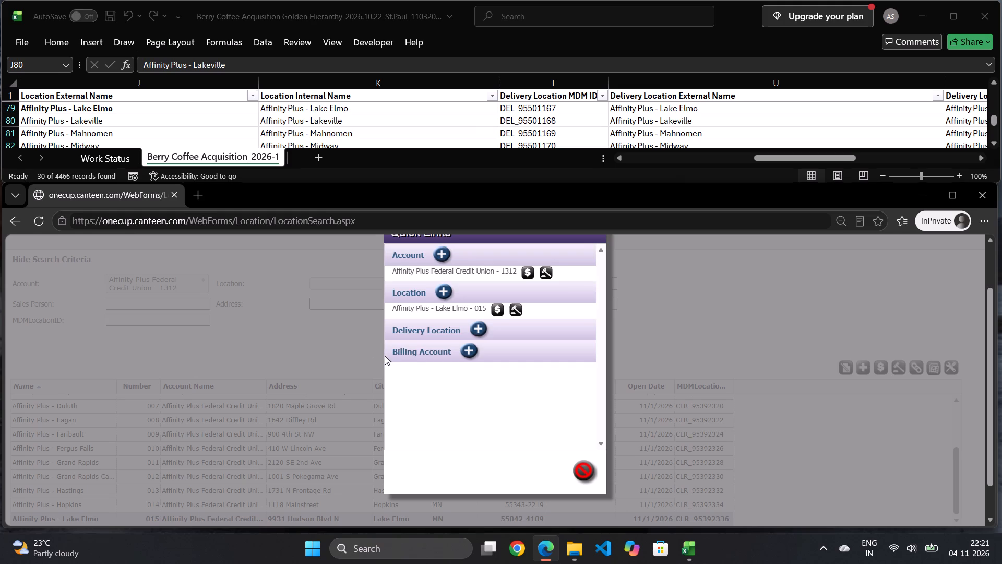
pyautogui.click(443, 294)
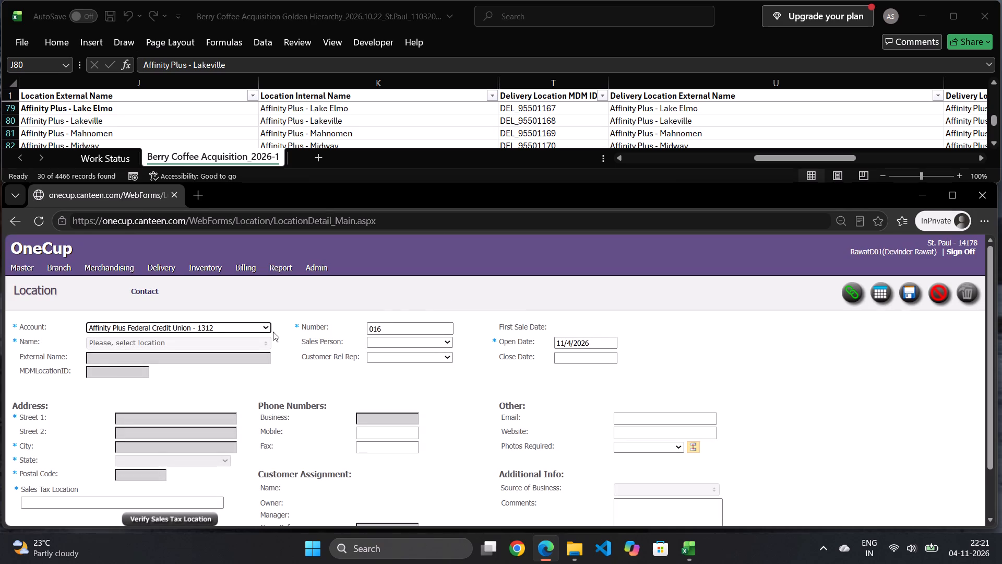
pyautogui.click(224, 342)
pyautogui.click(165, 377)
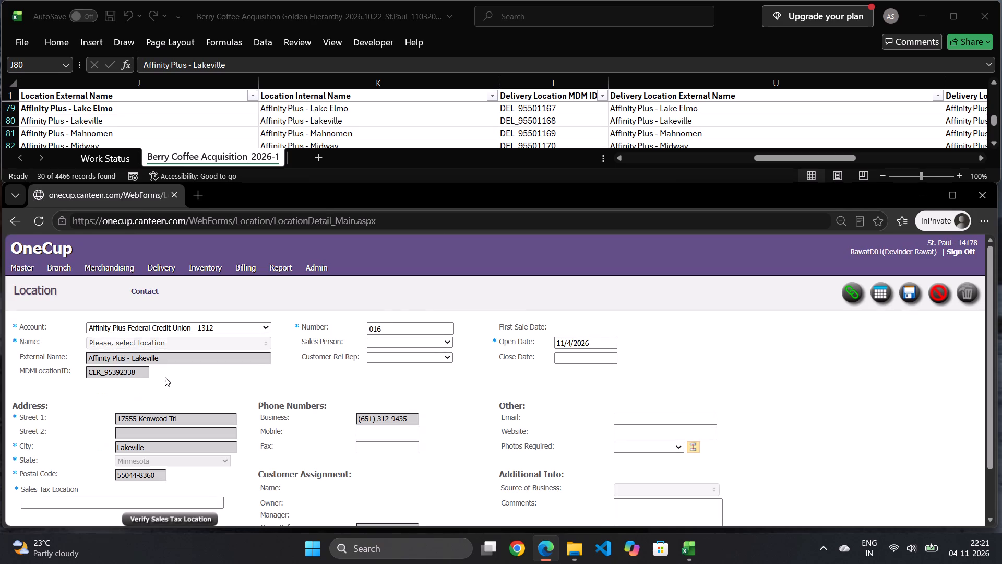
pyautogui.click(577, 350)
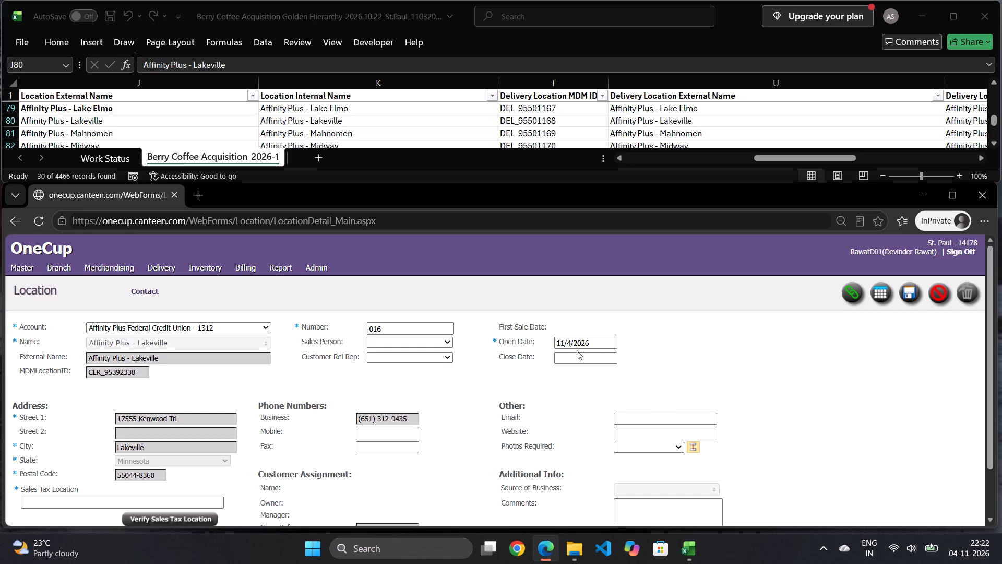
pyautogui.click(580, 342)
pyautogui.click(569, 383)
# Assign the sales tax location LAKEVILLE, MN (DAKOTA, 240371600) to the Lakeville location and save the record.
pyautogui.click(152, 521)
pyautogui.click(490, 341)
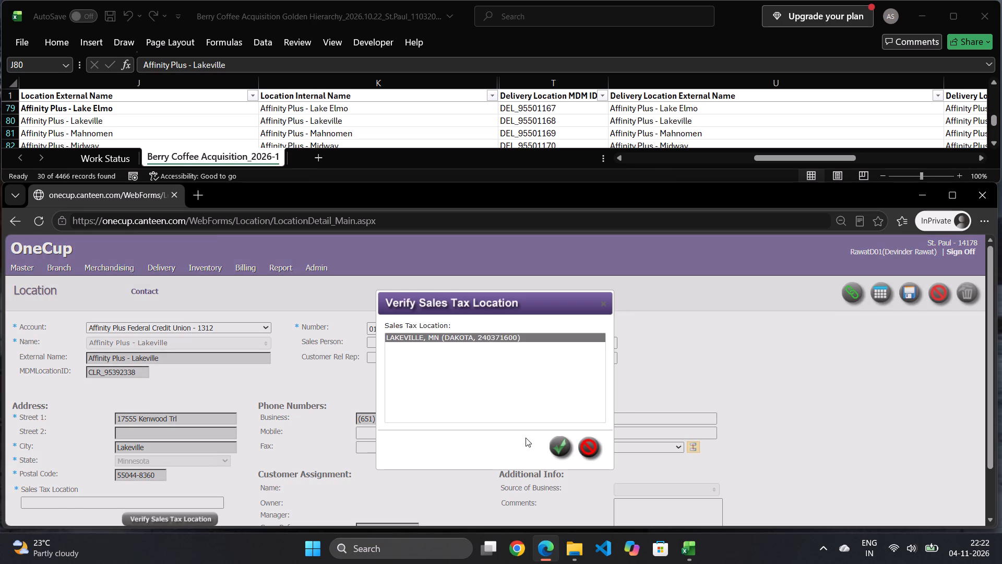
pyautogui.click(554, 441)
pyautogui.click(906, 294)
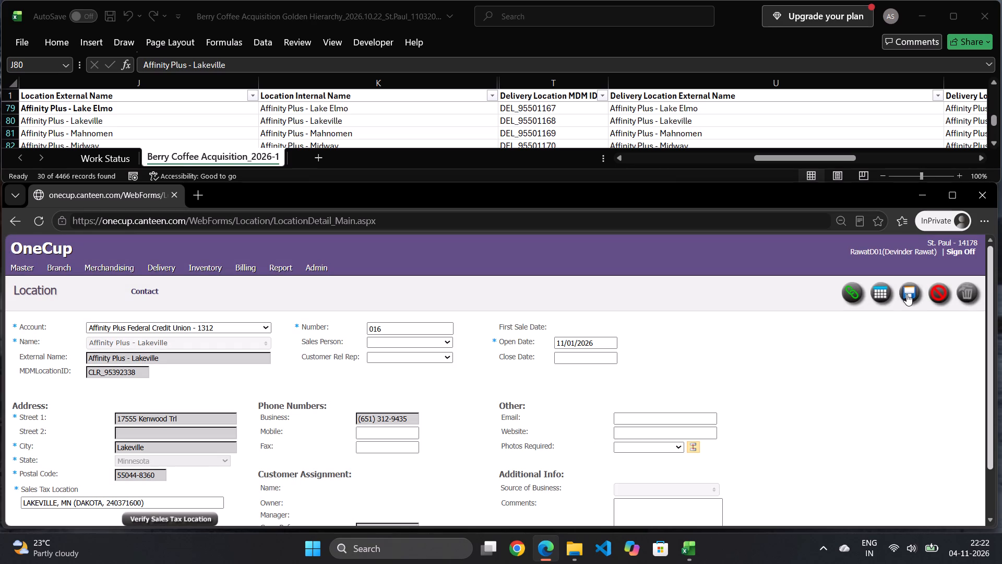
# In the Excel workbook, bold Affinity Plus - Lakeville in the Location External Name column.
pyautogui.click(103, 125)
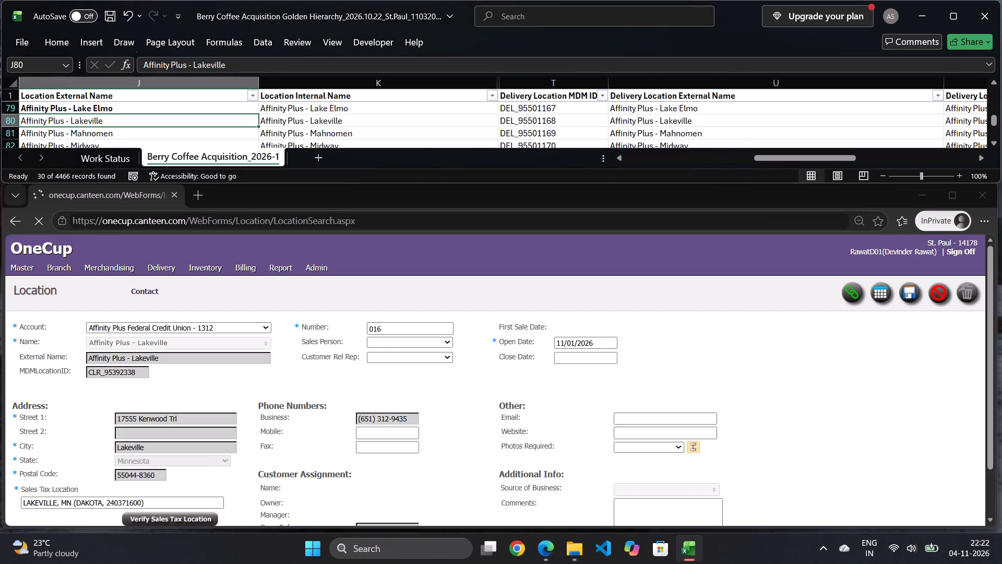
pyautogui.hotkey('ctrl', 'b')
# Move on to Affinity Plus - Mahnomen and start its OneCup location record through Quick Links, with open date 11/01/2026.
pyautogui.click(140, 134)
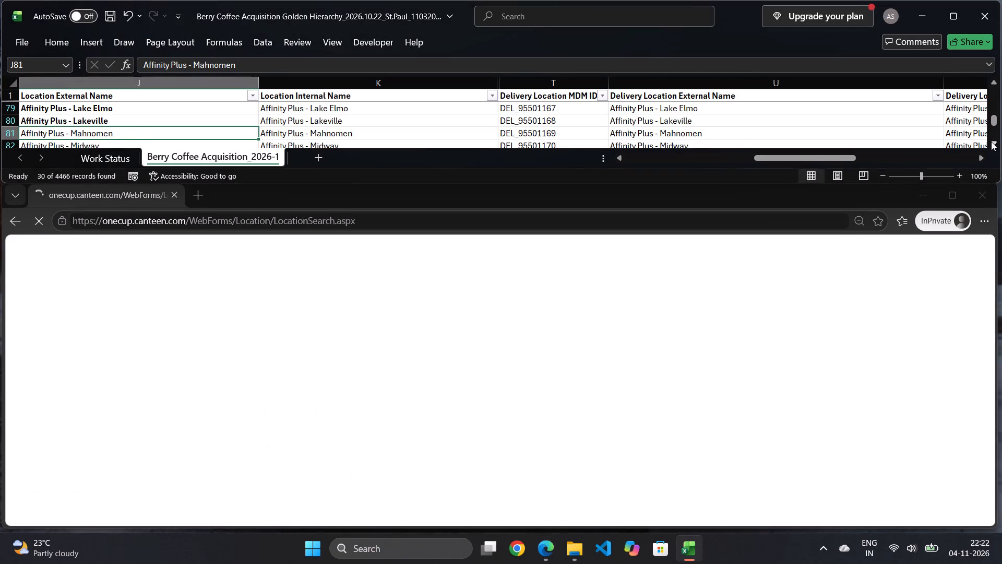
pyautogui.click(992, 142)
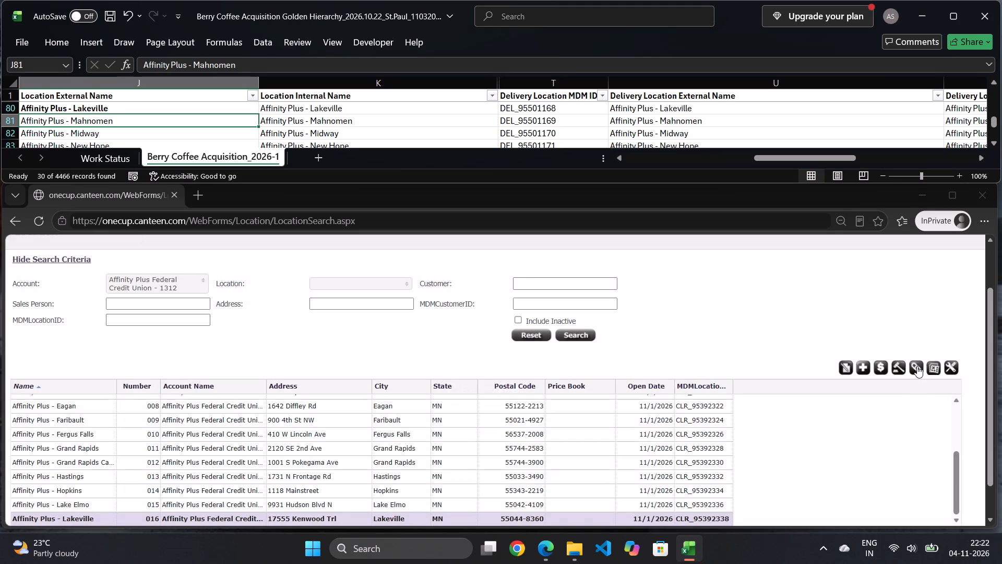
pyautogui.click(917, 366)
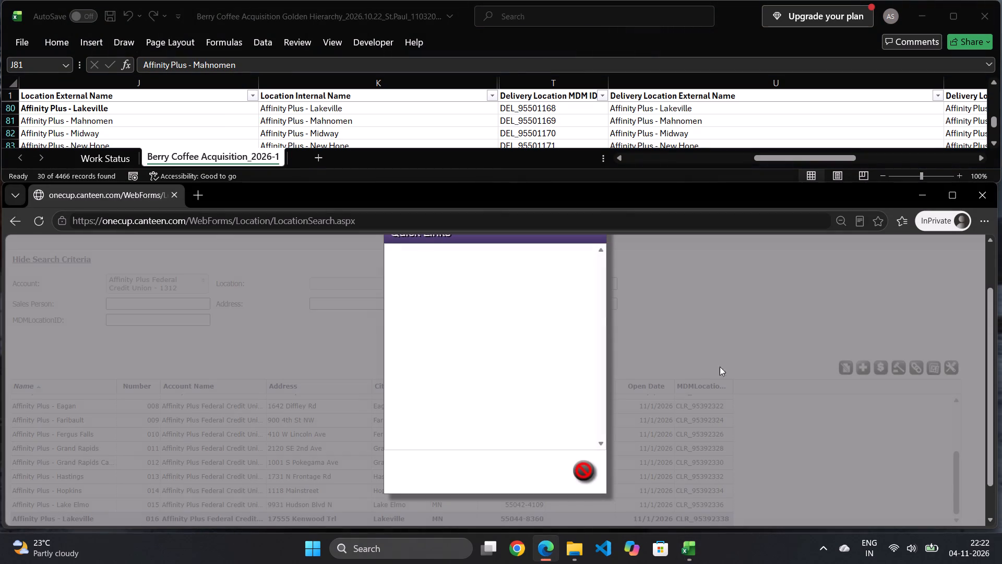
pyautogui.click(443, 288)
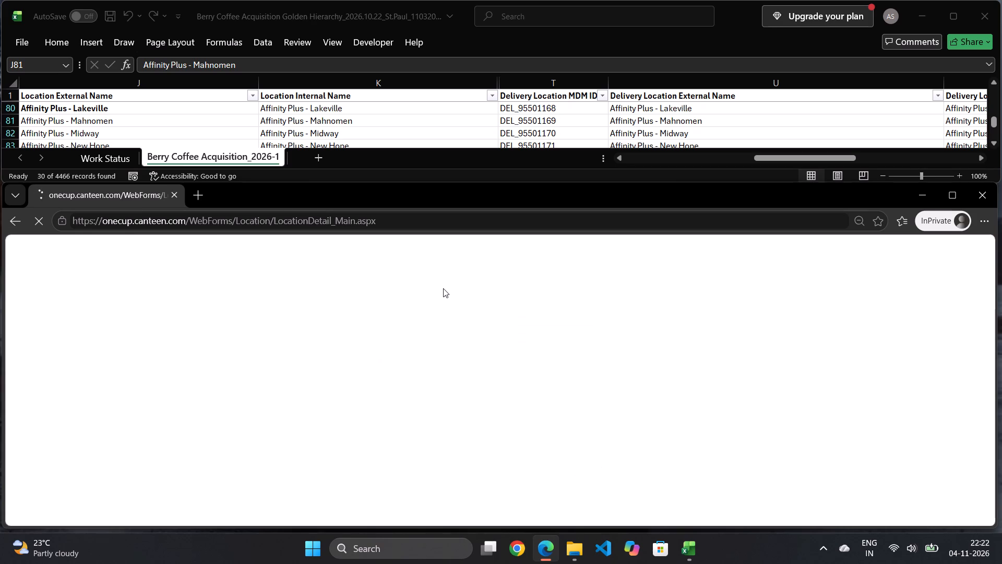
pyautogui.click(219, 344)
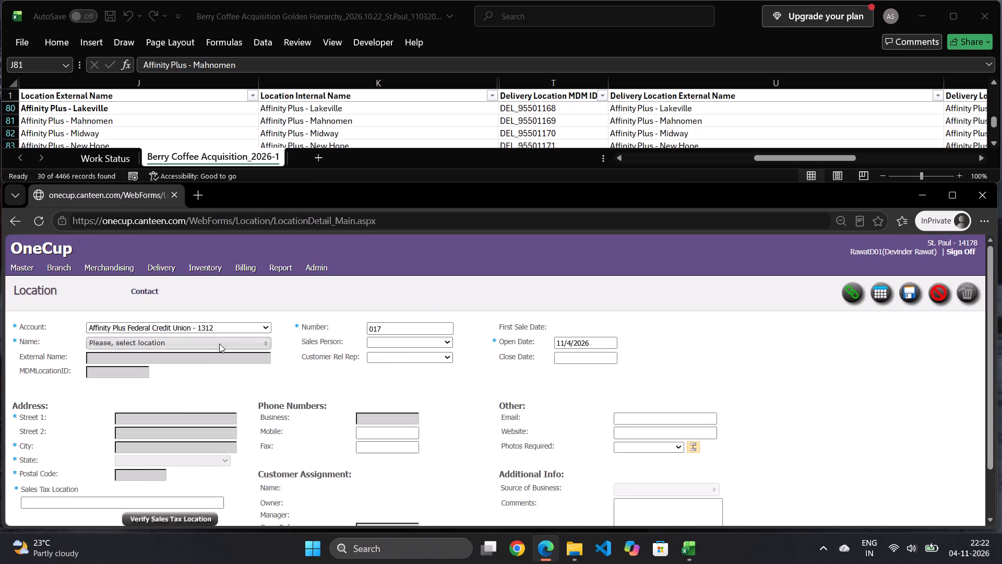
pyautogui.click(176, 379)
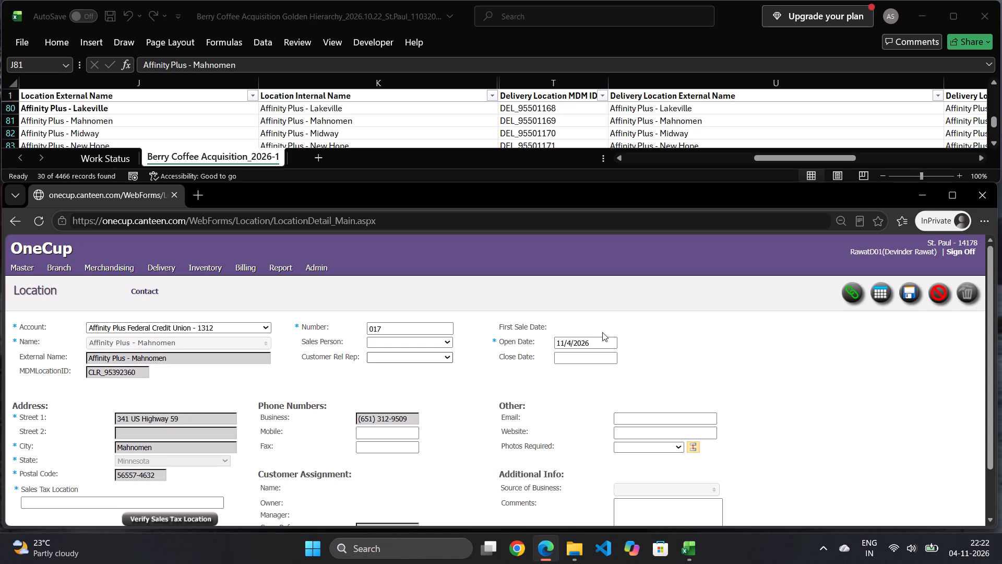
pyautogui.click(599, 340)
pyautogui.click(566, 386)
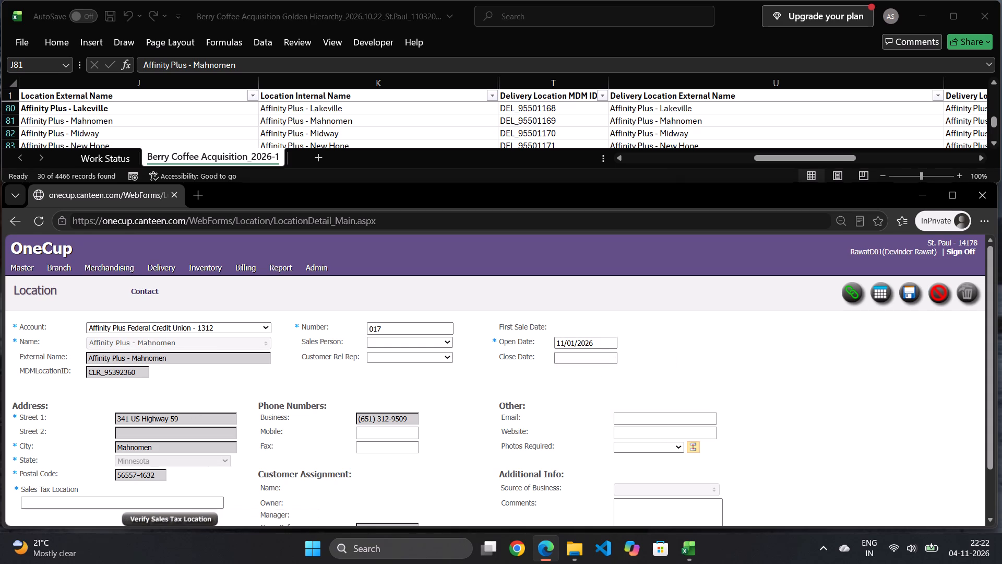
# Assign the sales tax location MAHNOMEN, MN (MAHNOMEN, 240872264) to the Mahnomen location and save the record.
pyautogui.click(161, 518)
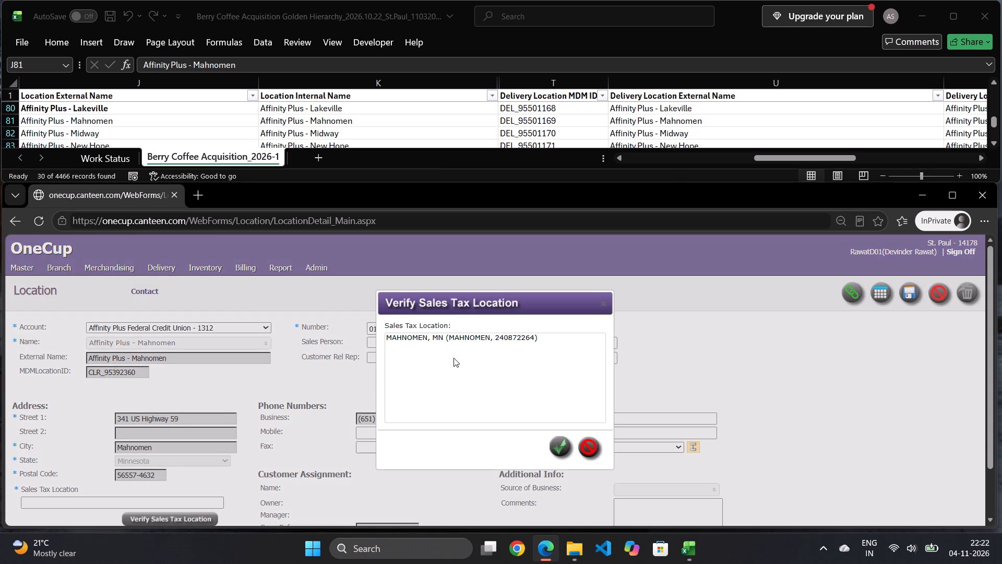
pyautogui.click(458, 338)
pyautogui.click(558, 445)
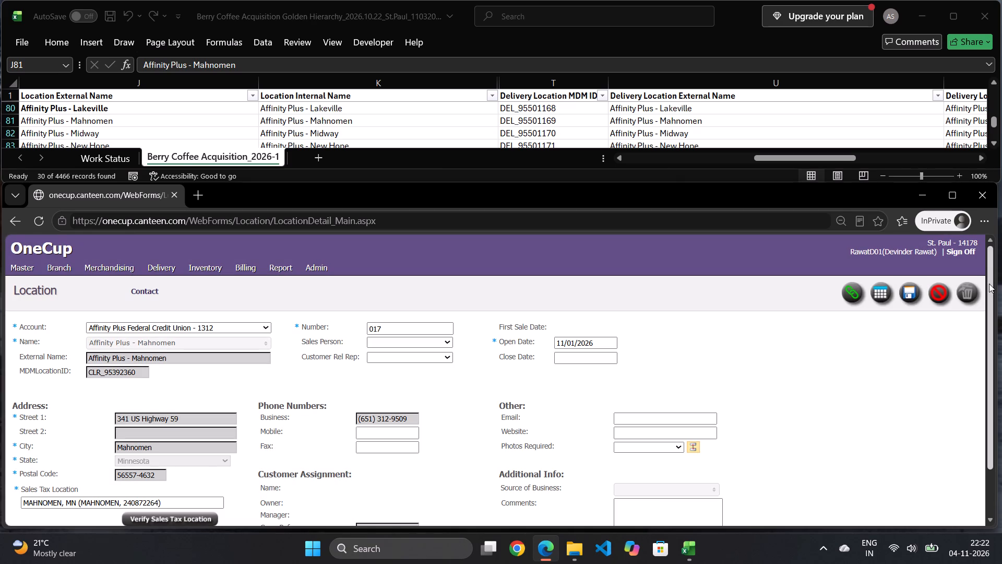
pyautogui.click(912, 292)
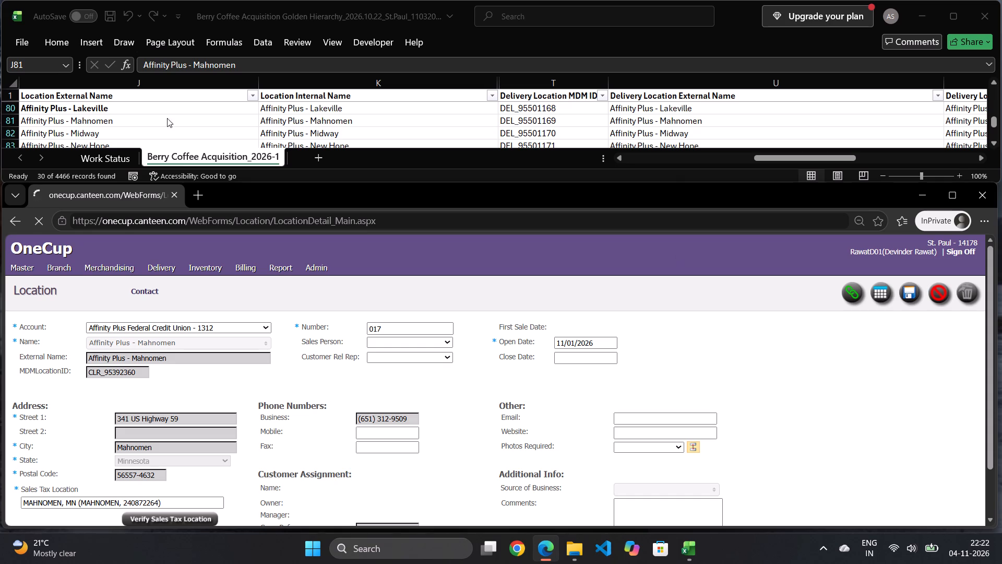
# In the Excel workbook, bold Affinity Plus - Mahnomen in the Location External Name column.
pyautogui.click(168, 117)
pyautogui.keyDown('ctrl'); pyautogui.click(171, 125); pyautogui.keyUp('ctrl')
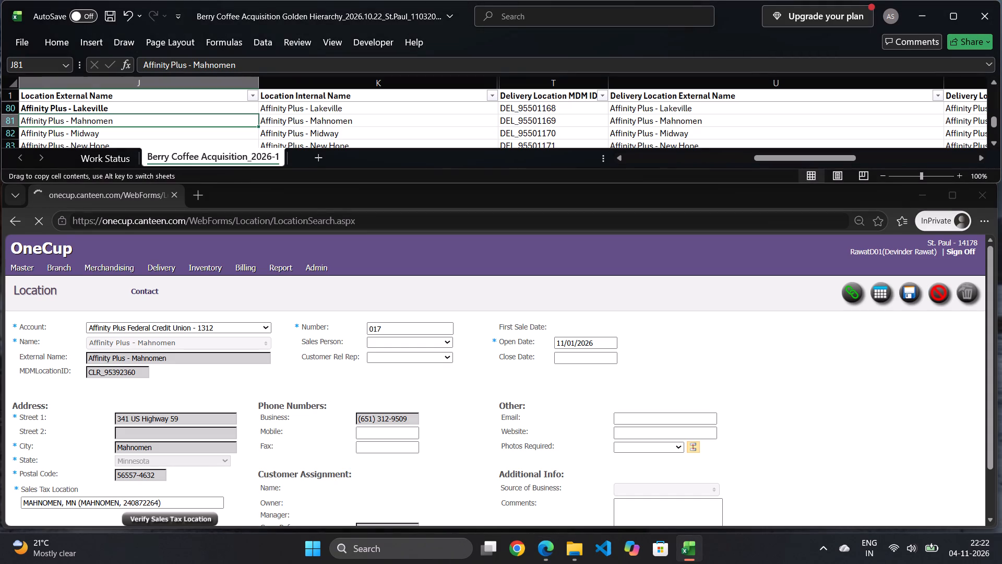
pyautogui.hotkey('ctrl', 'b')
pyautogui.click(138, 122)
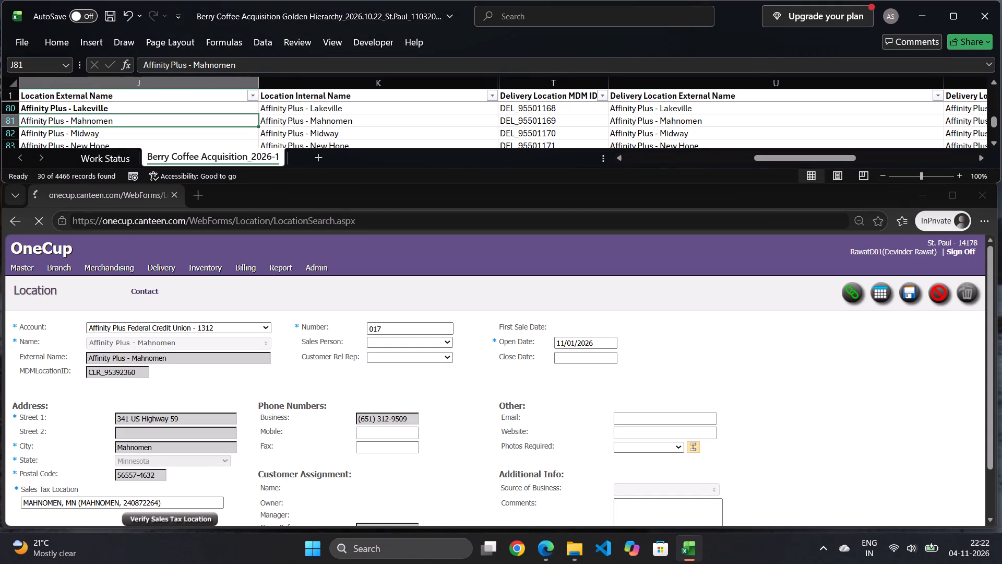
pyautogui.hotkey('ctrl', 'b')
# Move on to Affinity Plus - Midway and start its OneCup location record through Quick Links, with open date 11/01/2026.
pyautogui.click(121, 133)
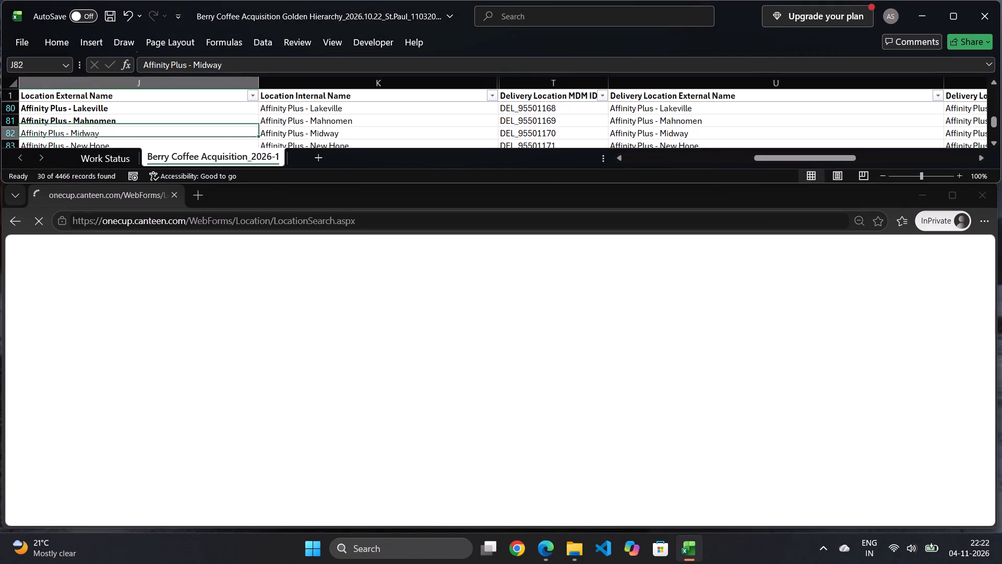
pyautogui.click(993, 146)
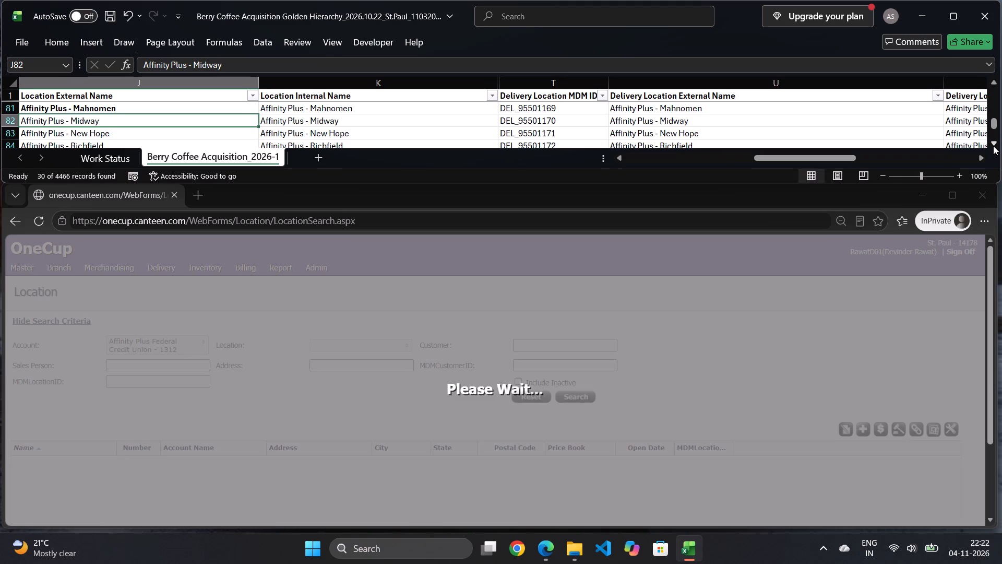
pyautogui.click(993, 146)
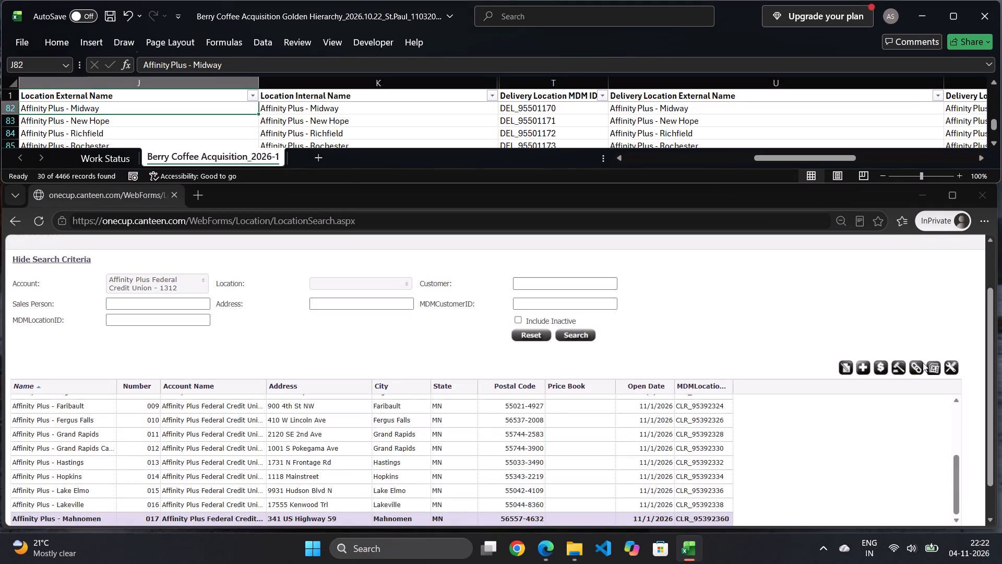
pyautogui.click(919, 365)
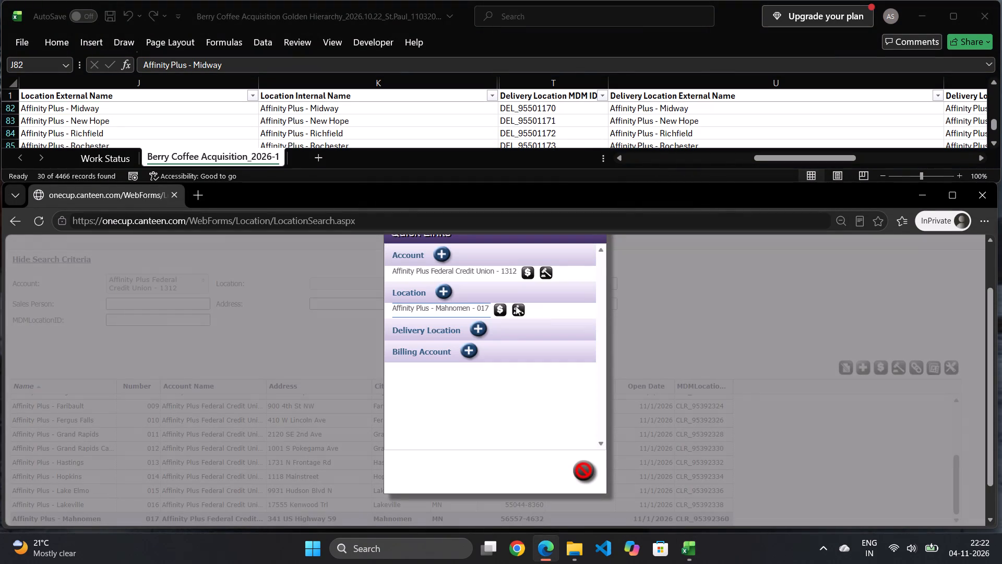
pyautogui.click(445, 287)
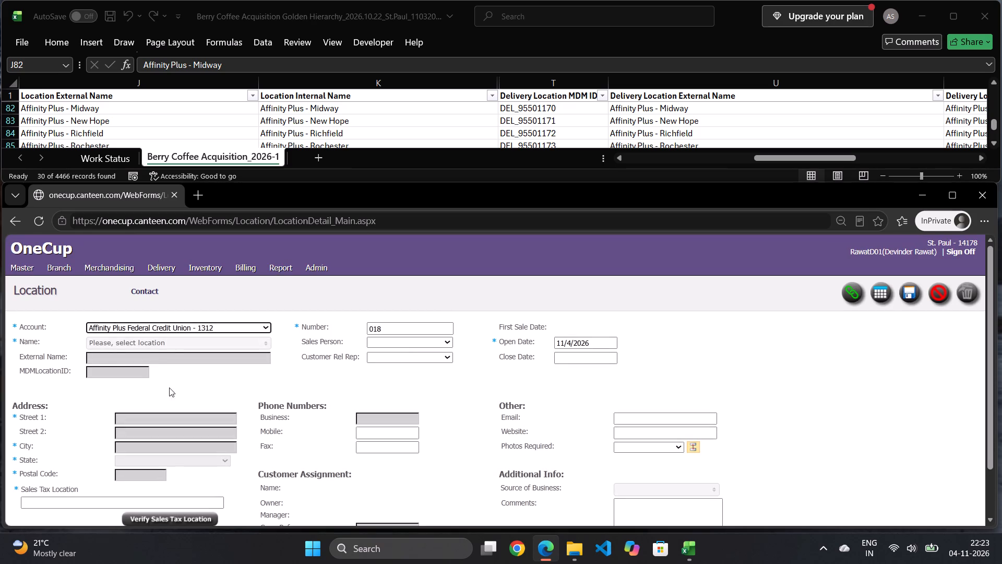
pyautogui.click(170, 338)
pyautogui.click(151, 382)
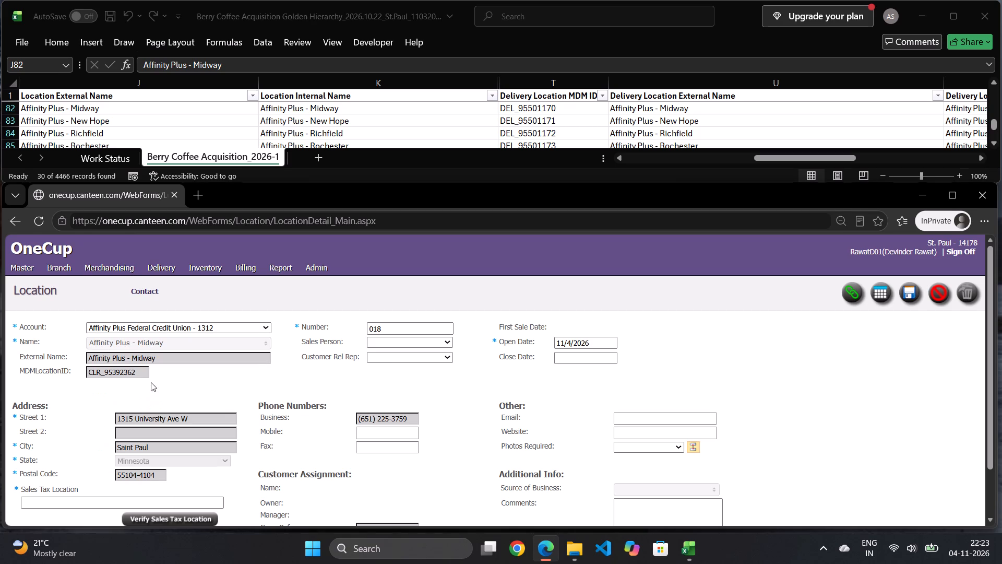
pyautogui.click(620, 342)
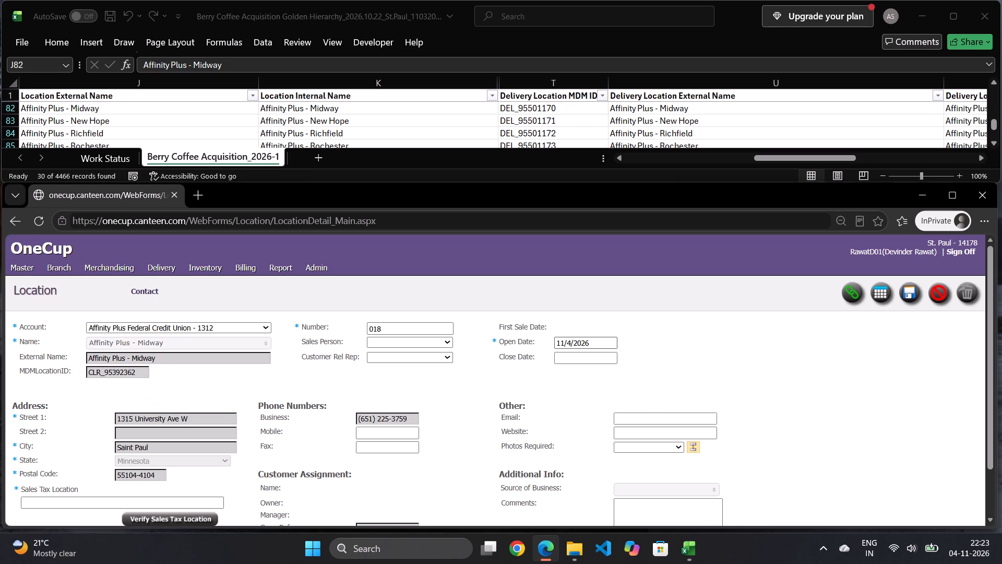
pyautogui.click(597, 345)
pyautogui.click(569, 389)
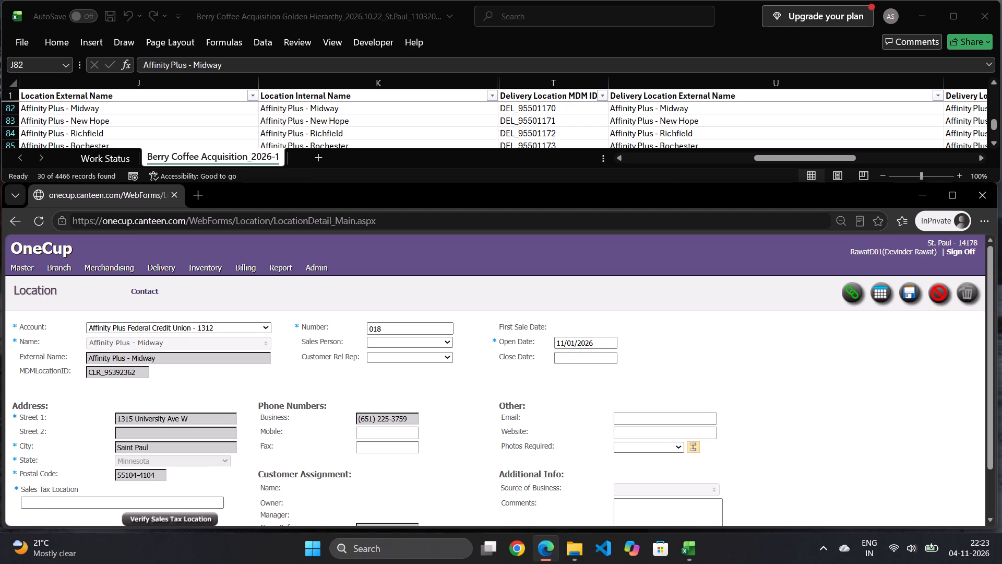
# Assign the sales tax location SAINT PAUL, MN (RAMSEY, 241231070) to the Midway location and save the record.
pyautogui.click(171, 516)
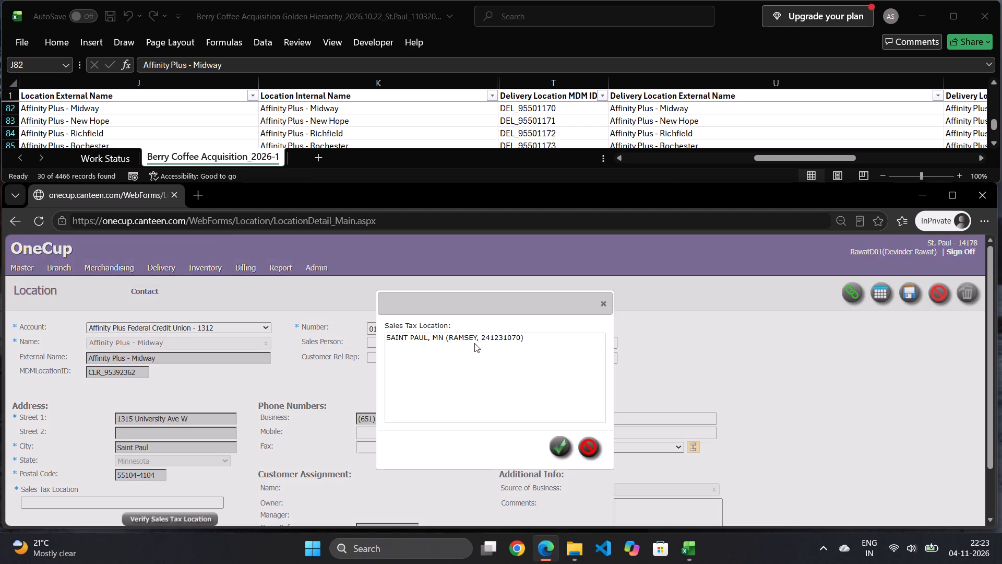
pyautogui.click(496, 337)
pyautogui.click(557, 439)
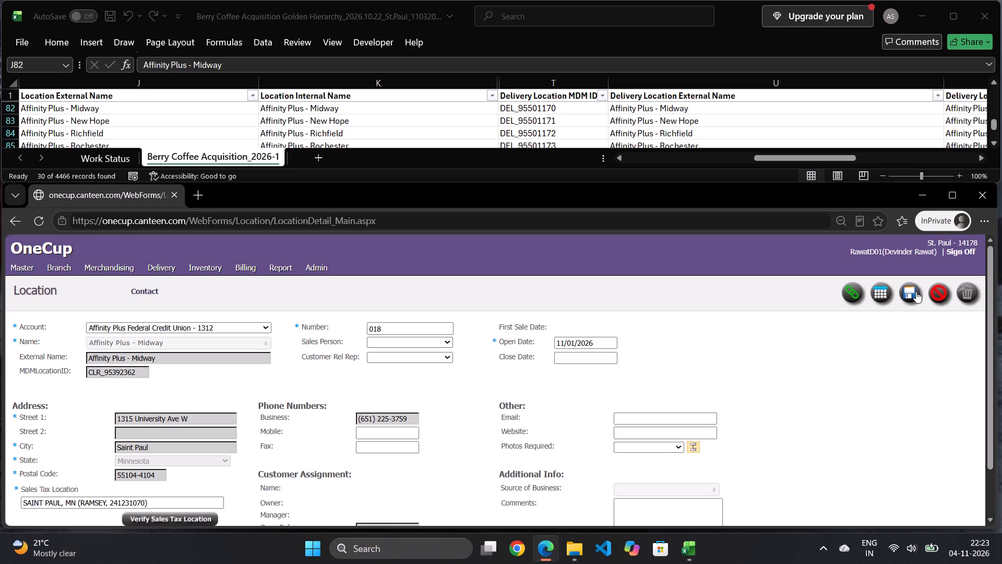
pyautogui.click(906, 288)
# In the Excel workbook, bold Affinity Plus - Midway in the Location External Name column.
pyautogui.click(146, 111)
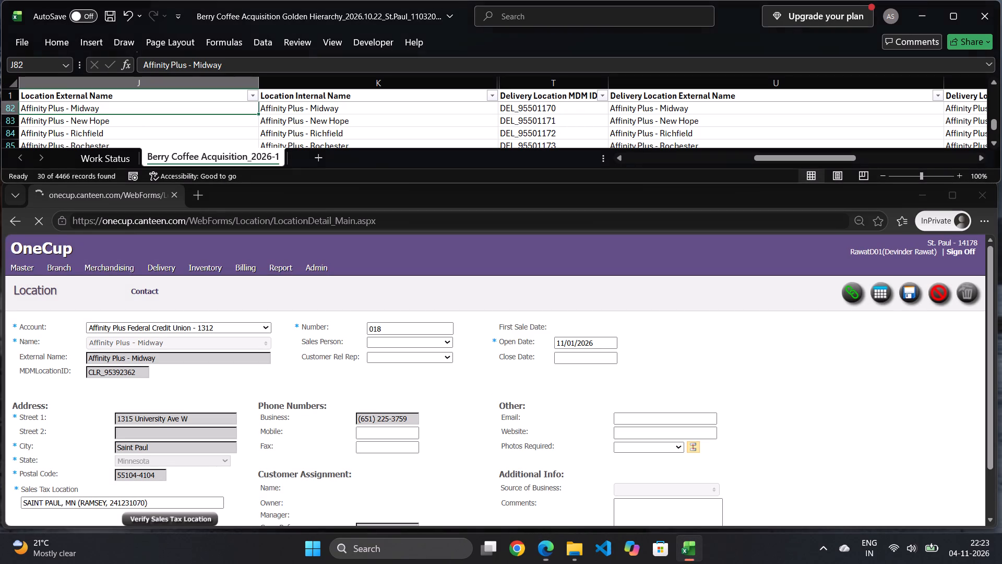
pyautogui.hotkey('ctrl', 'b')
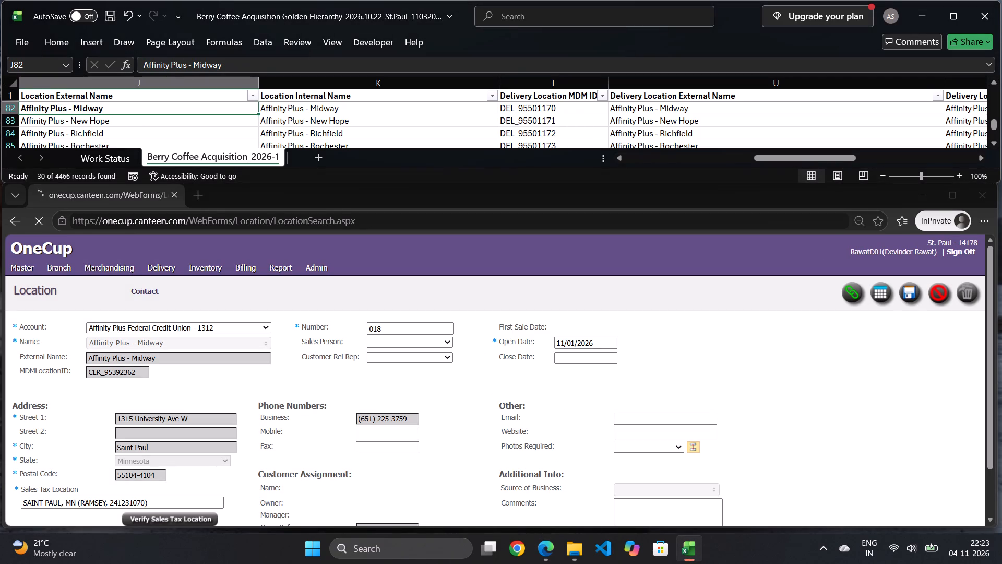
# Move on to Affinity Plus - New Hope and start its OneCup location record through Quick Links, with open date 11/01/2026.
pyautogui.click(166, 120)
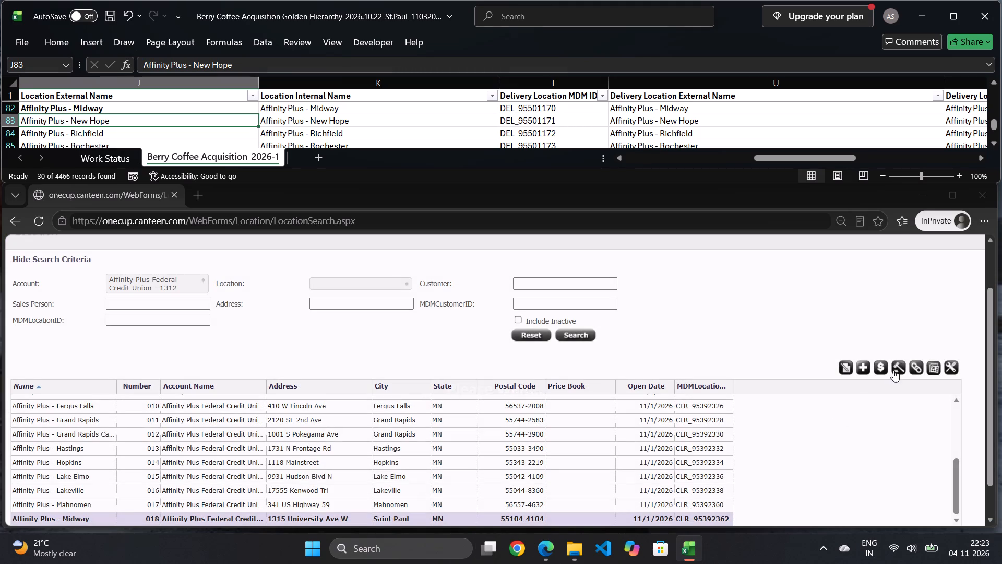
pyautogui.click(918, 360)
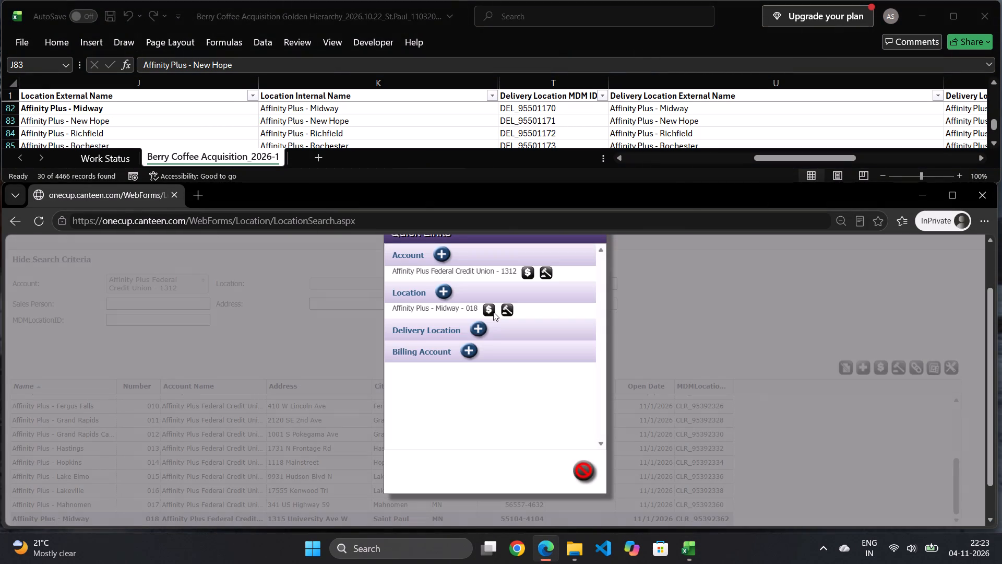
pyautogui.click(444, 292)
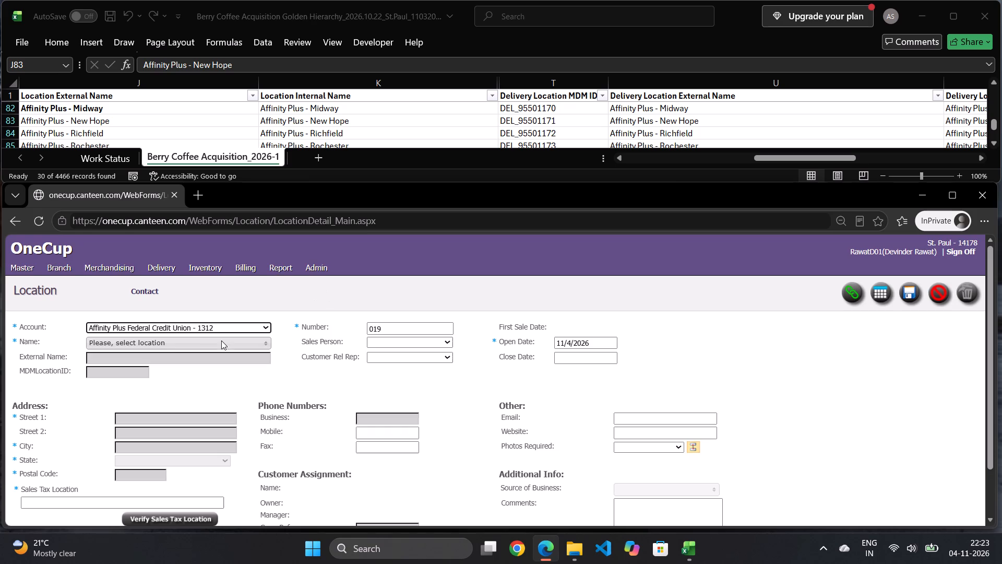
pyautogui.click(156, 343)
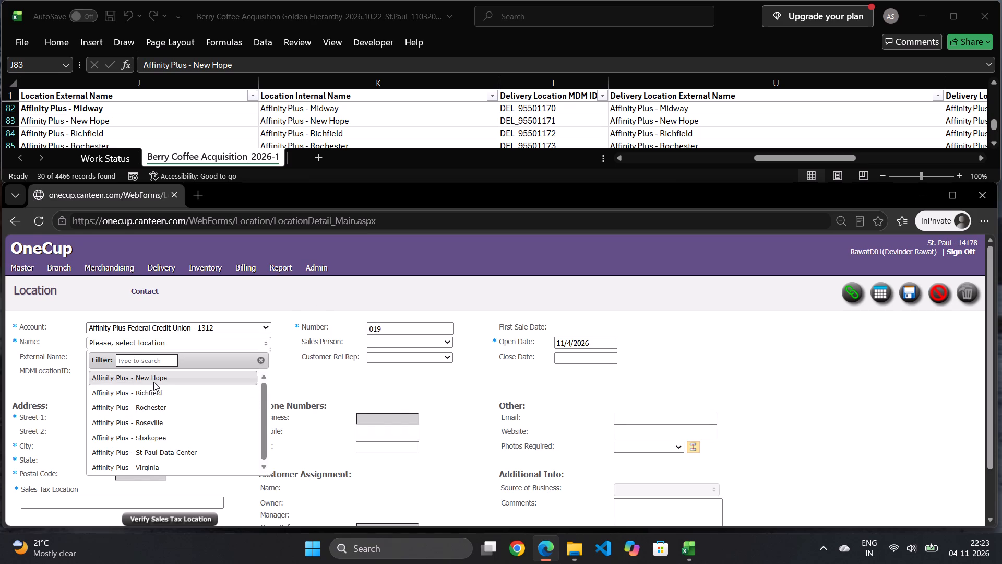
pyautogui.click(153, 382)
pyautogui.click(574, 338)
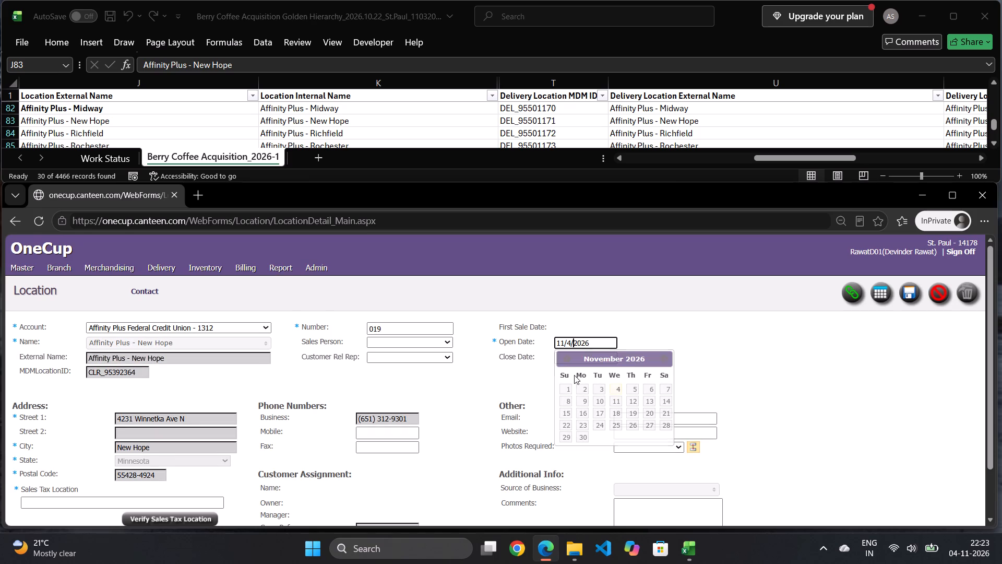
pyautogui.click(565, 389)
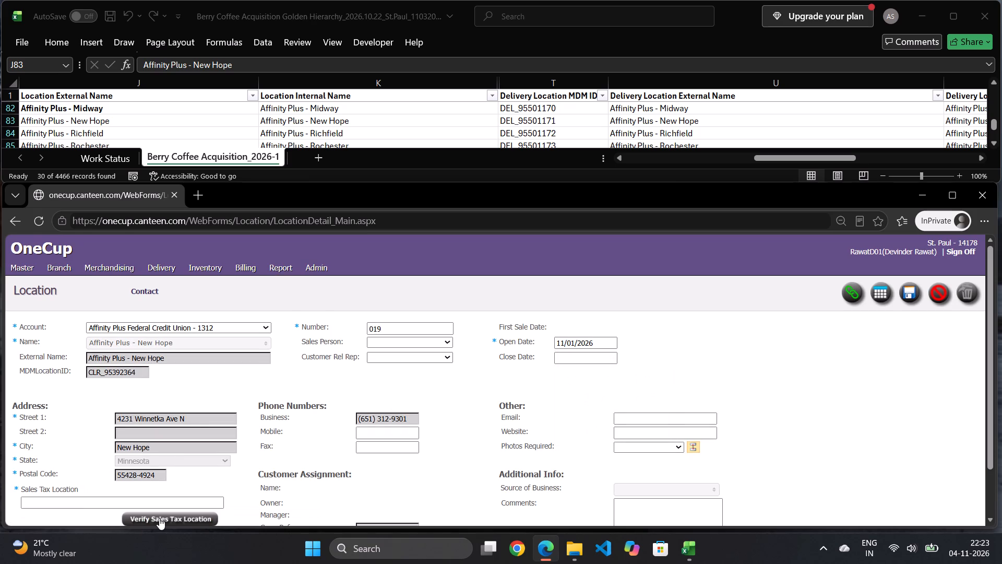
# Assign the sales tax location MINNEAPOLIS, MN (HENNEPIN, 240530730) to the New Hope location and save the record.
pyautogui.click(159, 518)
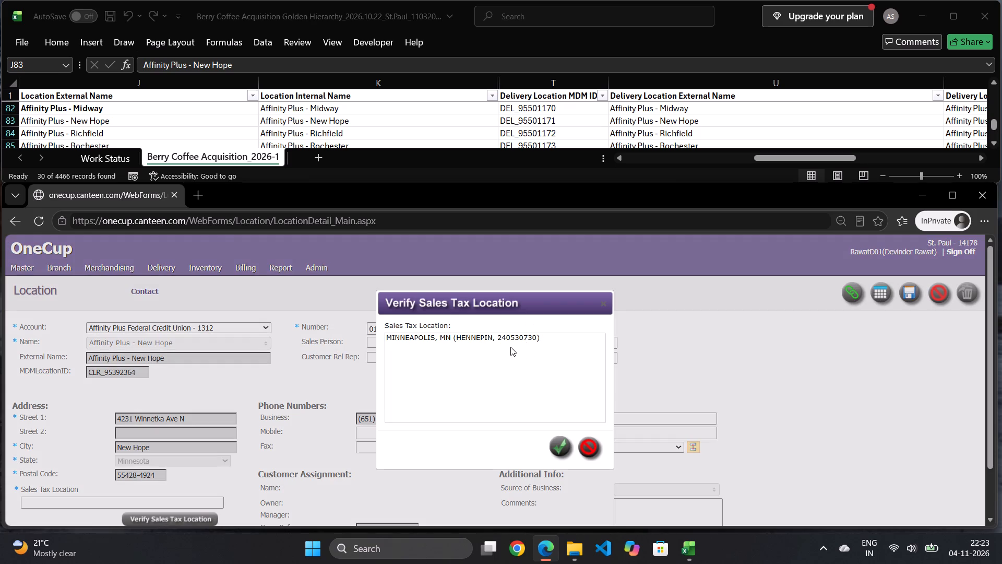
pyautogui.click(517, 339)
pyautogui.click(555, 448)
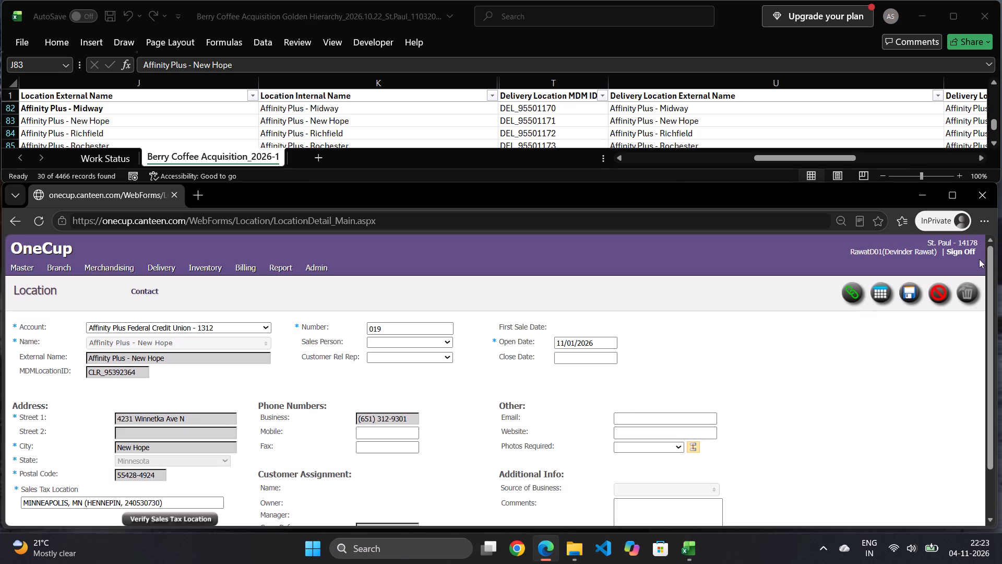
pyautogui.click(912, 297)
# In the Excel workbook, bold Affinity Plus - New Hope in the Location External Name column and move on to Affinity Plus - Richfield.
pyautogui.click(200, 115)
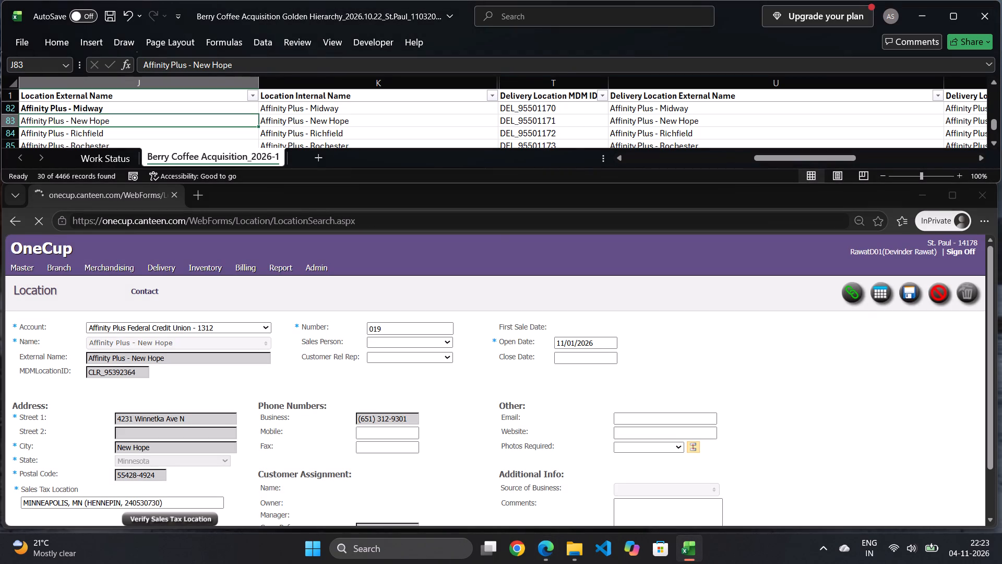
pyautogui.hotkey('ctrl', 'b')
pyautogui.click(190, 132)
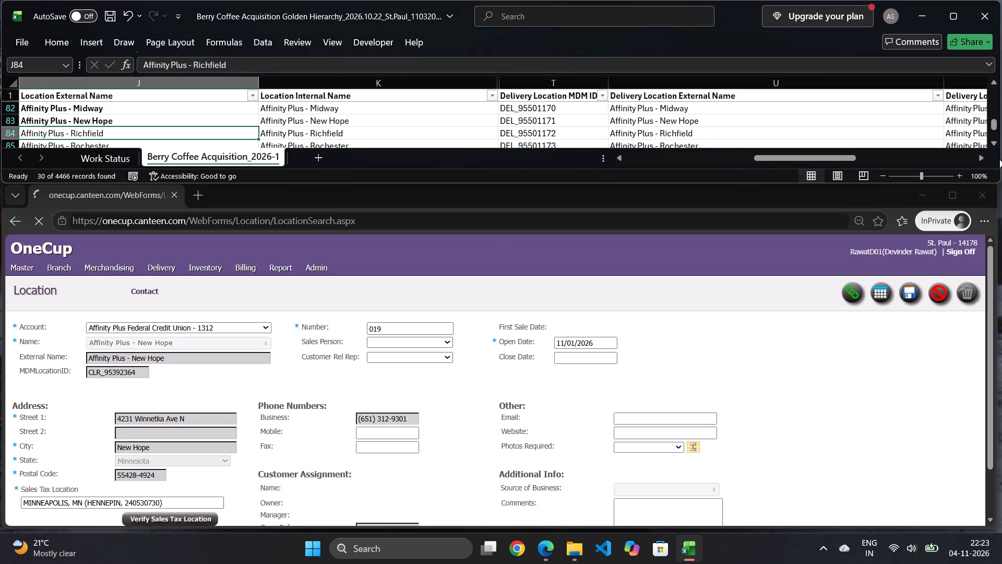
# Start the OneCup location record for Affinity Plus - Richfield through Quick Links, with open date 11/01/2026.
pyautogui.click(991, 144)
pyautogui.click(991, 144)
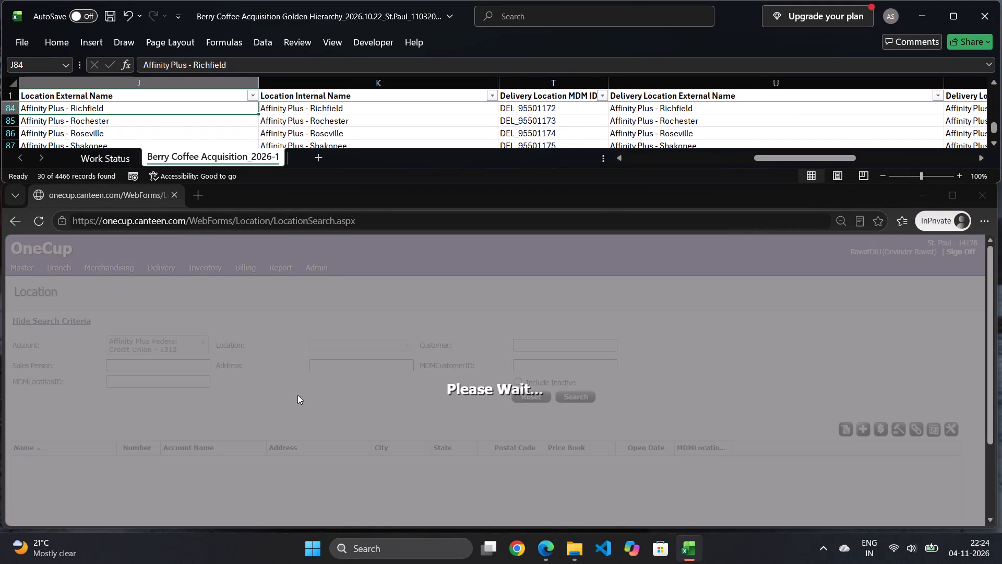
pyautogui.click(914, 371)
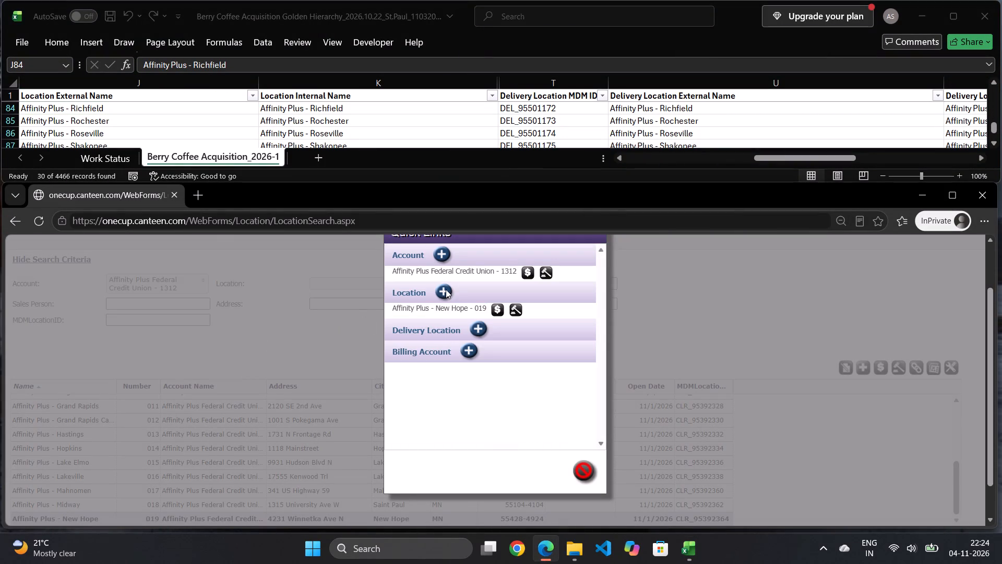
pyautogui.click(446, 289)
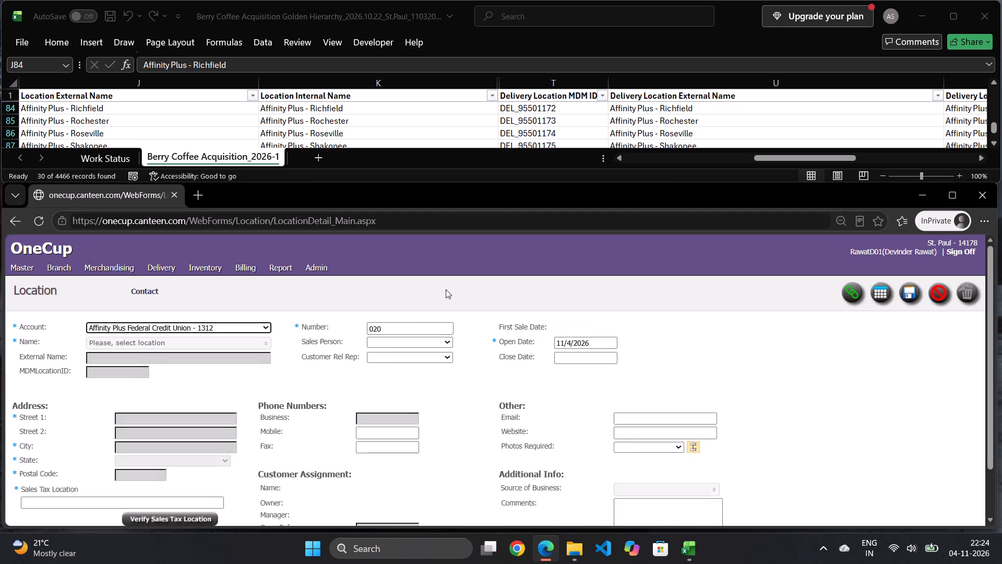
pyautogui.click(168, 338)
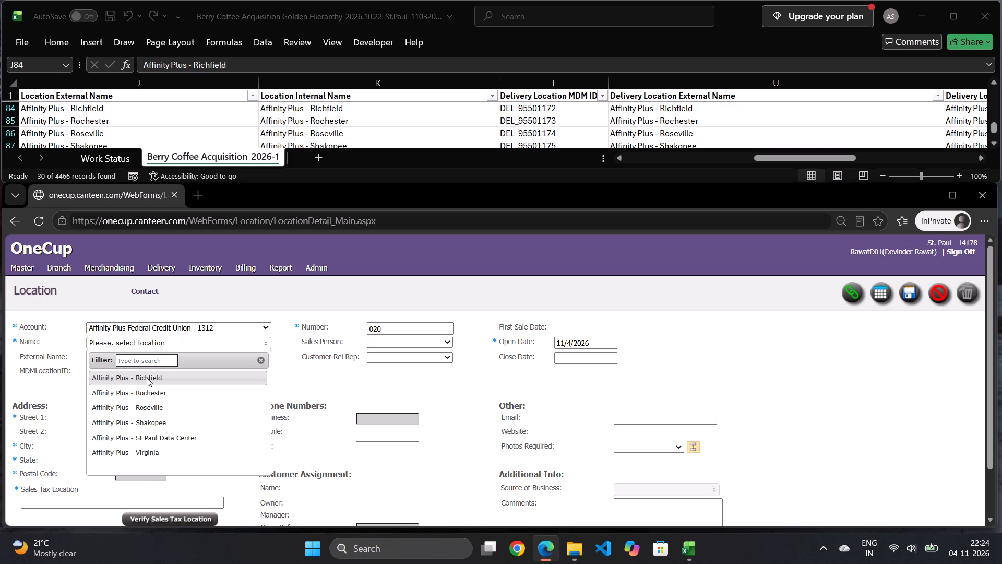
pyautogui.click(147, 378)
pyautogui.click(606, 347)
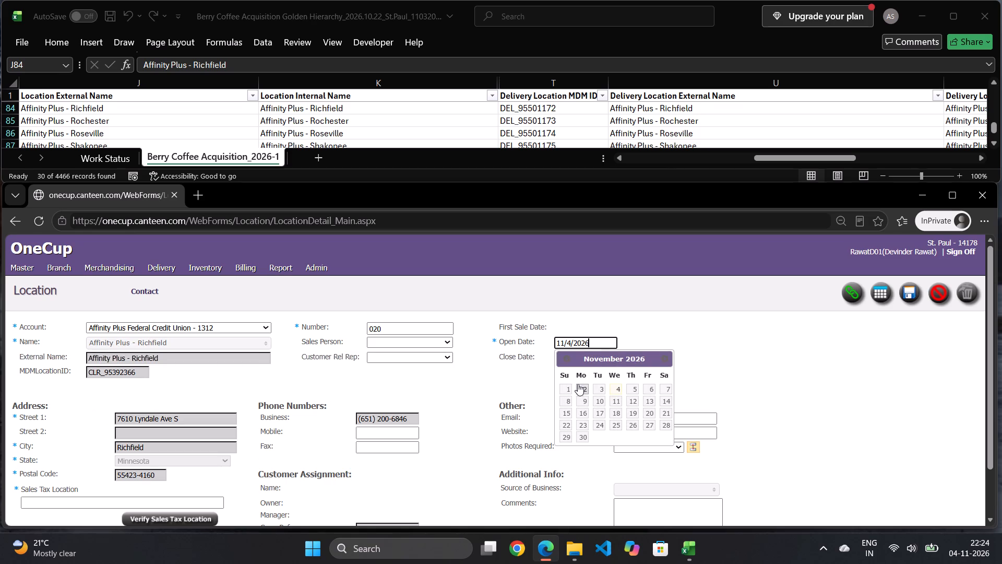
pyautogui.click(568, 390)
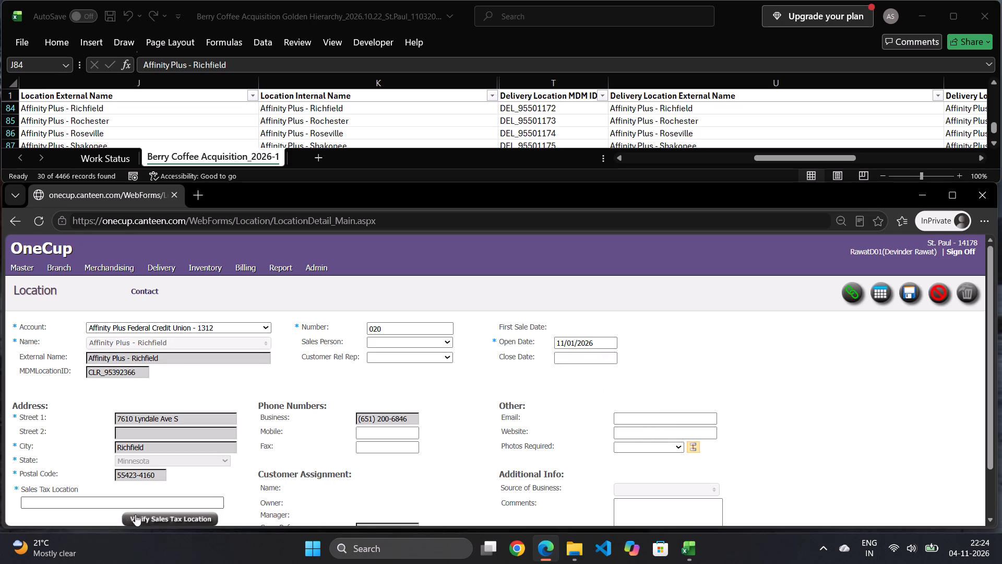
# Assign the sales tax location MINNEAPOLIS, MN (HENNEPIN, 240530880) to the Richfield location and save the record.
pyautogui.click(158, 520)
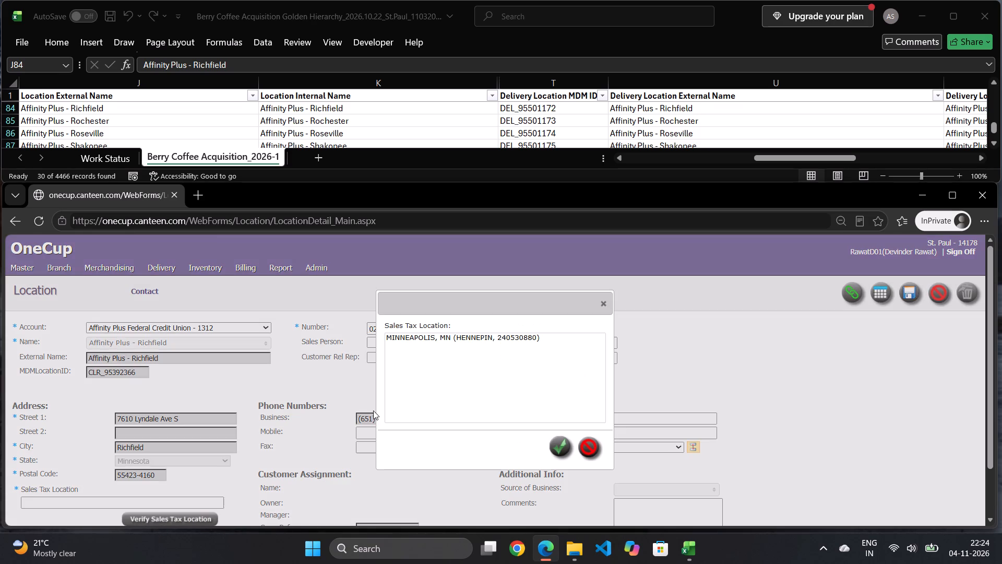
pyautogui.click(463, 341)
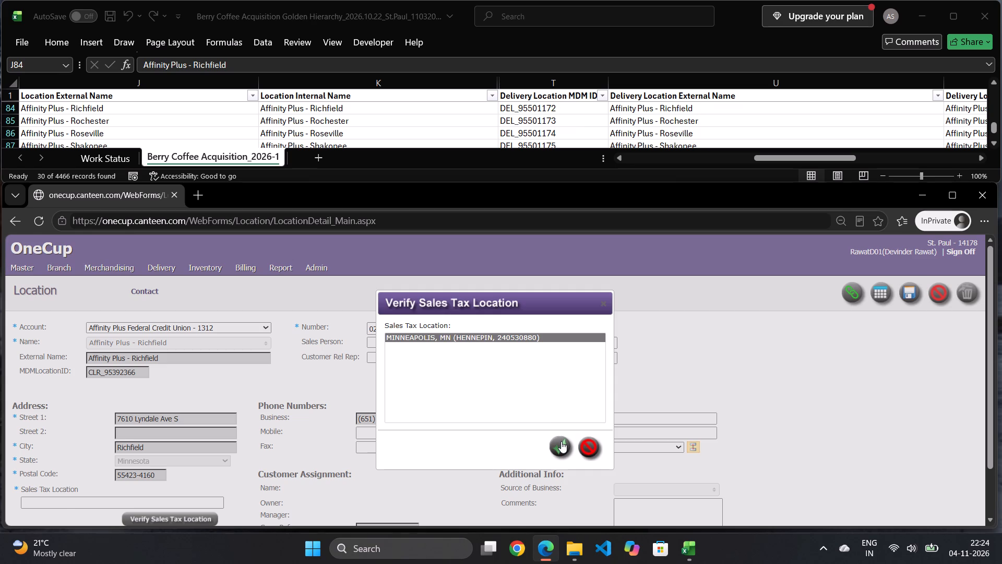
pyautogui.click(561, 441)
pyautogui.click(913, 296)
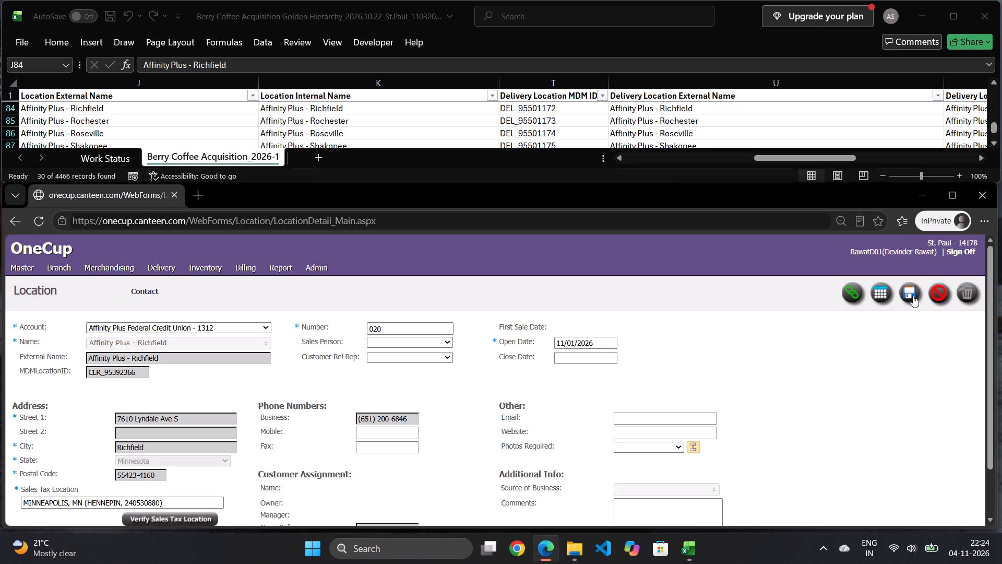
# In the Excel workbook, bold Affinity Plus - Richfield in the Location External Name column and move on to Affinity Plus - Rochester.
pyautogui.click(113, 112)
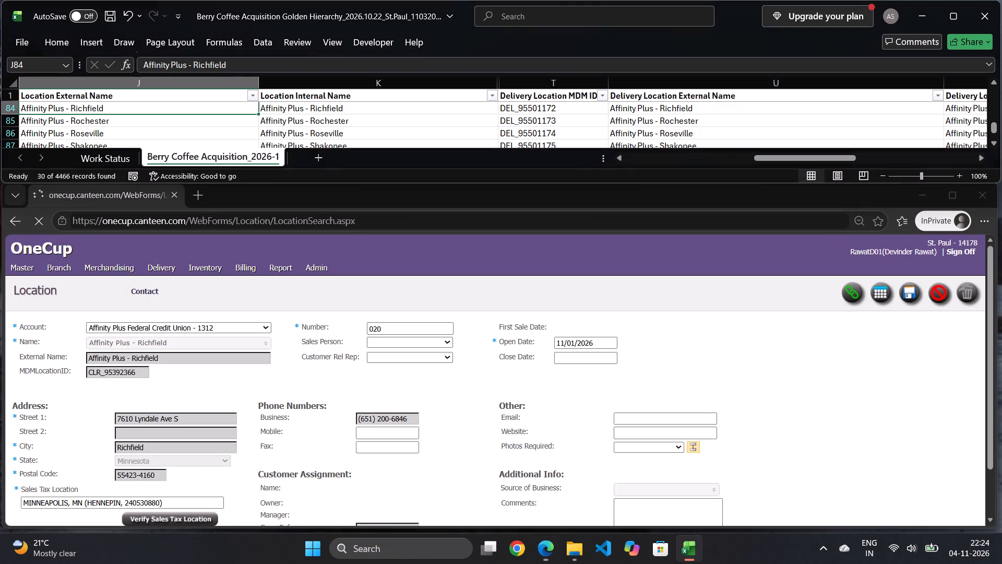
pyautogui.hotkey('ctrl', 'b')
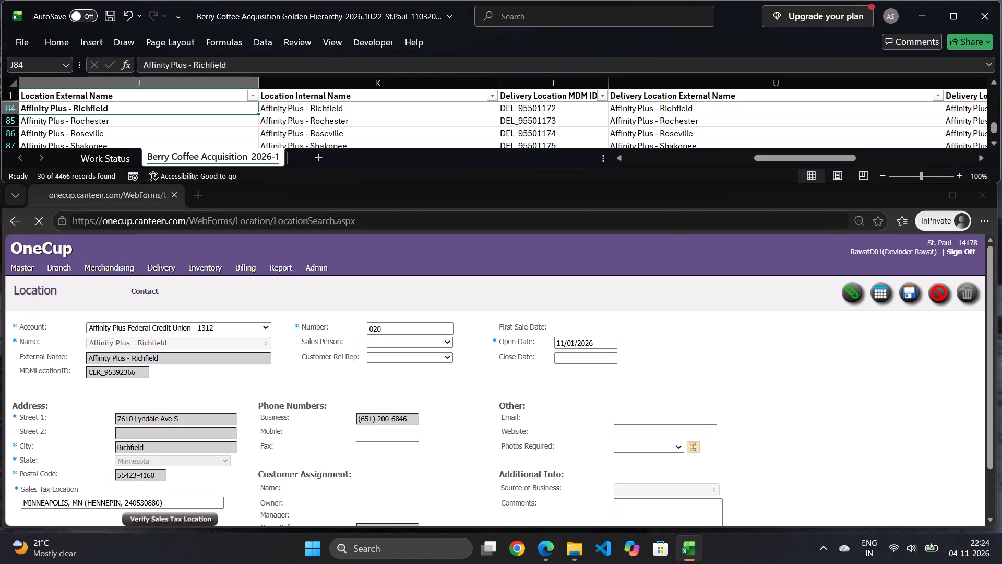
pyautogui.click(184, 120)
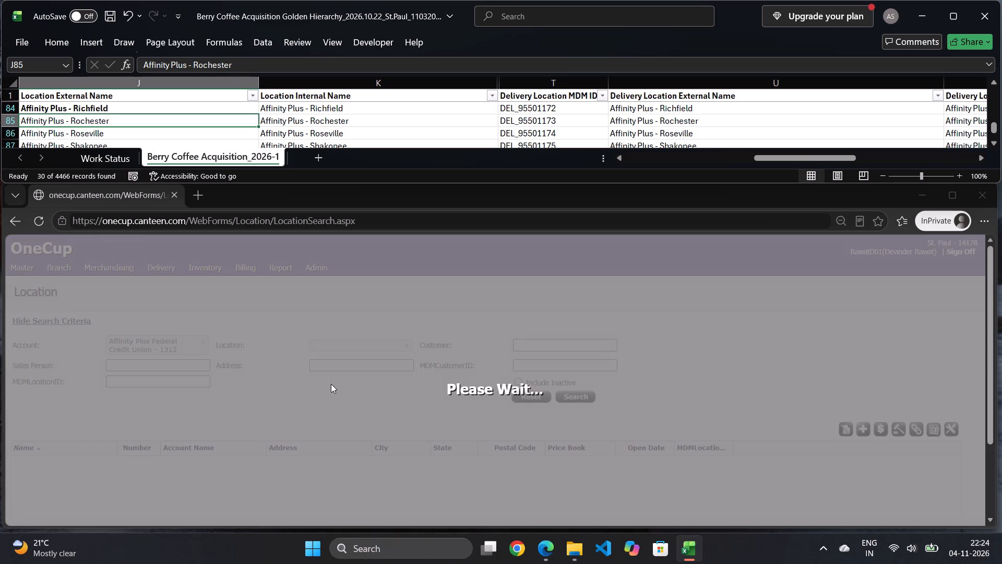
# Start the OneCup location record for Affinity Plus - Rochester through Quick Links, with open date 11/01/2026.
pyautogui.click(912, 368)
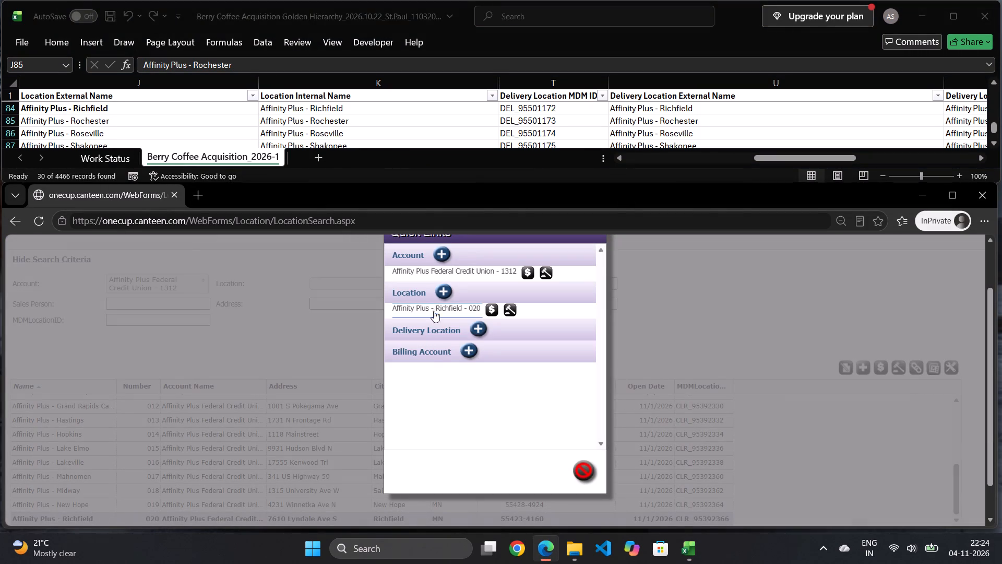
pyautogui.click(450, 288)
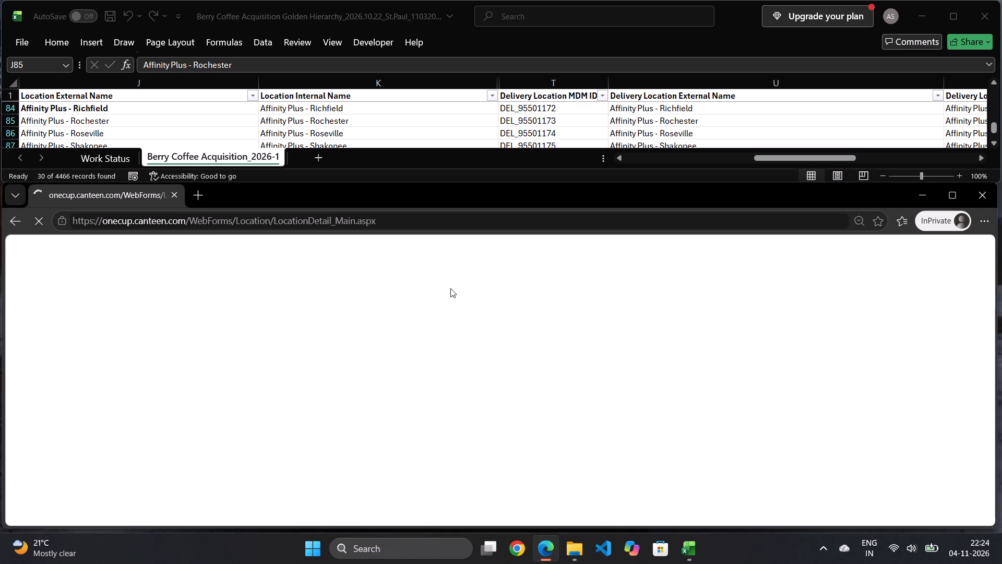
pyautogui.click(158, 345)
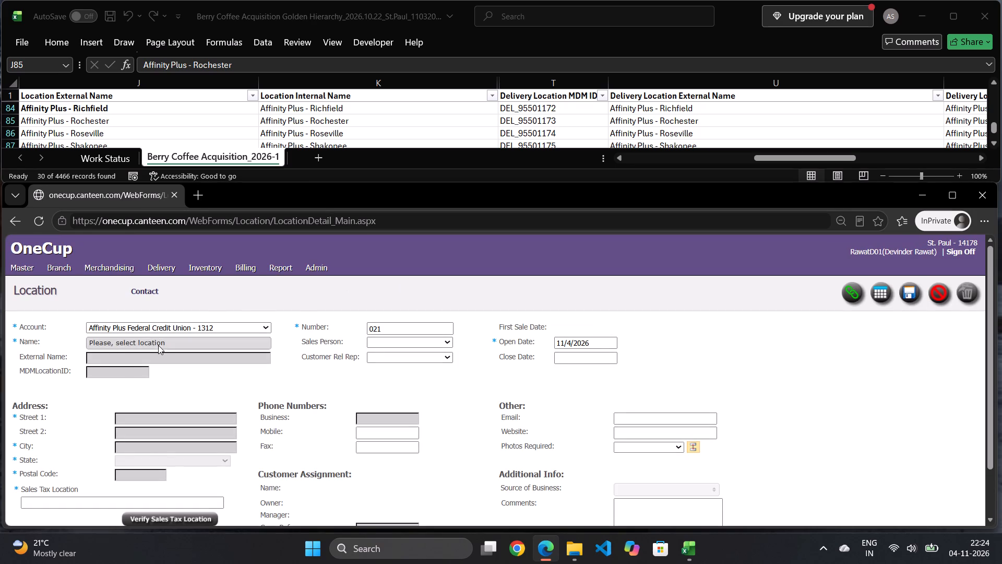
pyautogui.click(152, 377)
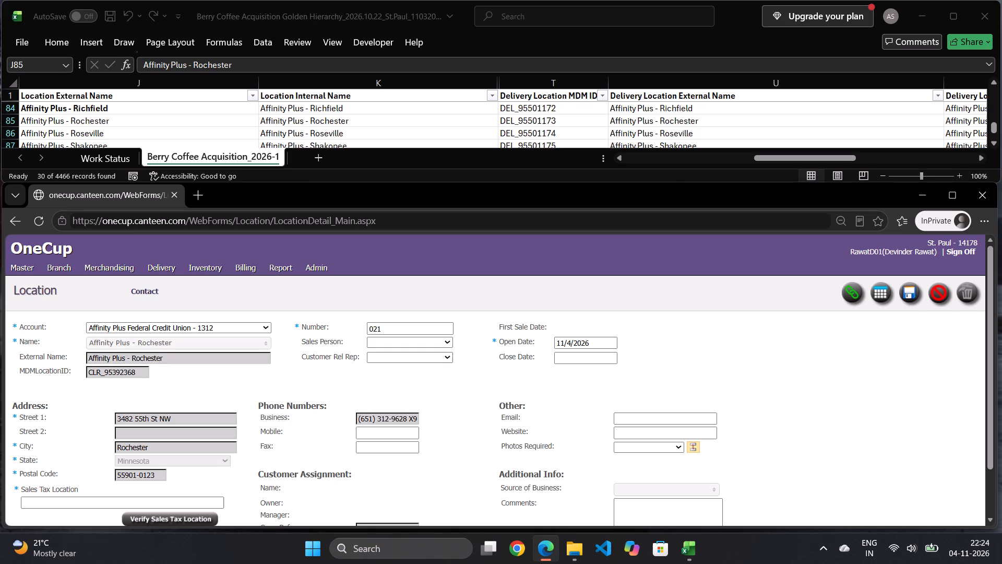
pyautogui.click(560, 339)
pyautogui.click(565, 389)
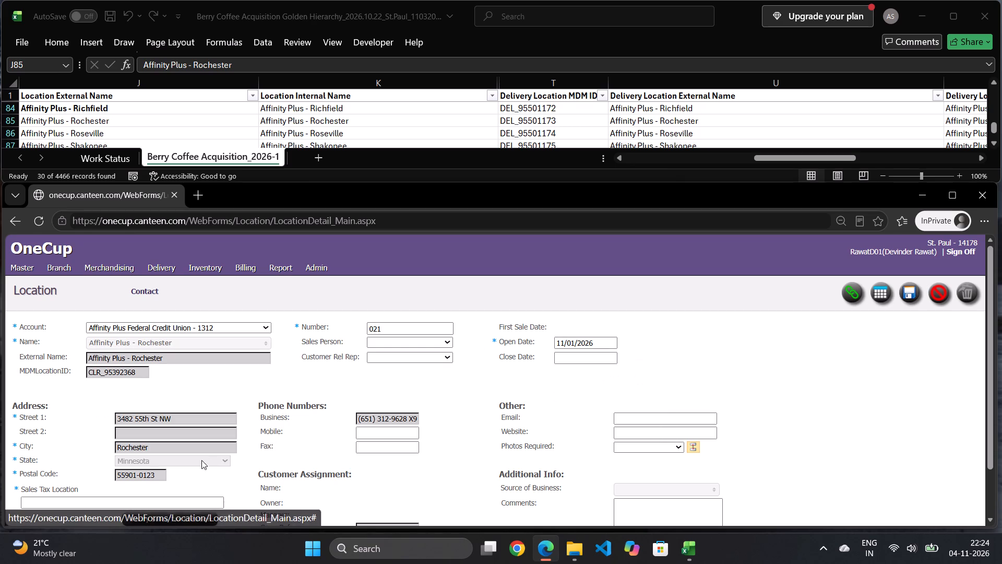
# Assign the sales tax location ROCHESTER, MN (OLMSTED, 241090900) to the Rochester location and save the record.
pyautogui.click(172, 519)
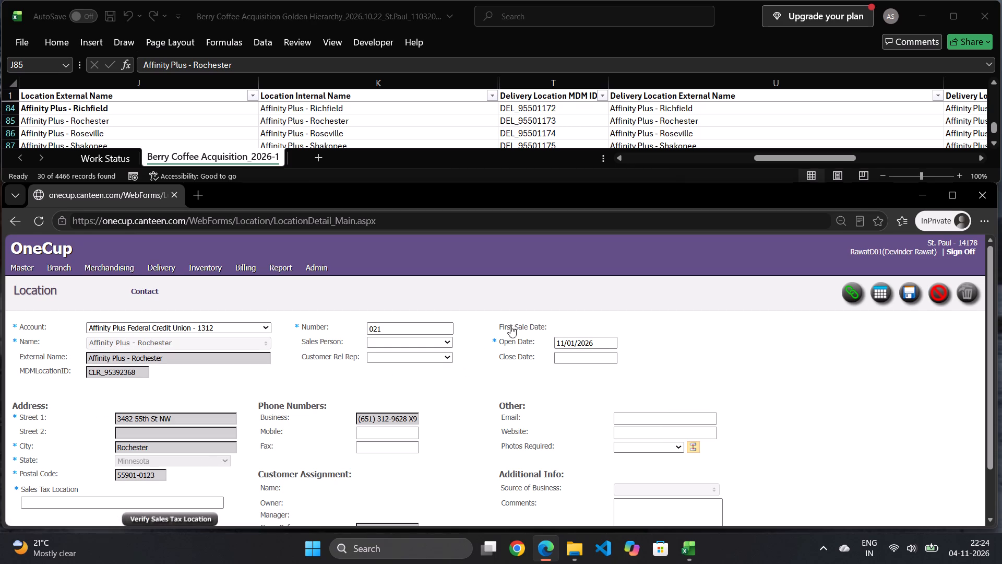
pyautogui.click(491, 338)
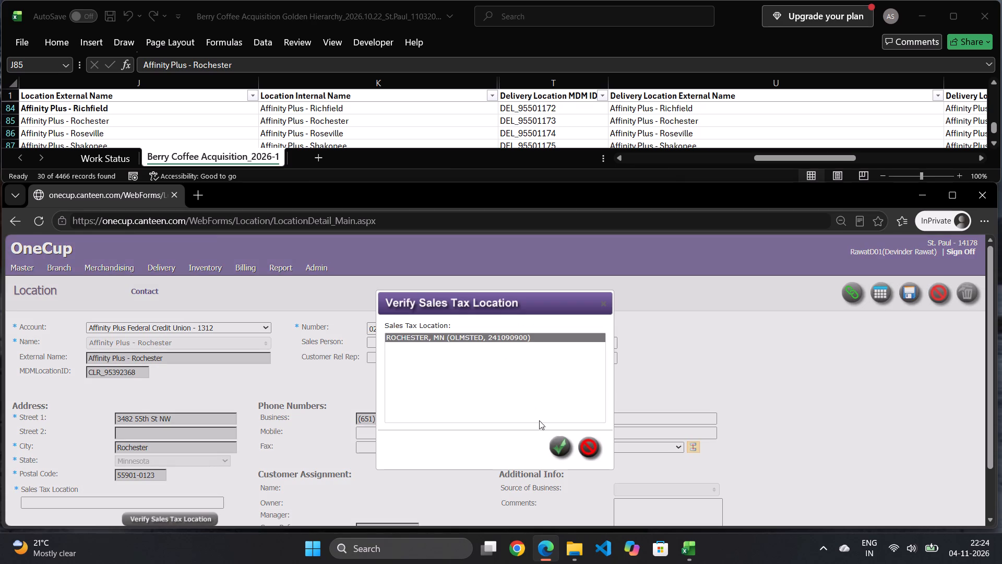
pyautogui.click(565, 446)
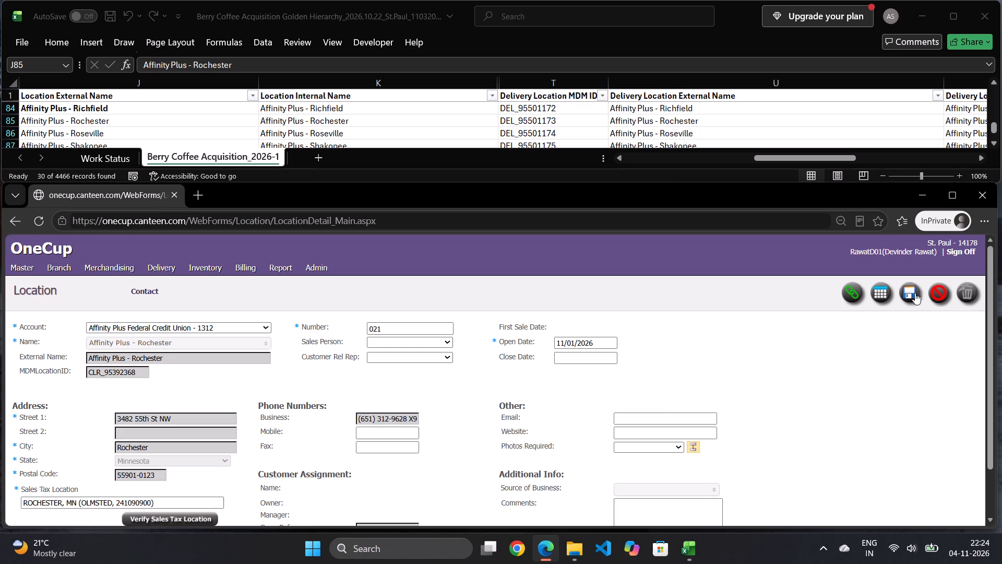
pyautogui.click(911, 294)
# In the Excel workbook, bold Affinity Plus - Rochester in the Location External Name column and move on to Affinity Plus - Roseville.
pyautogui.click(116, 117)
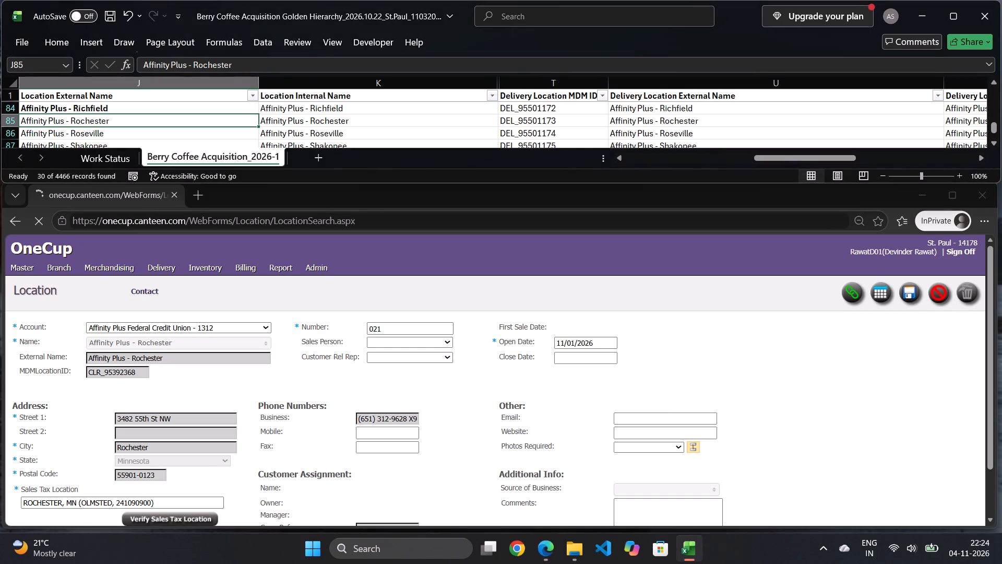
pyautogui.hotkey('ctrl', 'b')
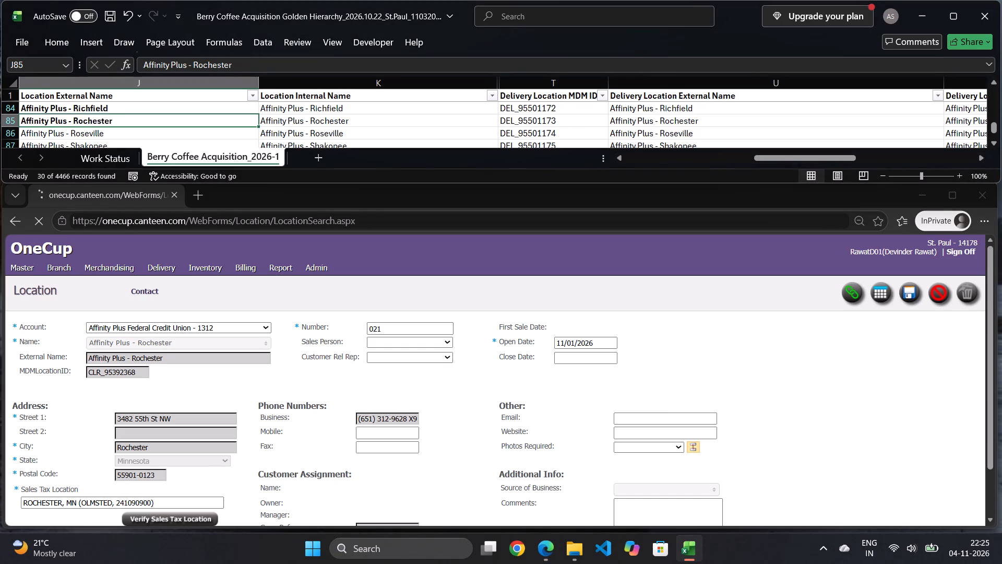
pyautogui.click(142, 134)
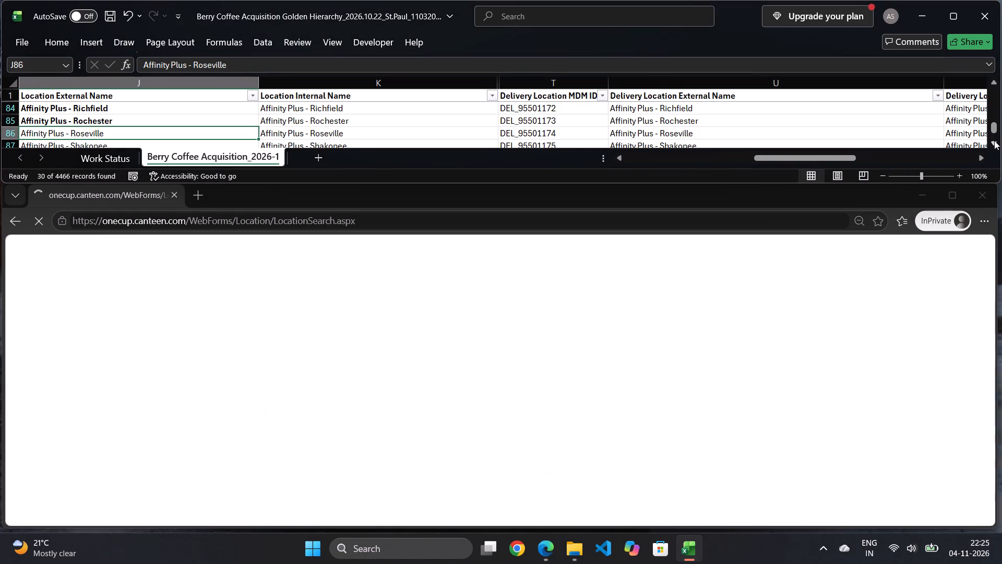
# Start the OneCup location record for Affinity Plus - Roseville through Quick Links, with open date 11/01/2026.
pyautogui.click(994, 140)
pyautogui.click(994, 140)
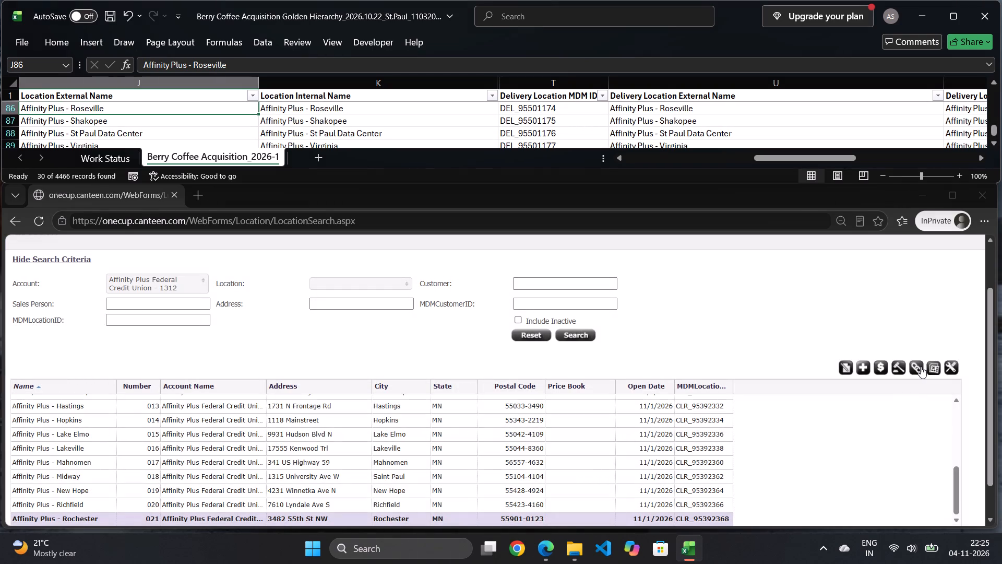
pyautogui.click(921, 367)
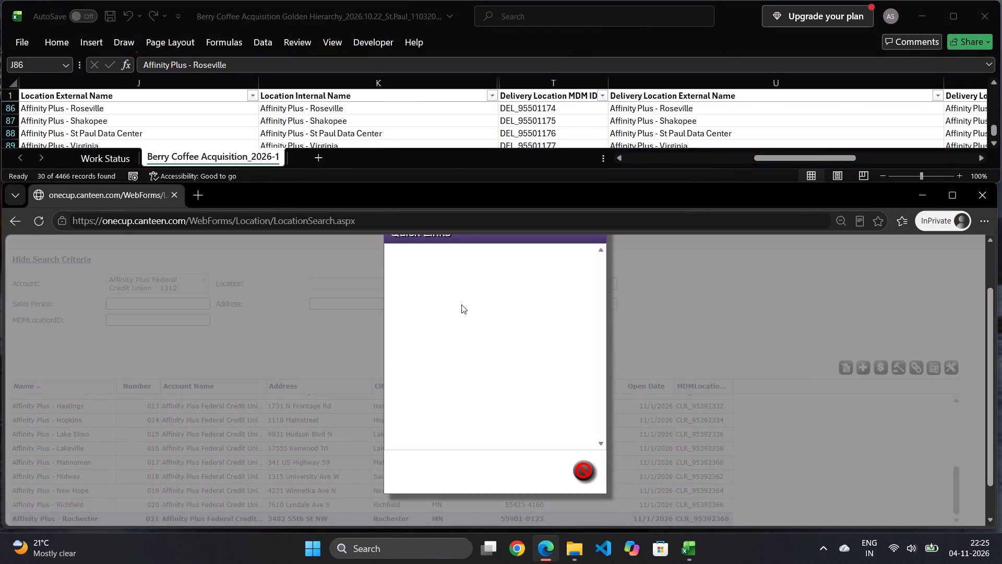
pyautogui.click(442, 292)
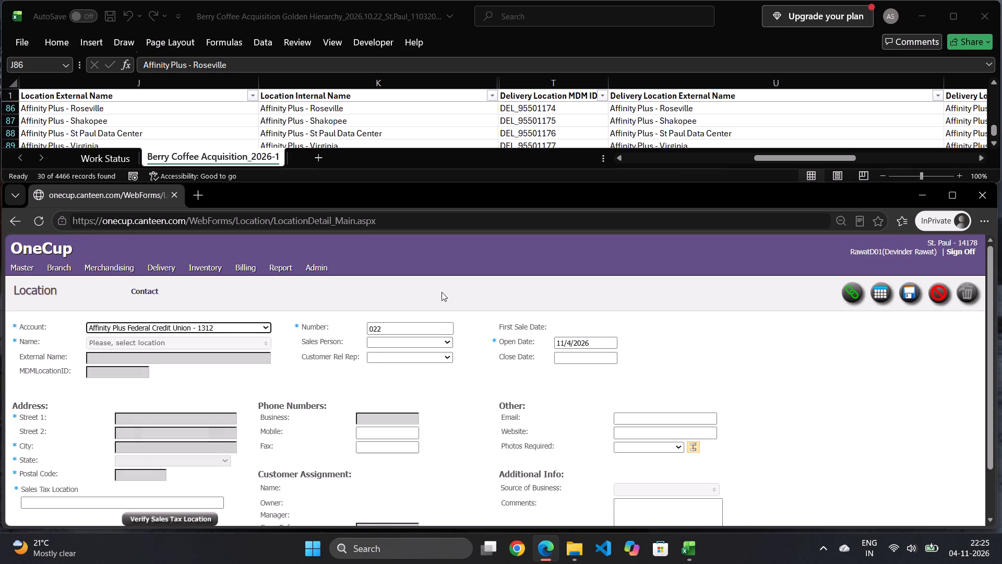
pyautogui.click(147, 338)
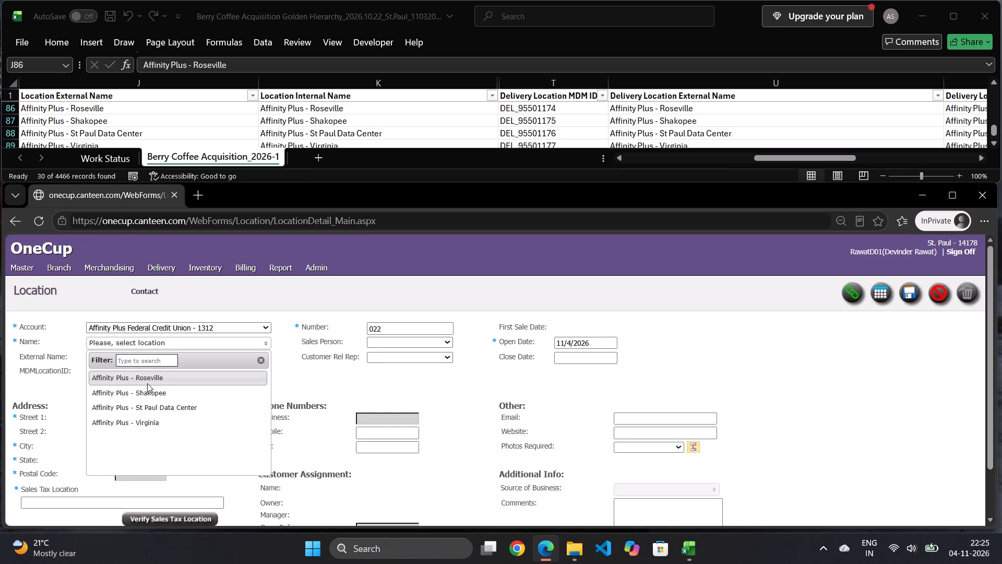
pyautogui.click(151, 379)
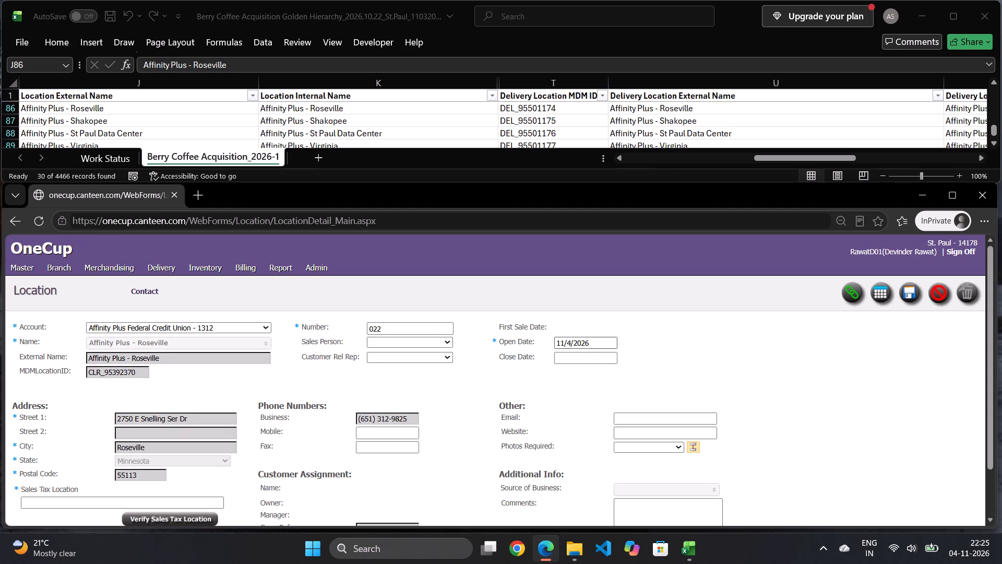
pyautogui.click(593, 341)
pyautogui.click(565, 383)
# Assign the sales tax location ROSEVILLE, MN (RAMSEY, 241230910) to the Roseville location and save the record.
pyautogui.scroll(-2, 190, 436)
pyautogui.click(174, 459)
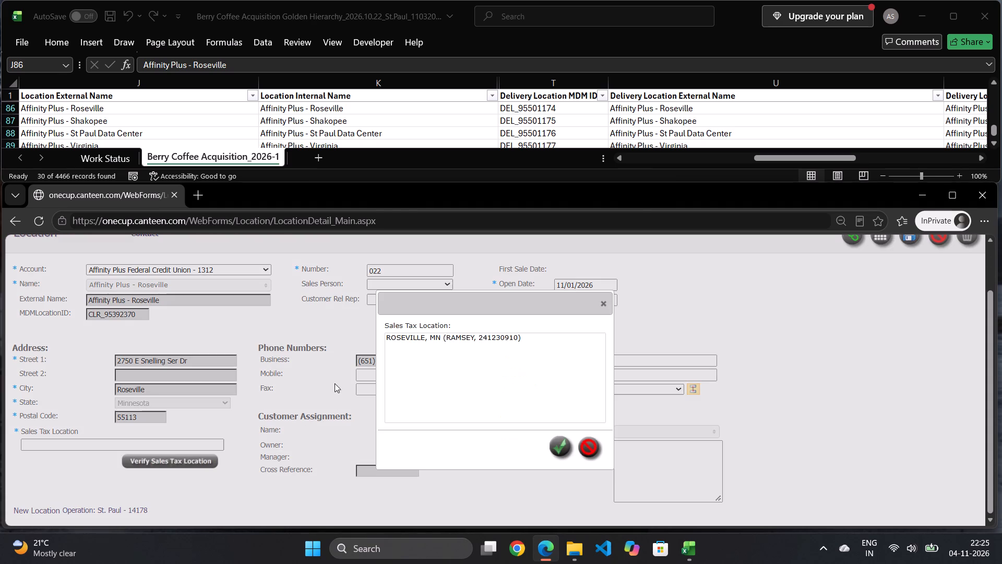
pyautogui.click(465, 338)
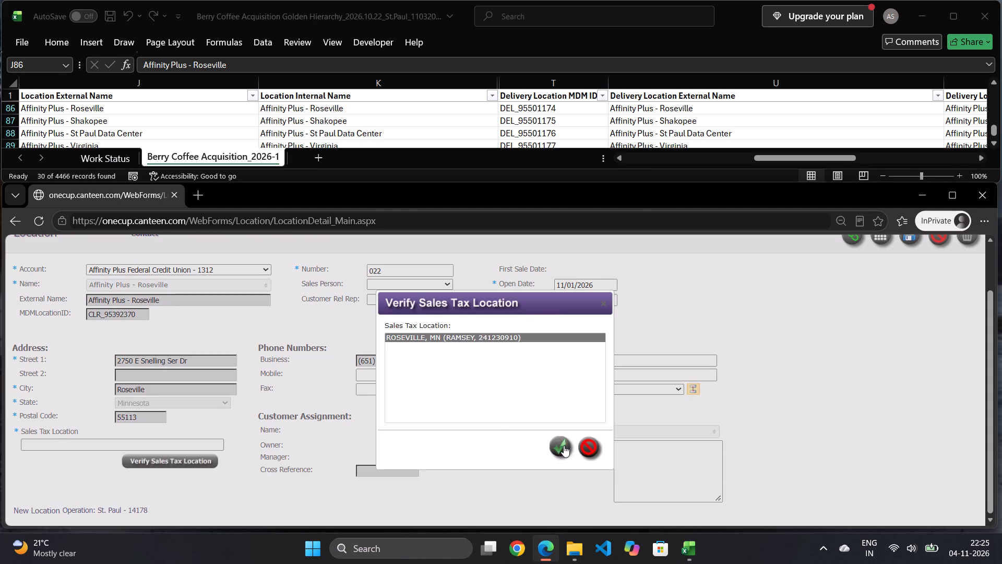
pyautogui.click(564, 445)
pyautogui.scroll(2, 560, 445)
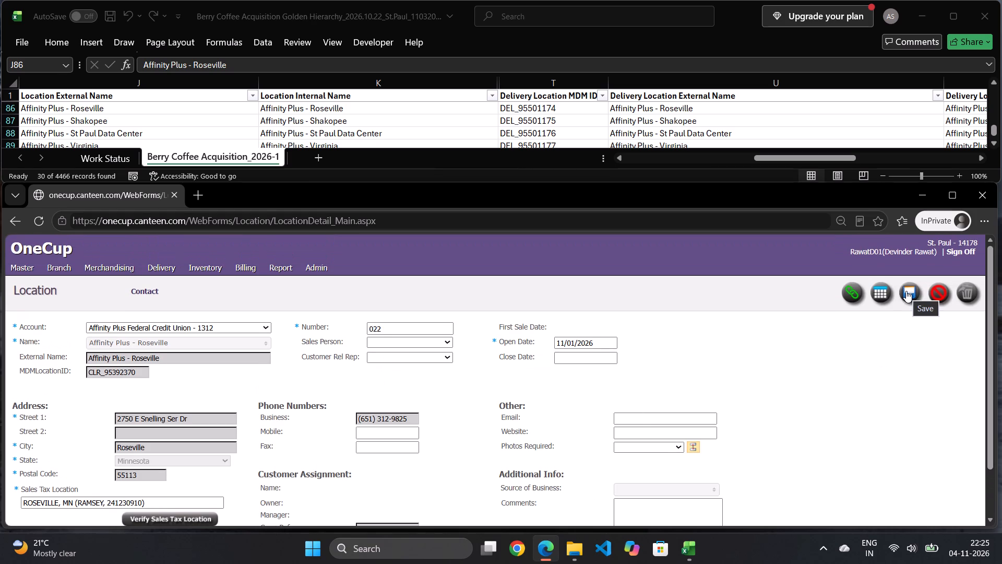
pyautogui.click(906, 291)
# In the Excel workbook, bold Affinity Plus - Roseville in the Location External Name column and move on to Affinity Plus - Shakopee.
pyautogui.click(157, 112)
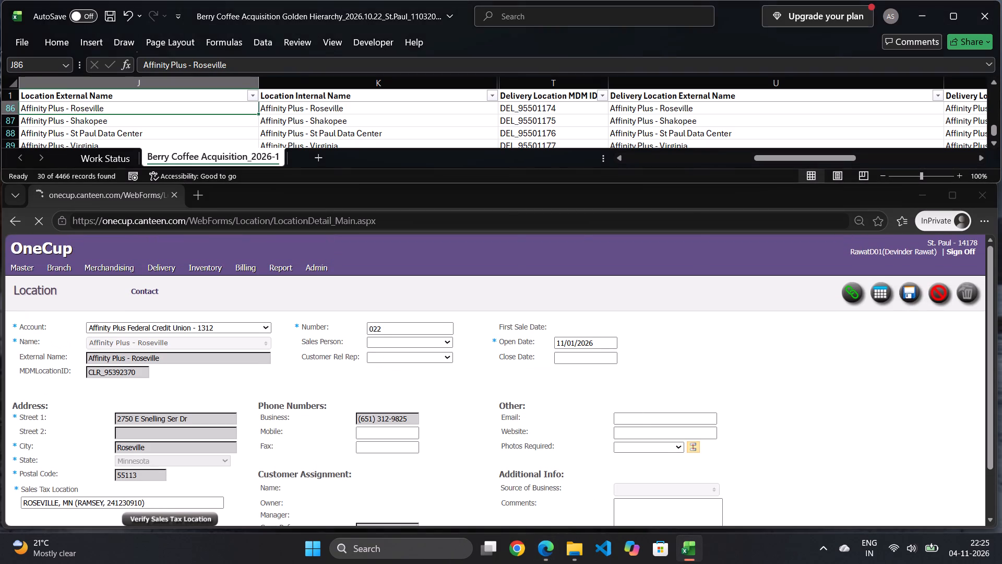
pyautogui.hotkey('ctrl', 'b')
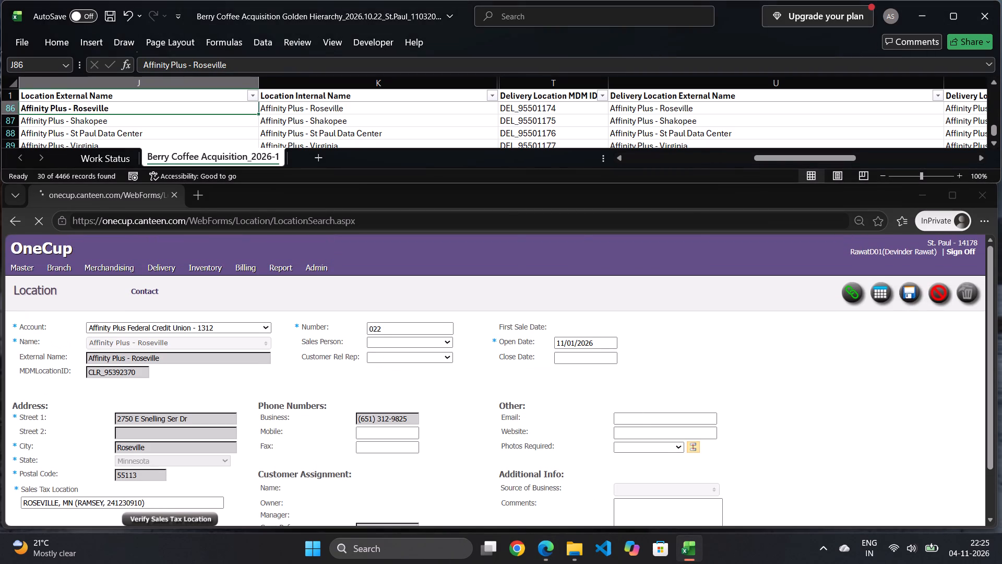
pyautogui.click(124, 122)
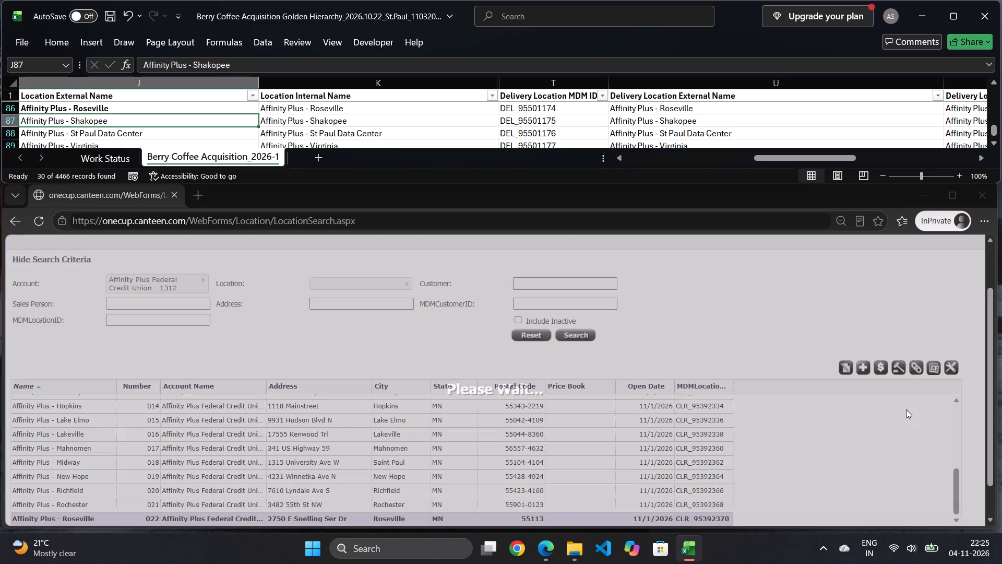
# Start the OneCup location record for Affinity Plus - Shakopee through Quick Links, with open date 11/01/2026.
pyautogui.click(914, 365)
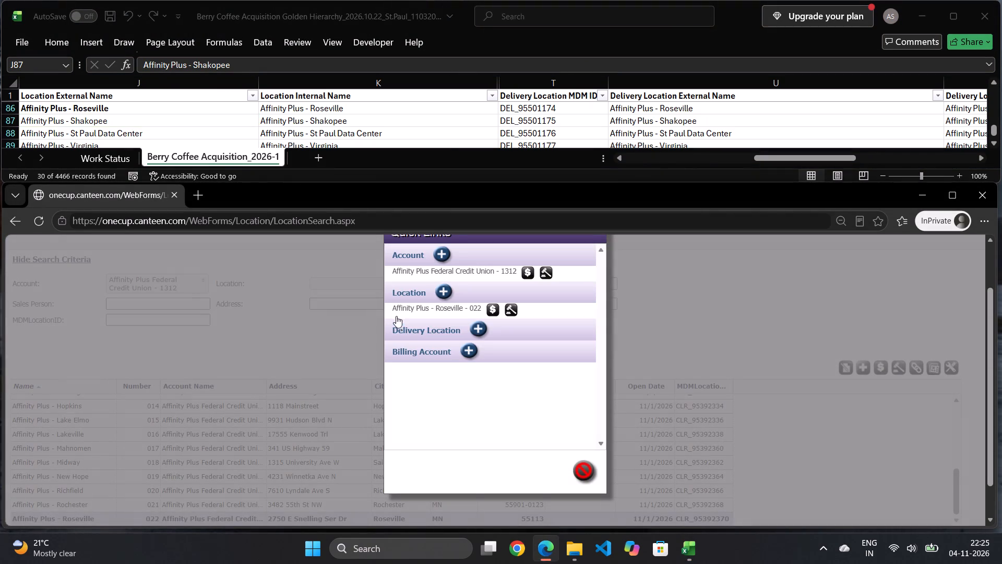
pyautogui.click(439, 288)
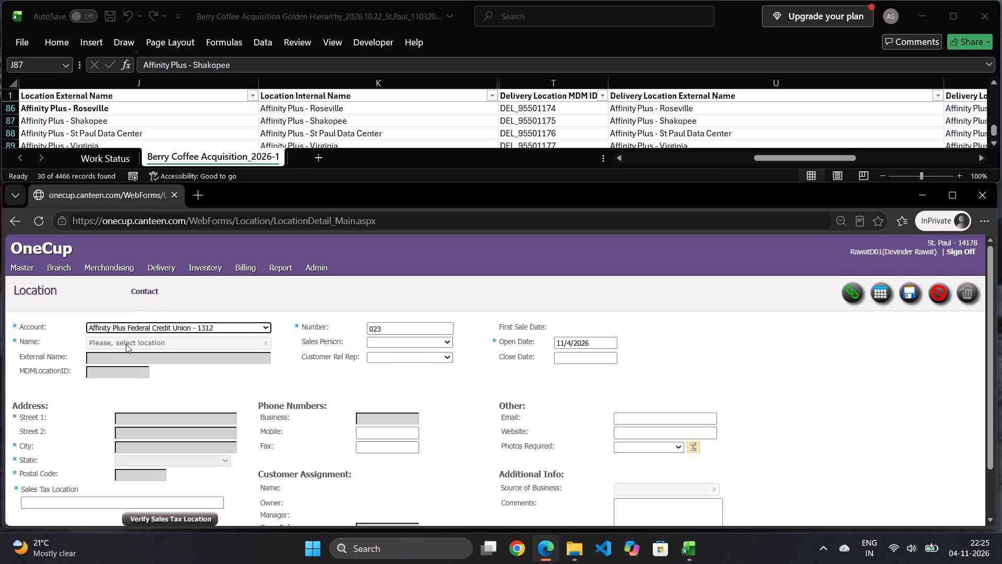
pyautogui.click(126, 344)
pyautogui.click(120, 378)
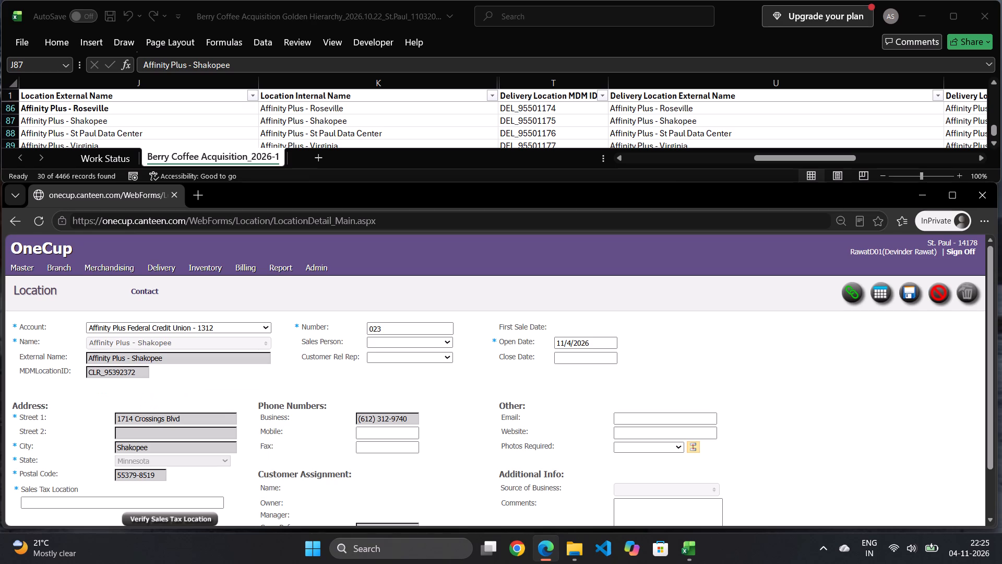
pyautogui.click(603, 345)
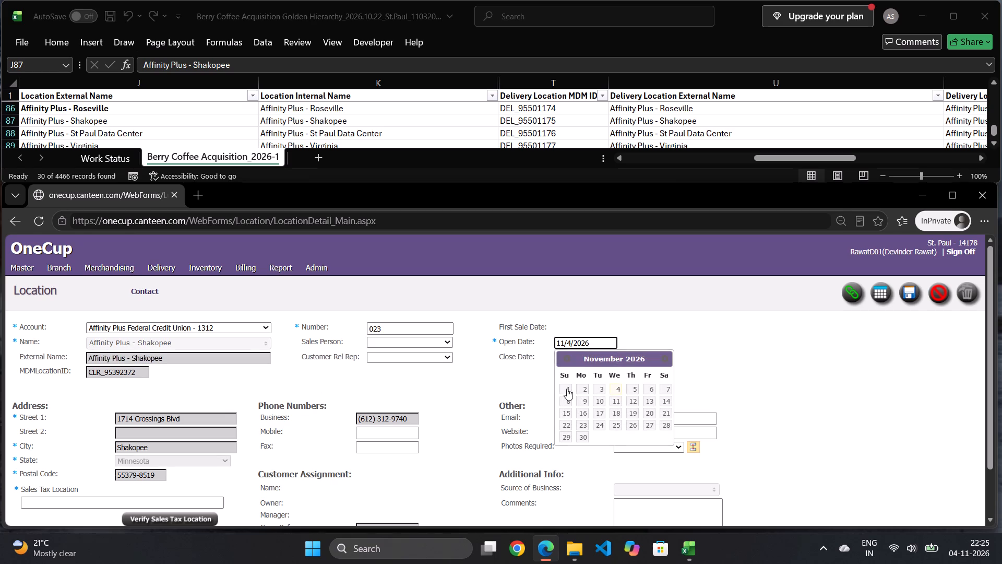
pyautogui.click(566, 386)
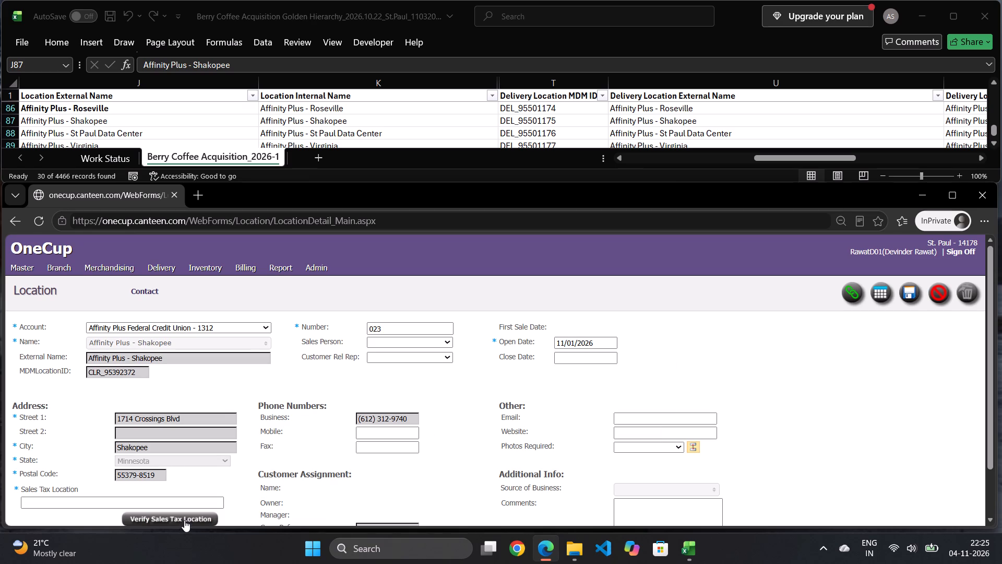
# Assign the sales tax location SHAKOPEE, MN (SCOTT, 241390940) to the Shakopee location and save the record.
pyautogui.click(184, 520)
pyautogui.click(519, 336)
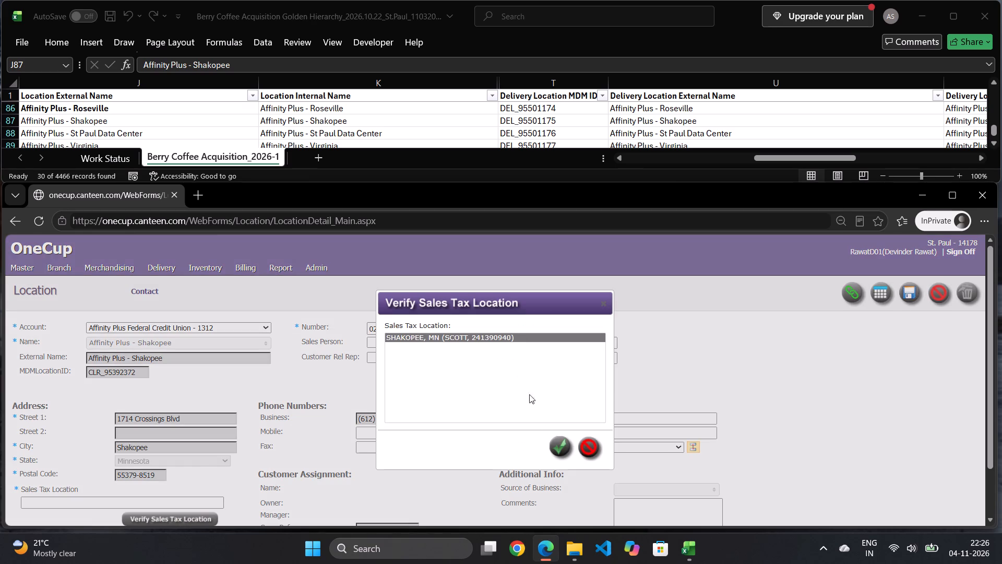
pyautogui.click(557, 445)
pyautogui.click(908, 293)
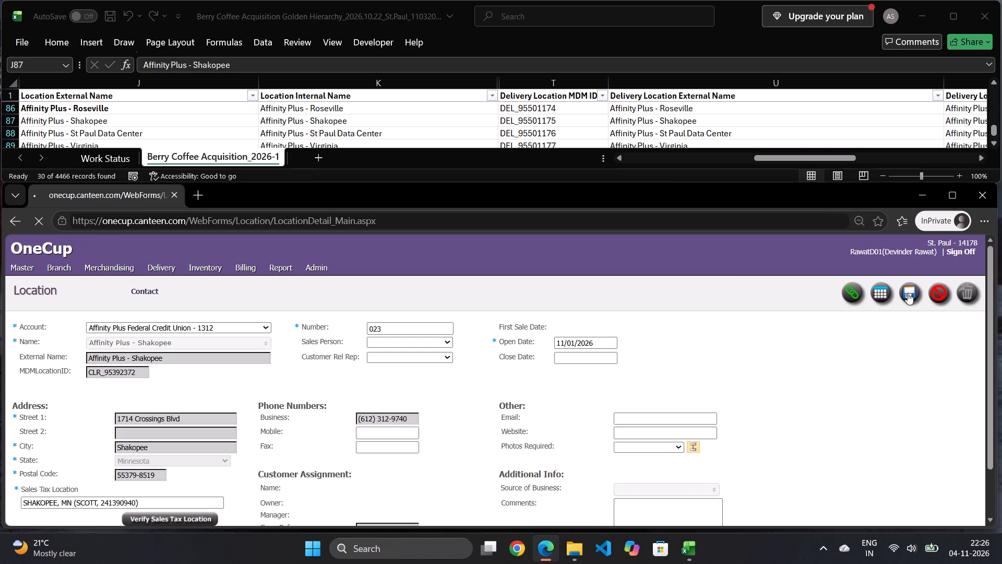
# In the Excel workbook, bold Affinity Plus - Shakopee in the Location External Name column and move on to Affinity Plus - St Paul Data Center.
pyautogui.click(128, 119)
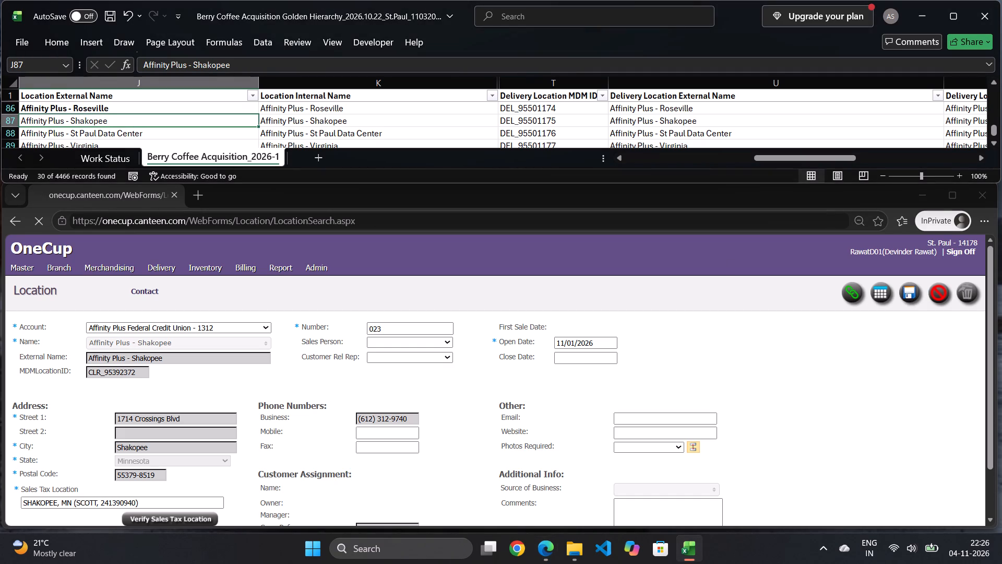
pyautogui.hotkey('ctrl', 'b')
pyautogui.click(182, 134)
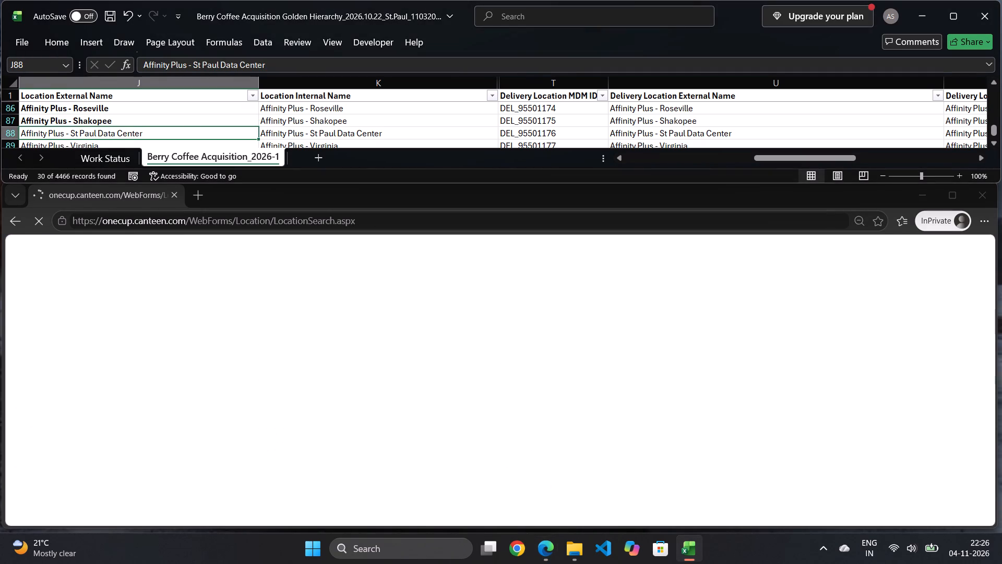
pyautogui.click(994, 142)
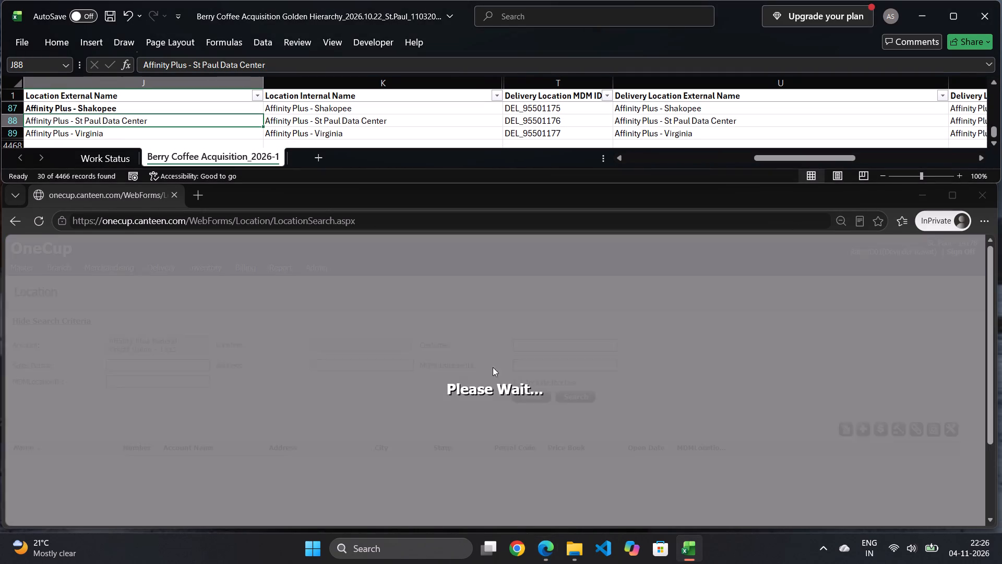
# Start the OneCup location record for Affinity Plus - St Paul Data Center through Quick Links, with open date 11/01/2026.
pyautogui.click(917, 365)
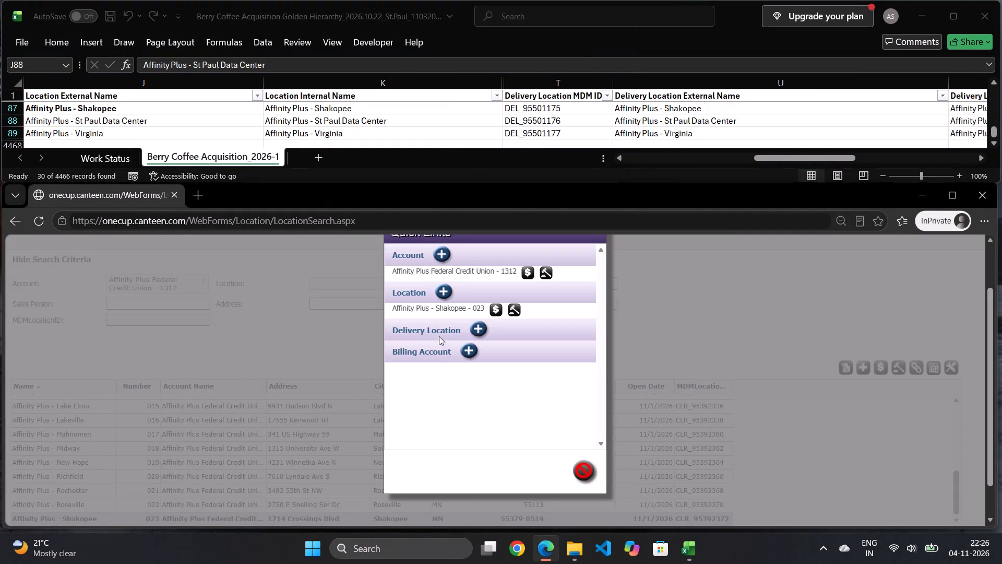
pyautogui.click(444, 288)
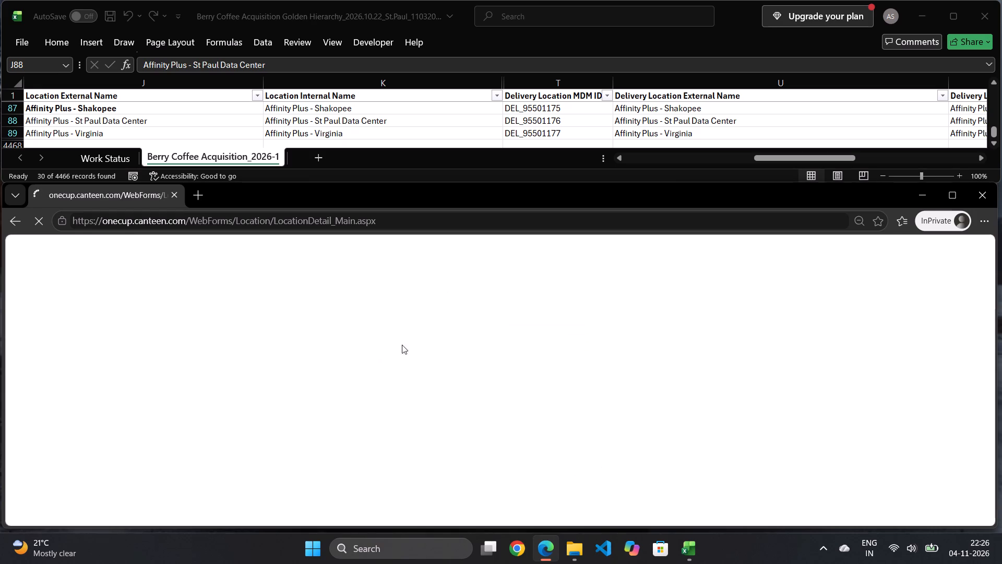
pyautogui.click(126, 342)
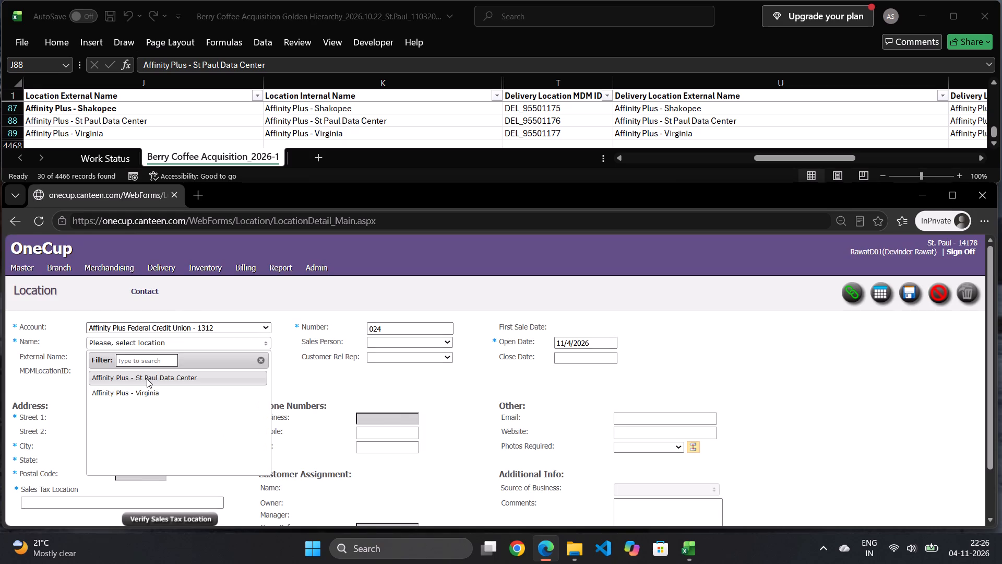
pyautogui.click(147, 379)
pyautogui.click(592, 343)
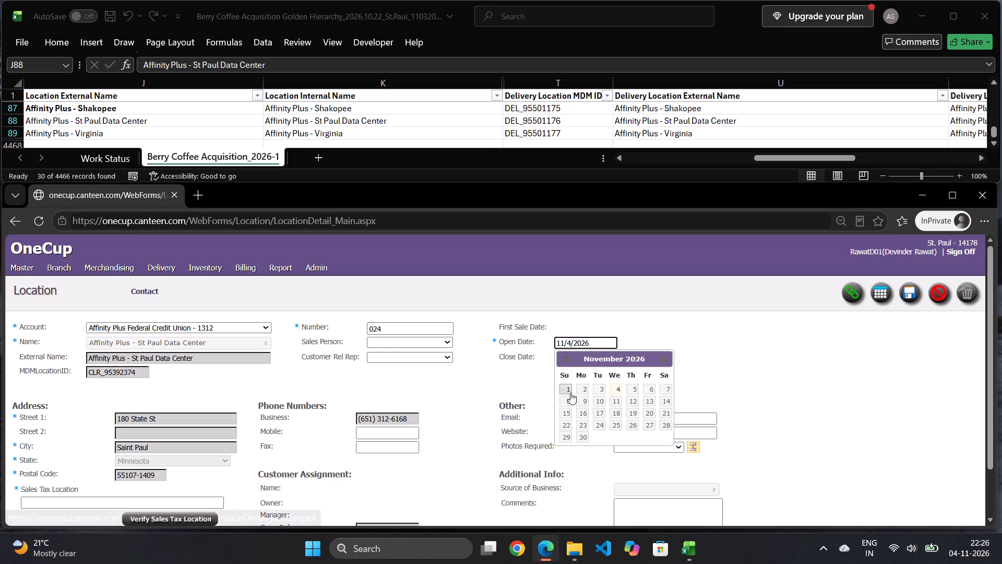
pyautogui.click(569, 386)
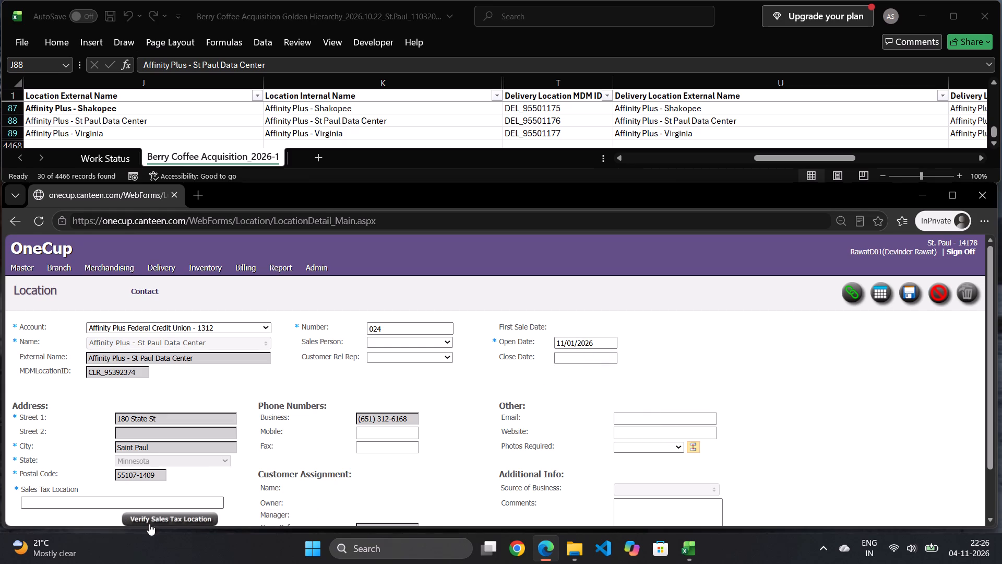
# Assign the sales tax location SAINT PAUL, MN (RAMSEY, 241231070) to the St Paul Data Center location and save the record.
pyautogui.click(168, 515)
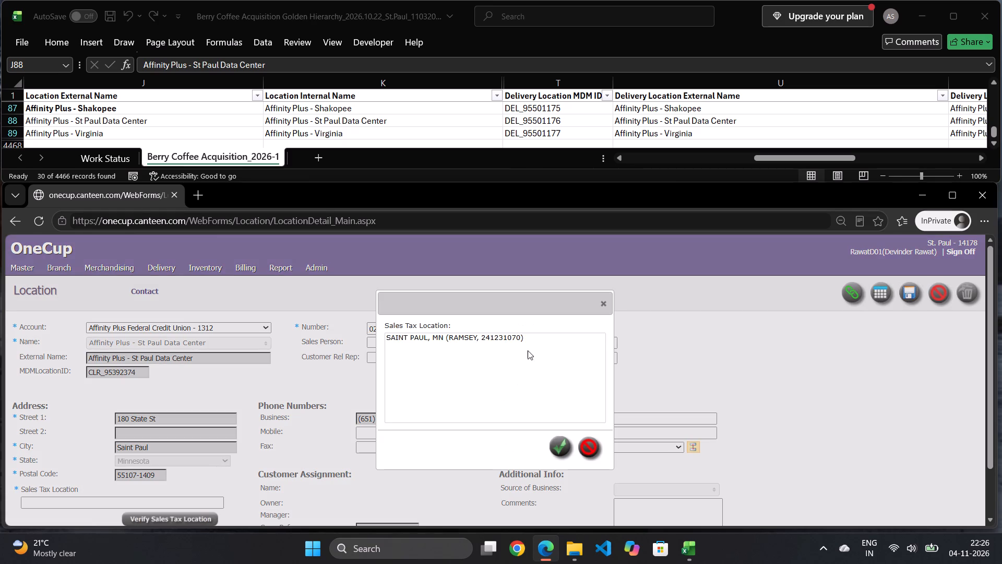
pyautogui.click(515, 341)
pyautogui.click(559, 451)
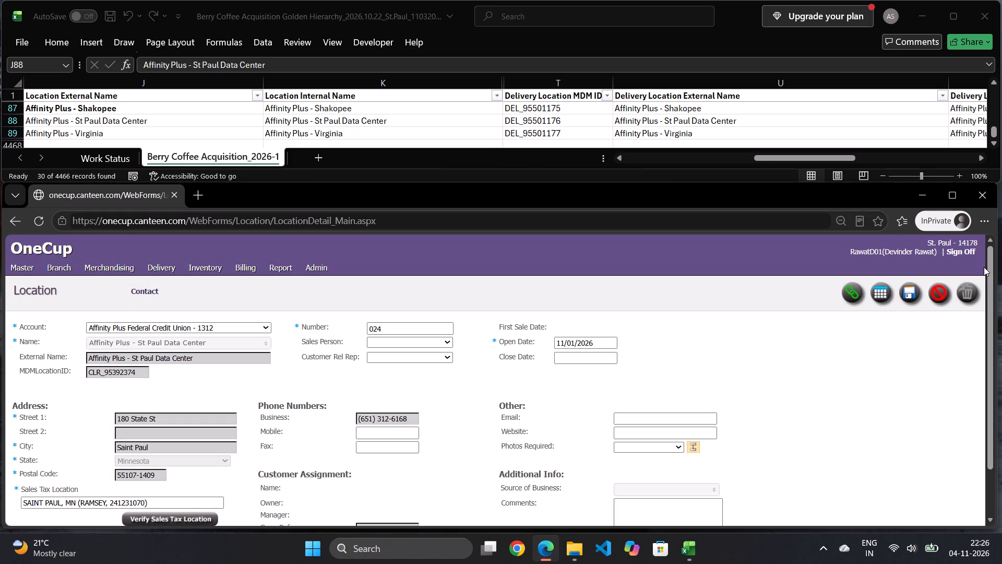
pyautogui.click(902, 296)
# In the Excel workbook, bold Affinity Plus - St Paul Data Center in the Location External Name column and move on to Affinity Plus - Virginia.
pyautogui.click(111, 119)
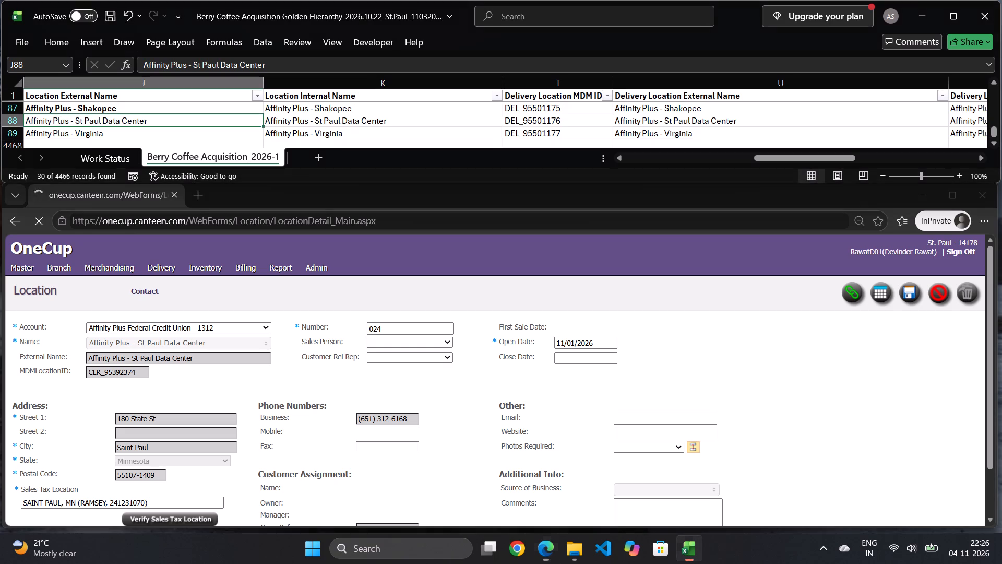
pyautogui.hotkey('ctrl', 'b')
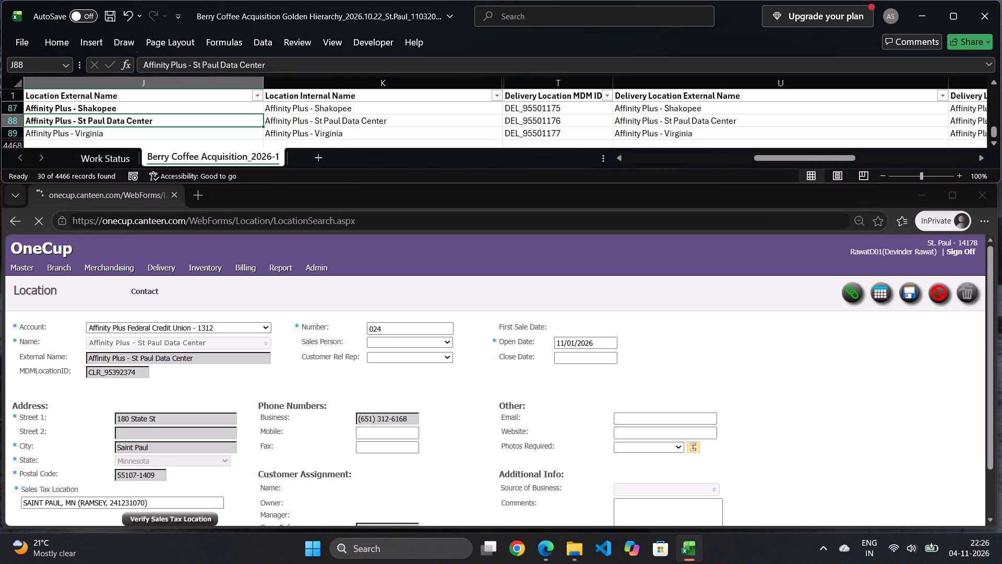
pyautogui.click(116, 134)
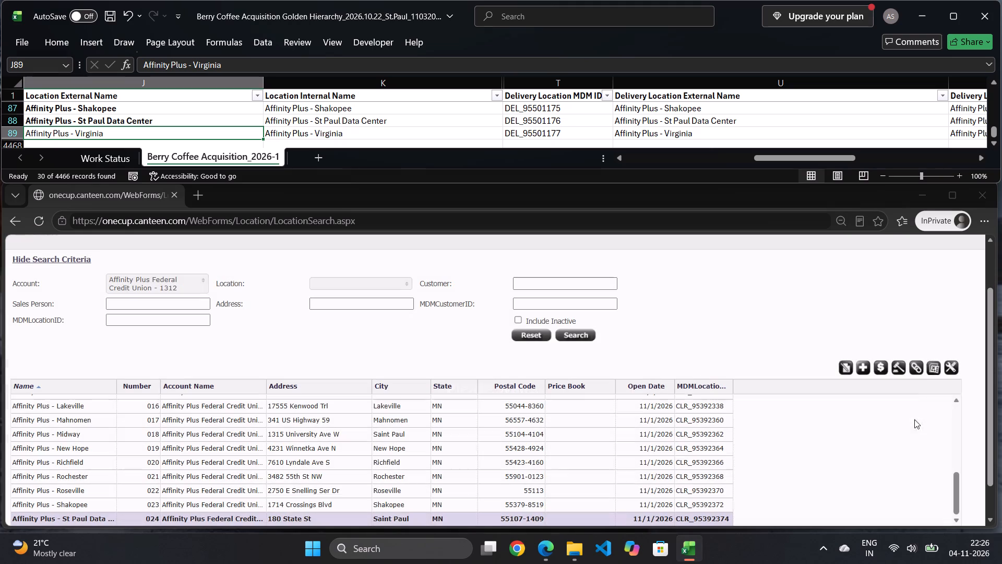
# Start the OneCup location record for Affinity Plus - Virginia through Quick Links.
pyautogui.click(916, 371)
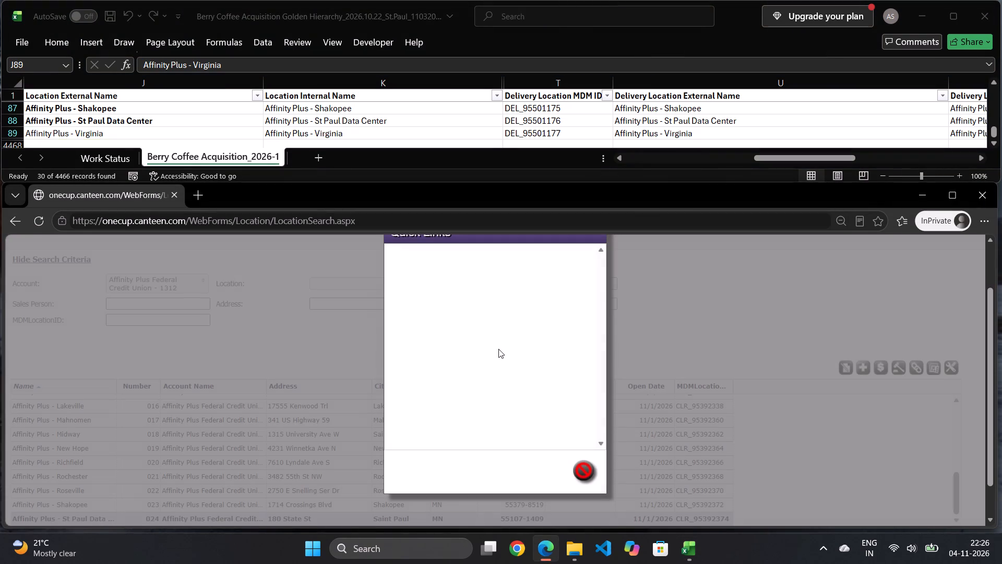
pyautogui.click(445, 292)
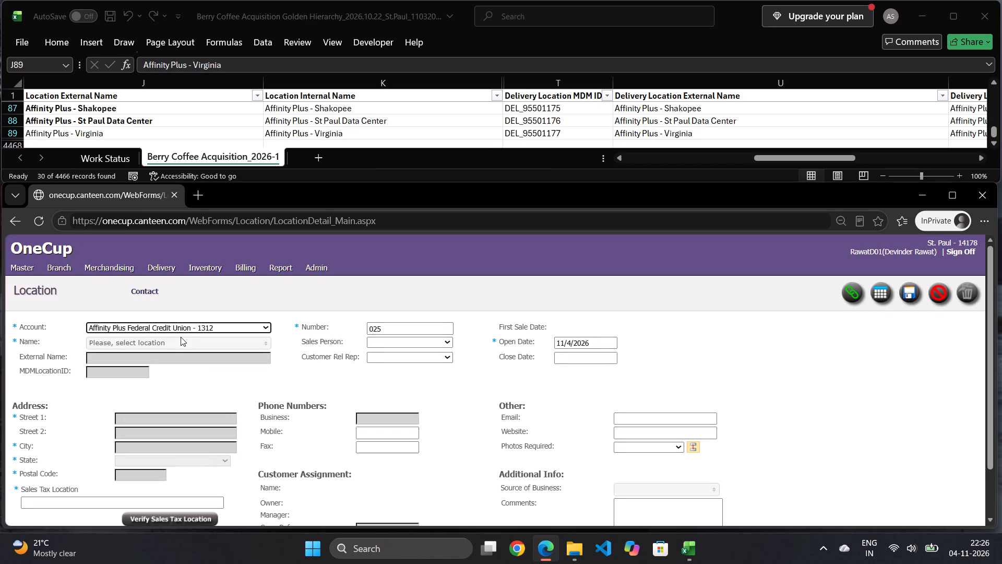
pyautogui.click(181, 337)
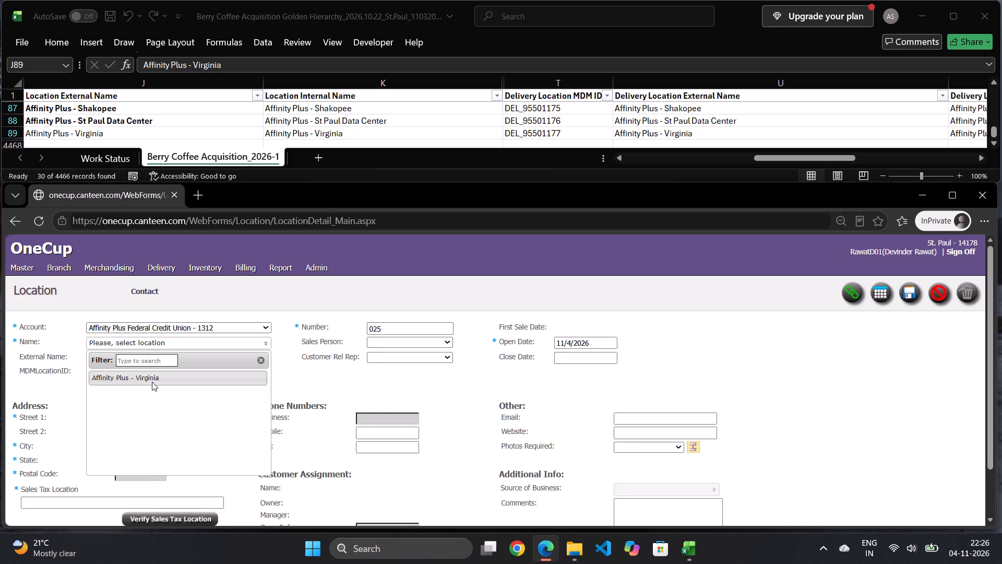
pyautogui.click(152, 382)
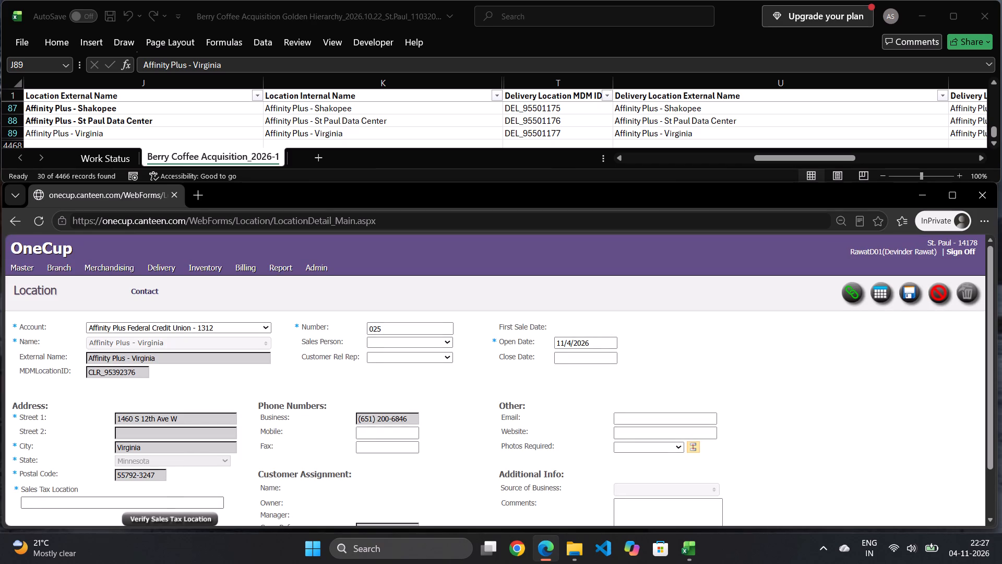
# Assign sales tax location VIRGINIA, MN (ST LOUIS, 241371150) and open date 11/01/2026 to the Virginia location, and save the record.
pyautogui.click(164, 519)
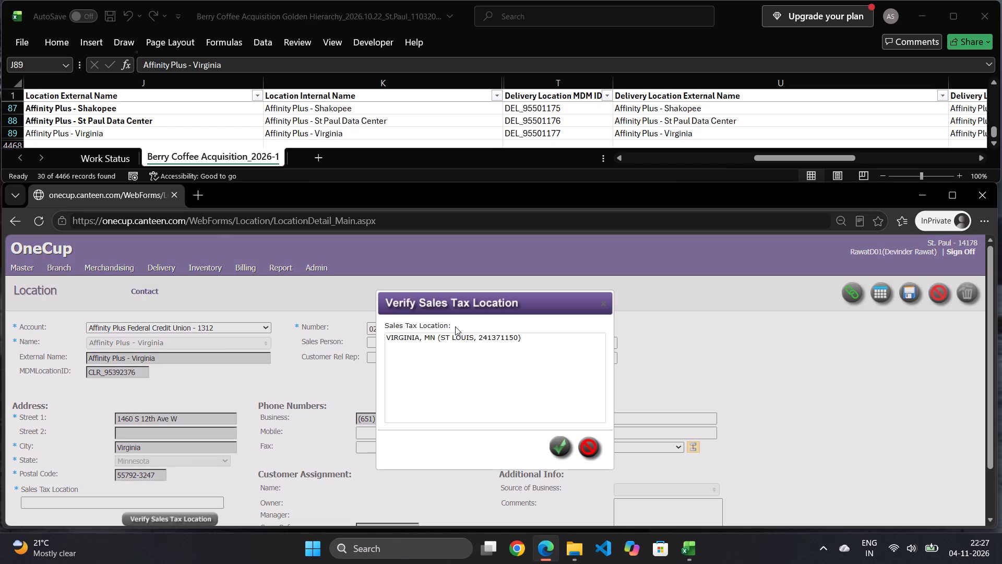
pyautogui.click(454, 339)
pyautogui.click(560, 446)
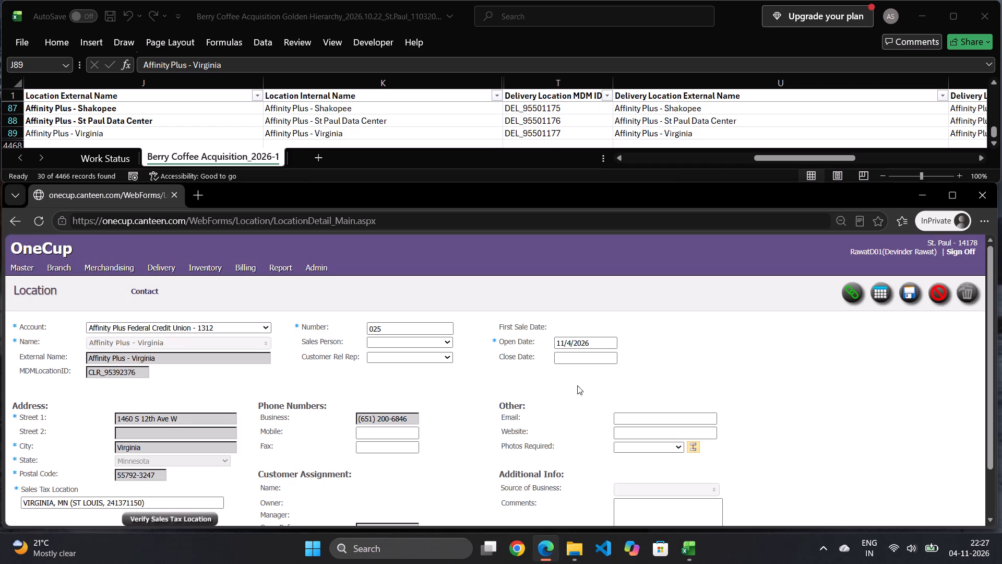
pyautogui.click(600, 336)
pyautogui.click(563, 385)
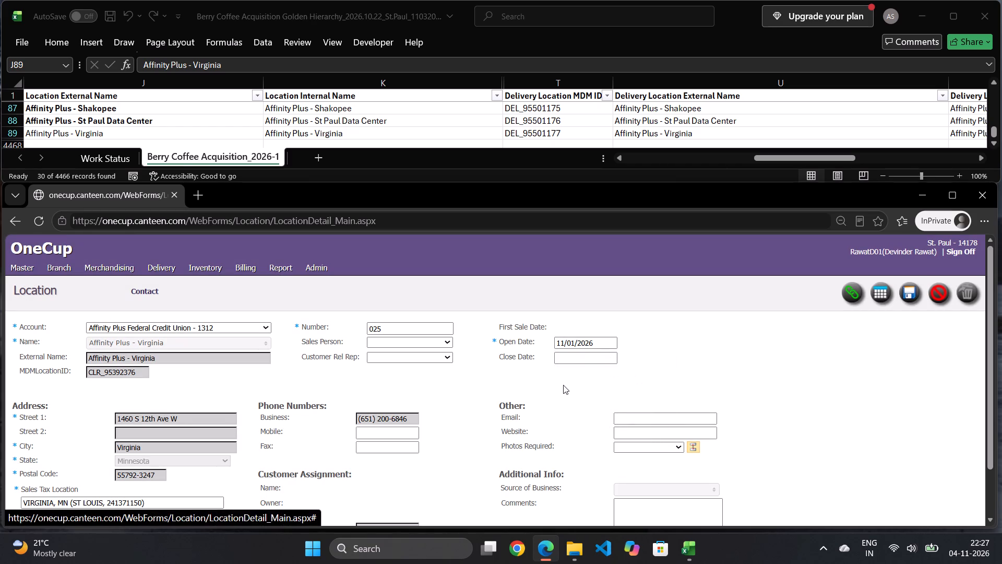
pyautogui.click(905, 295)
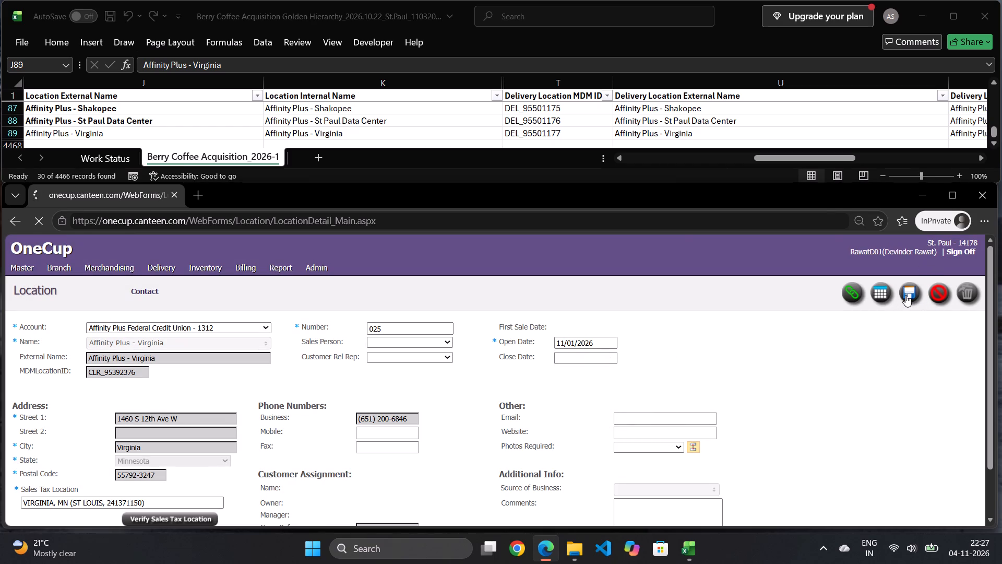
# In the Excel workbook, bold Affinity Plus - Virginia in the Location External Name column.
pyautogui.click(162, 125)
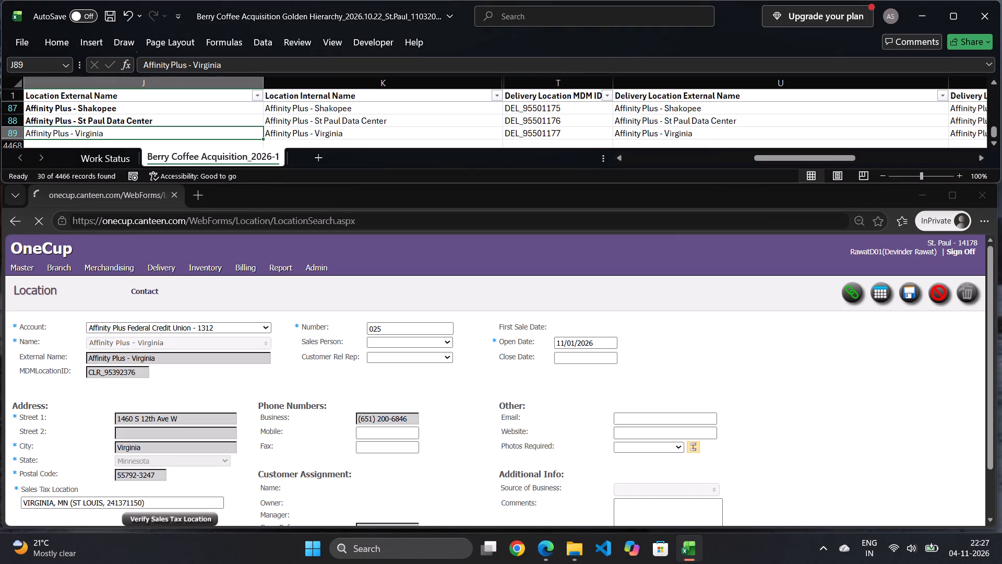
pyautogui.hotkey('ctrl', 'b')
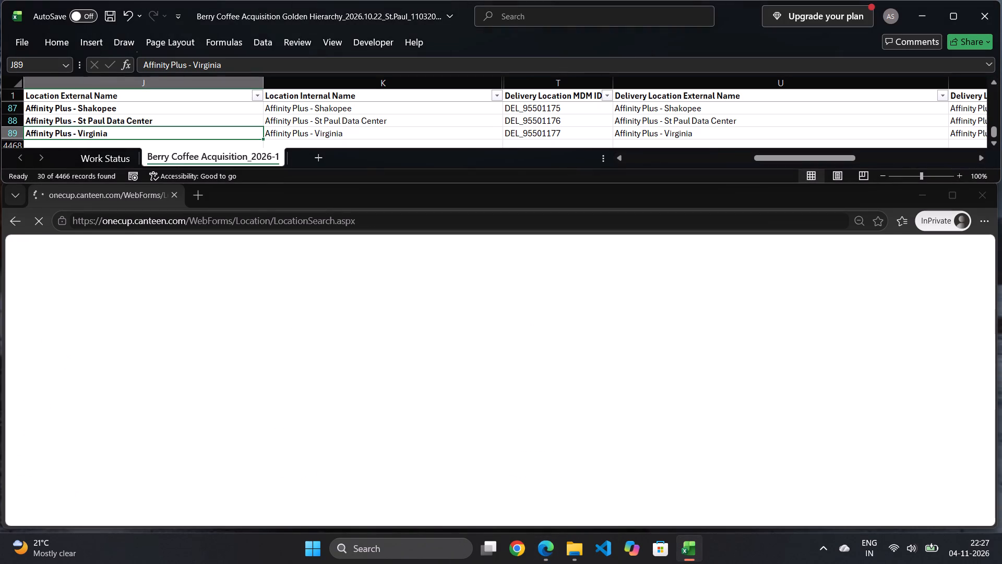
# Start a delivery location record for Affinity Plus - Albert Lea through Quick Links and select Affinity Plus - Albert Lea as its name.
pyautogui.scroll(15, 839, 130)
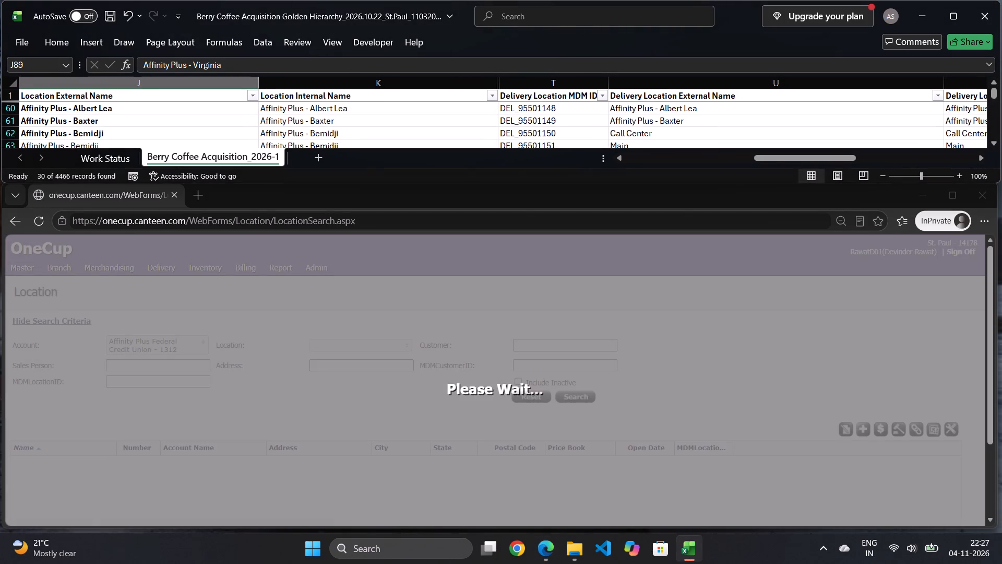
pyautogui.scroll(4, 840, 127)
pyautogui.click(792, 111)
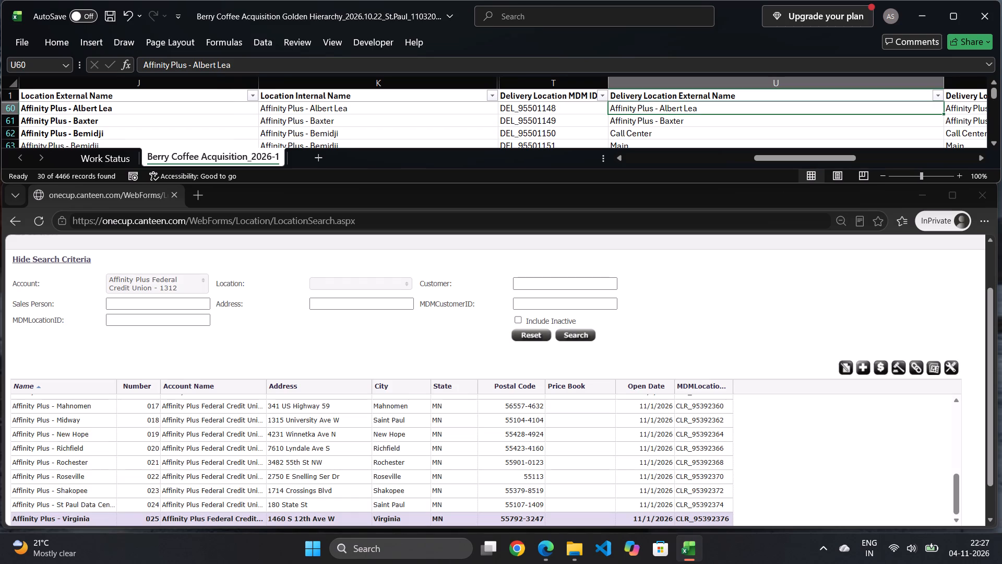
pyautogui.scroll(7, 94, 406)
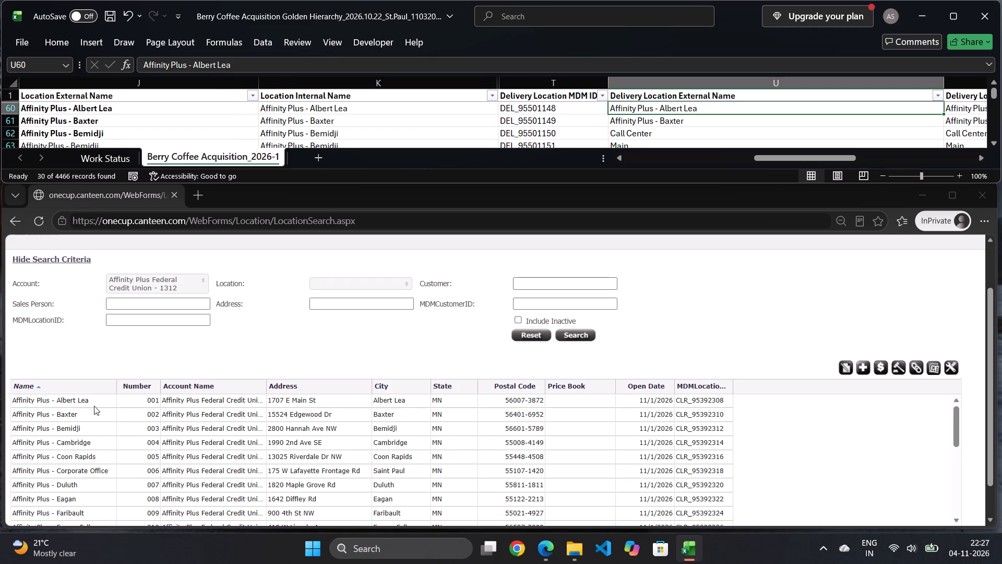
pyautogui.scroll(3, 94, 406)
pyautogui.click(100, 402)
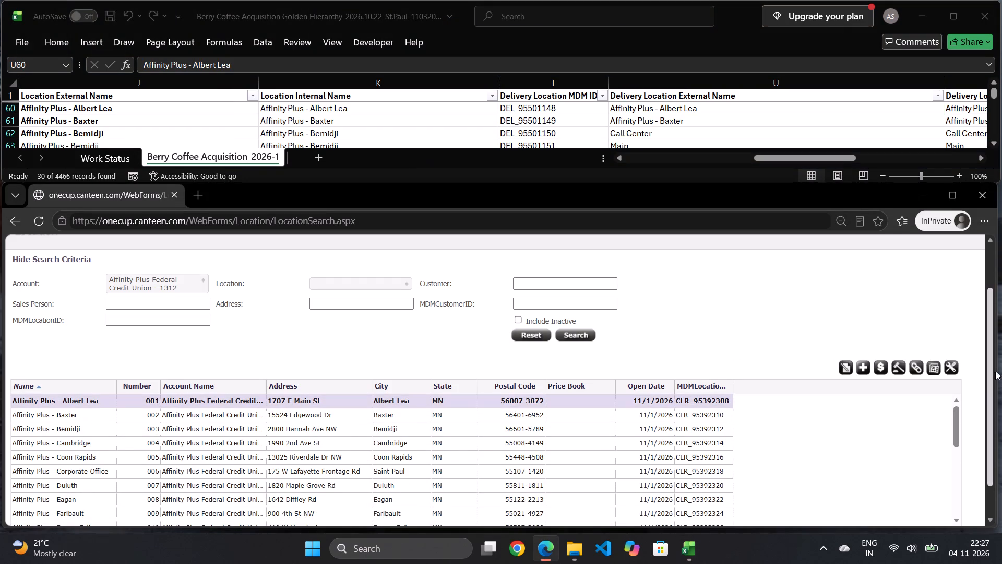
pyautogui.click(914, 365)
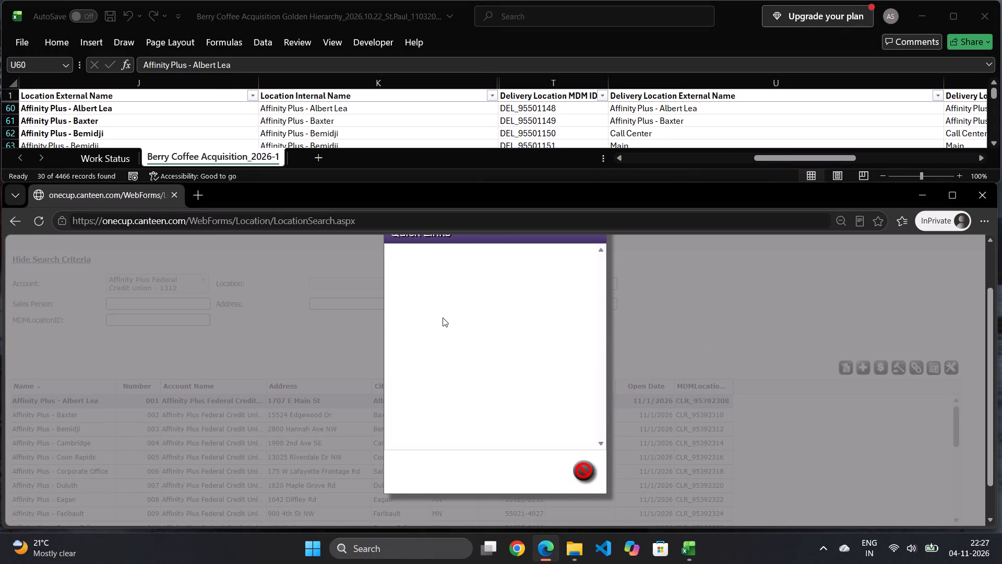
pyautogui.click(475, 325)
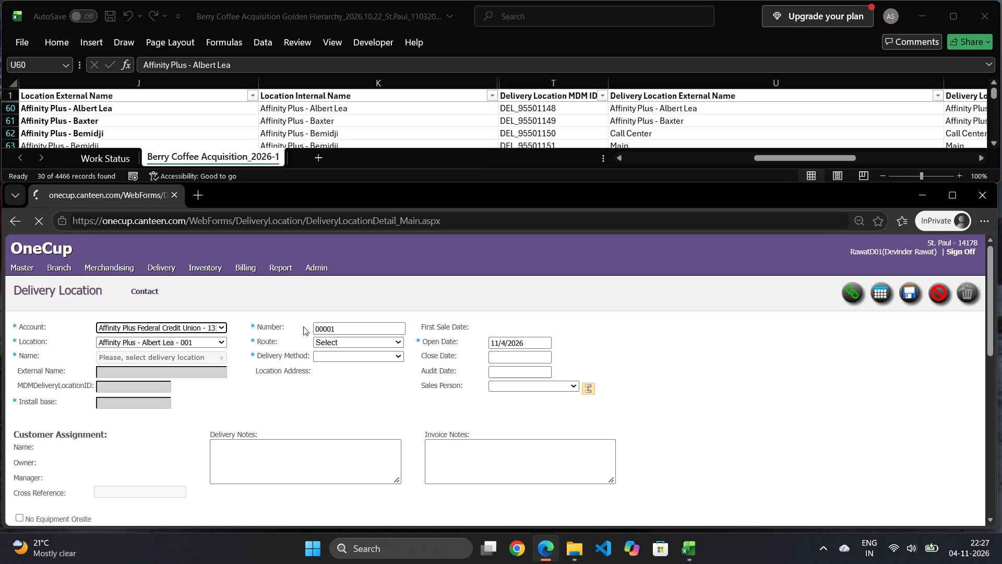
pyautogui.click(160, 357)
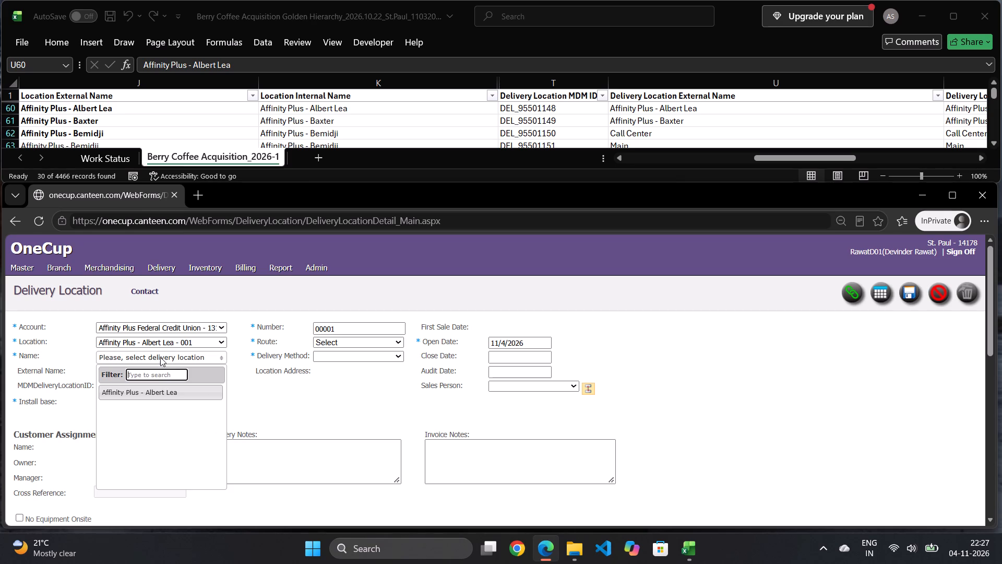
pyautogui.click(152, 393)
# Set the Albert Lea delivery location to route 027 and open date 11/01/2026, mark No Equipment Onsite, and save the record.
pyautogui.click(351, 344)
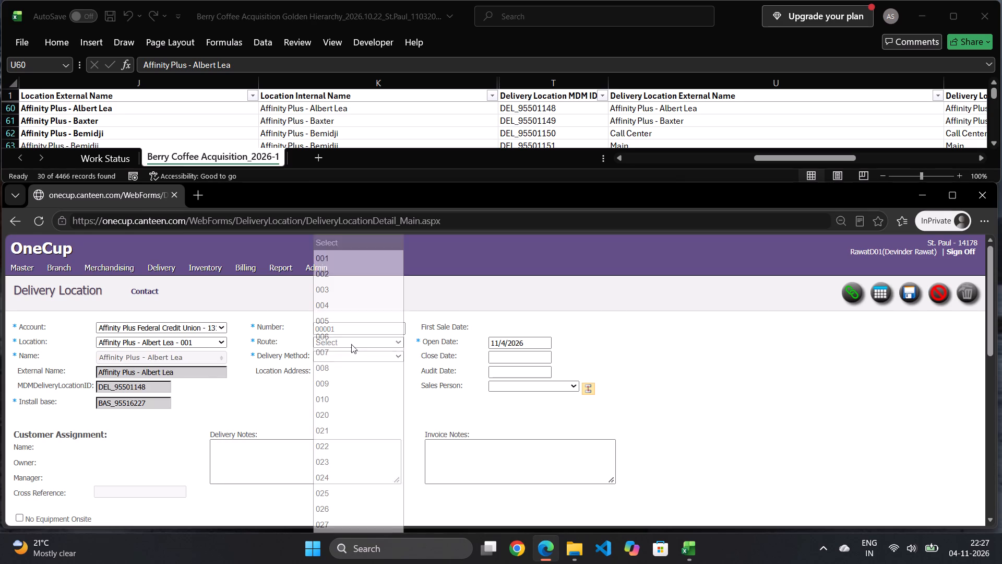
pyautogui.click(330, 525)
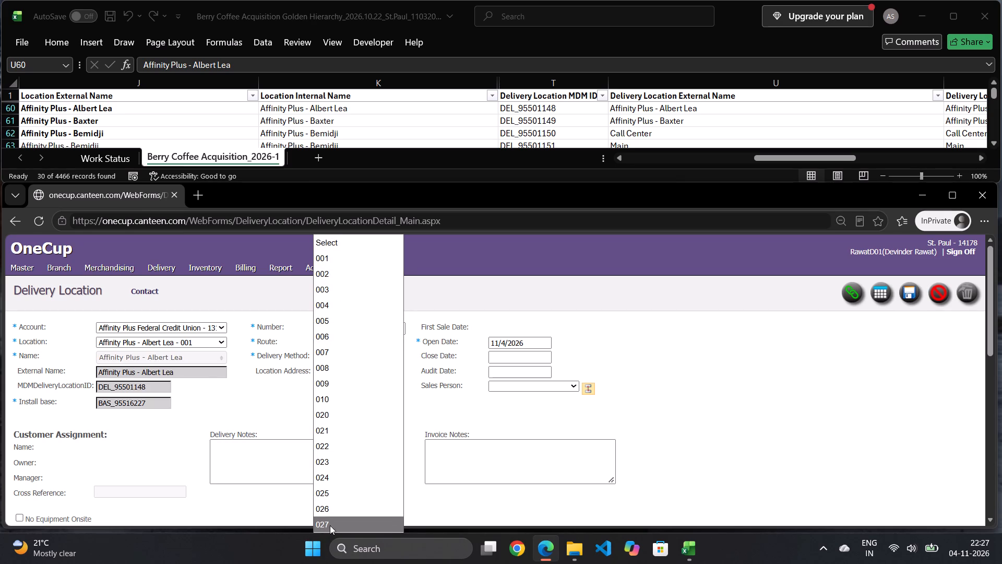
pyautogui.click(509, 345)
pyautogui.click(499, 389)
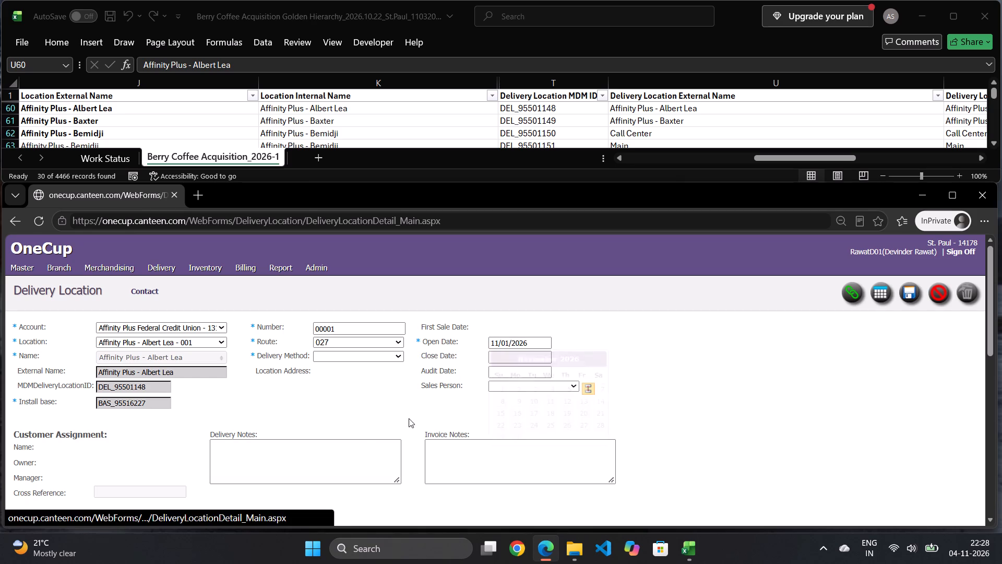
pyautogui.scroll(-3, 363, 428)
pyautogui.click(40, 321)
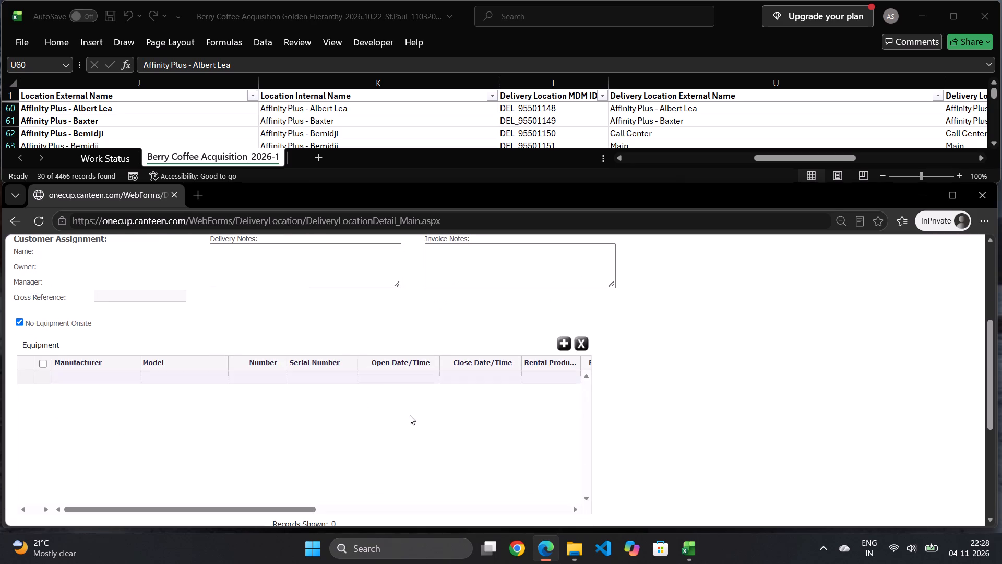
pyautogui.scroll(4, 410, 415)
pyautogui.click(908, 287)
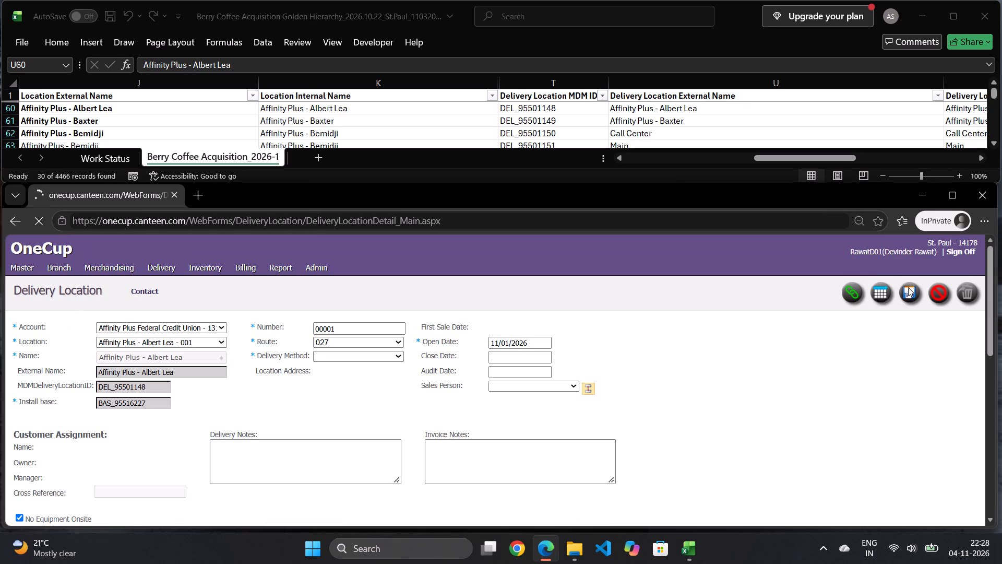
# In the Excel workbook, bold Affinity Plus - Albert Lea in the Delivery Location External Name column and move on to Affinity Plus - Baxter.
pyautogui.click(767, 115)
pyautogui.hotkey('ctrl', 'b')
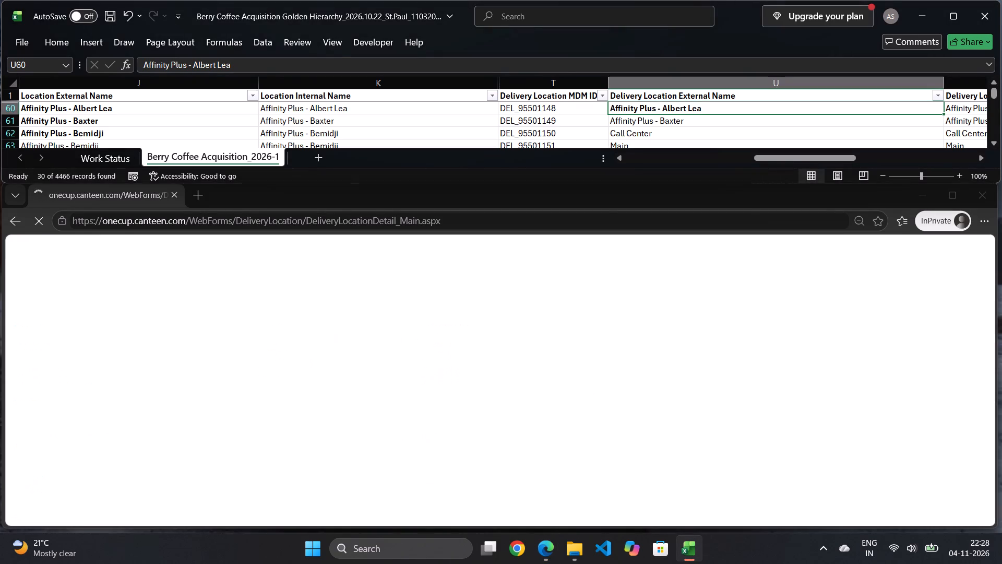
pyautogui.click(726, 119)
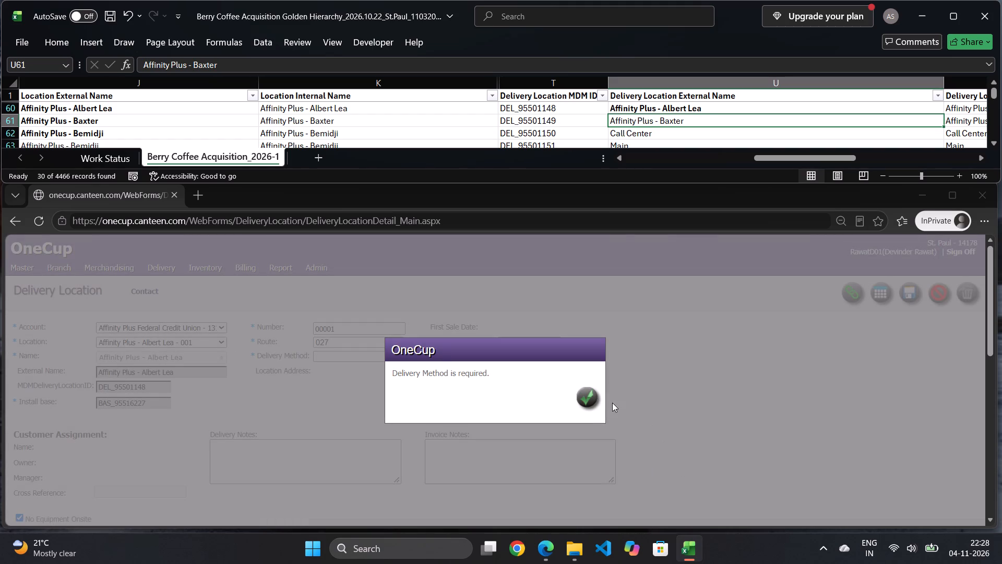
# In OneCup, set the Albert Lea record's delivery method to Delivery and save the record again.
pyautogui.click(589, 402)
pyautogui.click(366, 354)
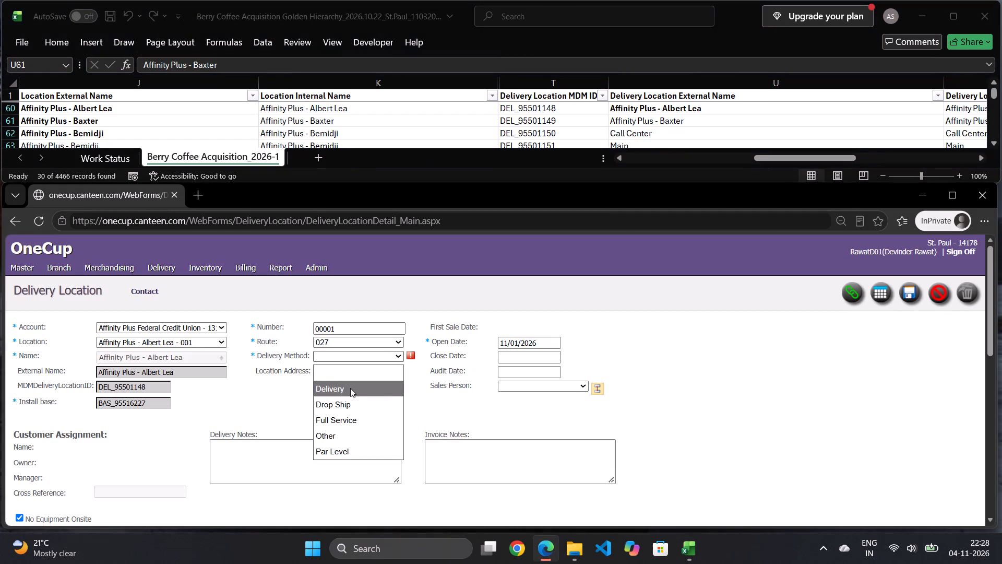
pyautogui.click(349, 390)
pyautogui.click(908, 295)
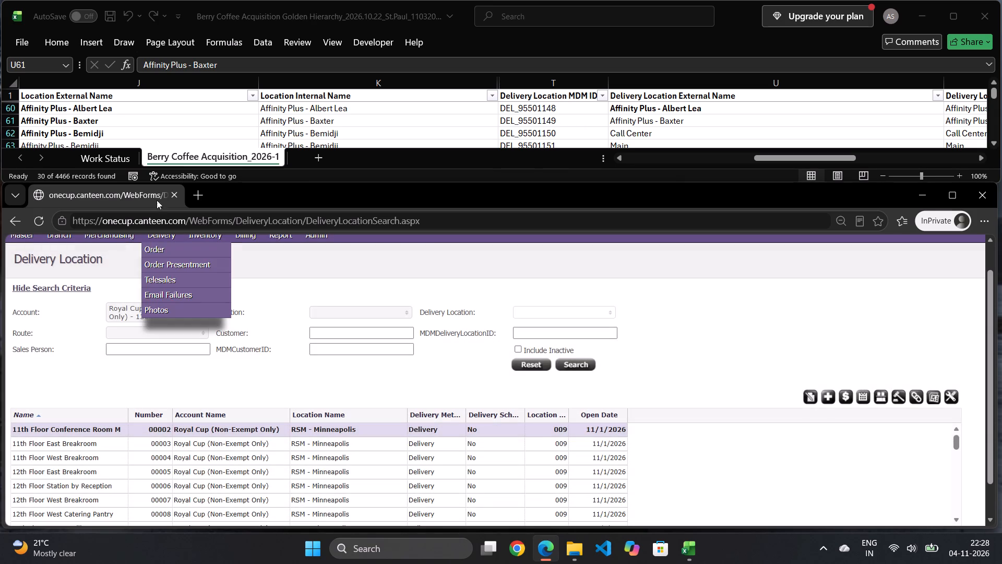
# In the Excel workbook, copy the customer name Affinity Plus Federal Credit Union from the Affinity Plus - Baxter row.
pyautogui.click(765, 115)
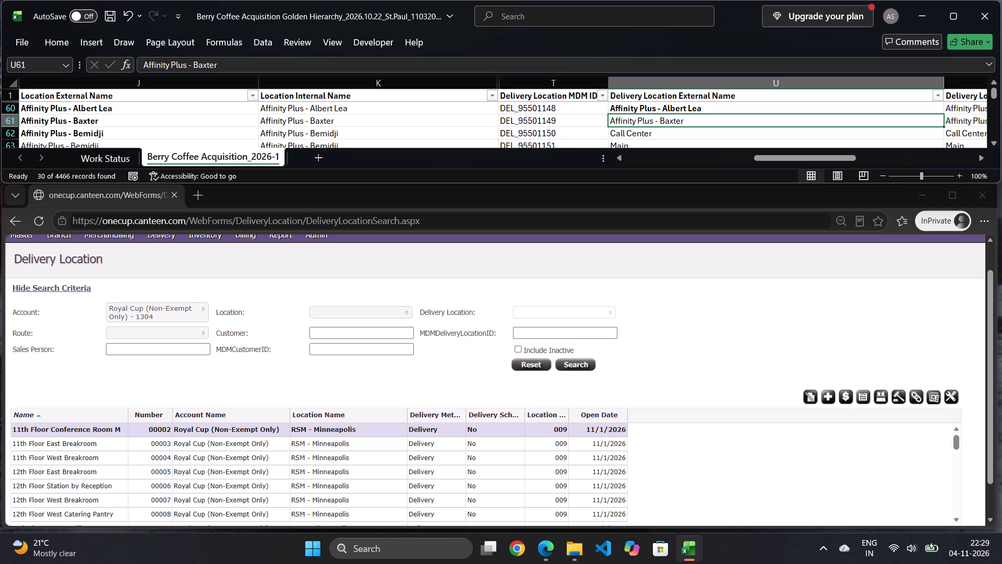
pyautogui.click(790, 119)
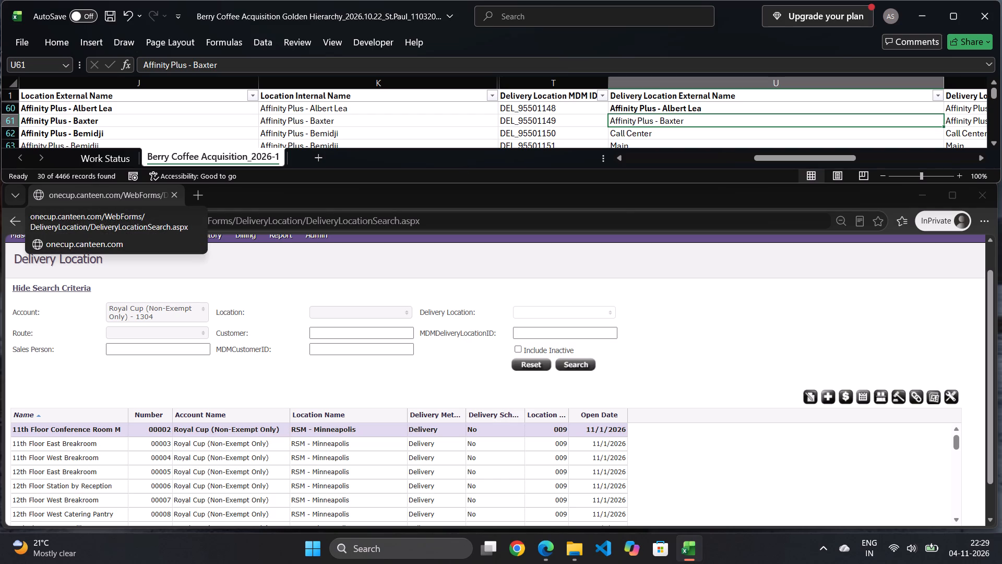
pyautogui.press('Left')
pyautogui.press('Left')
pyautogui.press('Left')
pyautogui.press('Left')
pyautogui.press('Left')
pyautogui.press('Left')
pyautogui.press('Left')
pyautogui.press('Left')
pyautogui.press('Left')
pyautogui.press('Left')
pyautogui.press('Left')
pyautogui.press('Left')
pyautogui.press('Left')
pyautogui.press('Left')
pyautogui.press('Left')
pyautogui.press('Left')
pyautogui.press('Left')
pyautogui.press('Left')
pyautogui.press('Left')
pyautogui.press('Left')
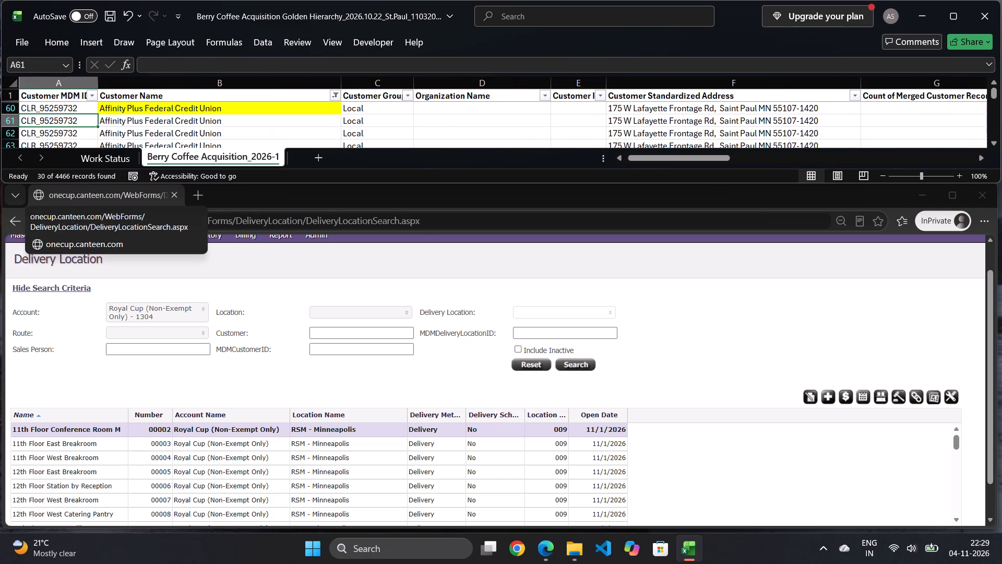
pyautogui.press('Right')
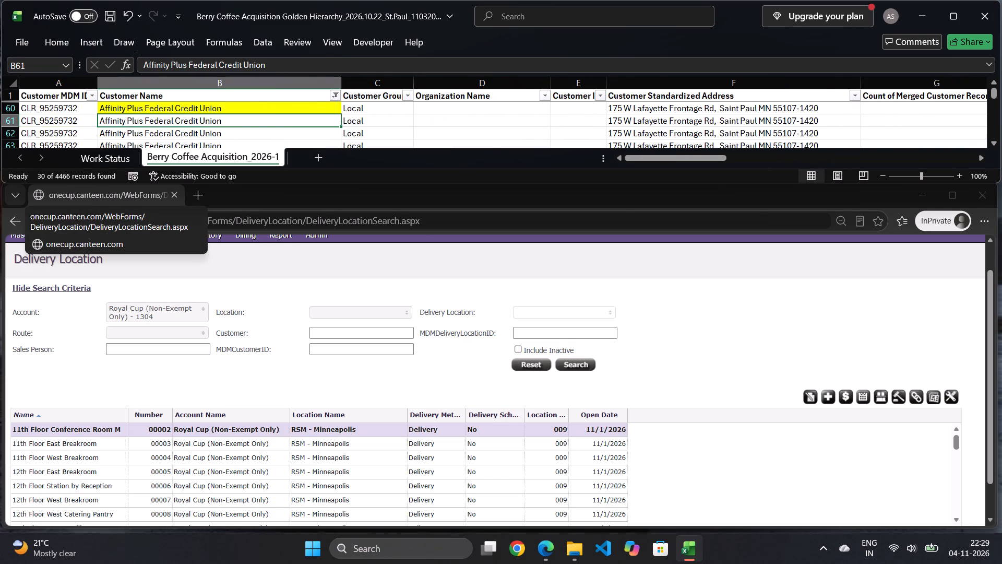
pyautogui.hotkey('ctrl', 'c')
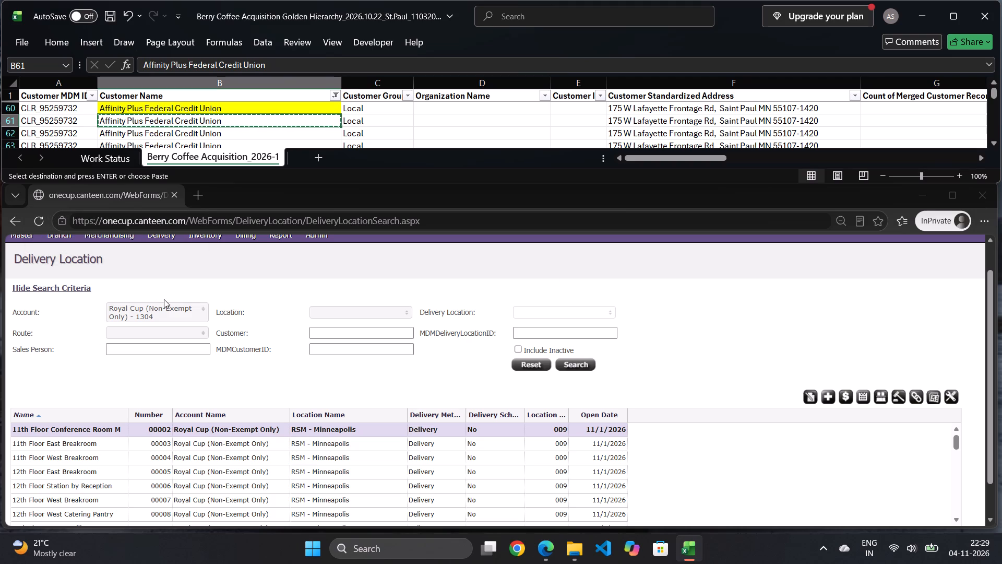
# In OneCup, search the delivery locations for account Affinity Plus Federal Credit Union - 1312 using the copied customer name.
pyautogui.click(161, 313)
pyautogui.hotkey('ctrl', 'v')
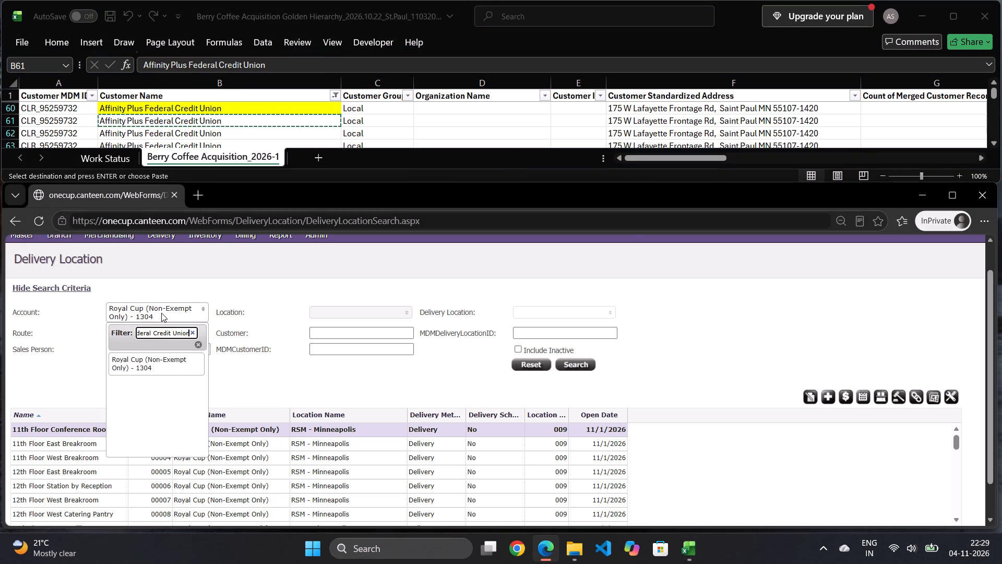
pyautogui.click(127, 362)
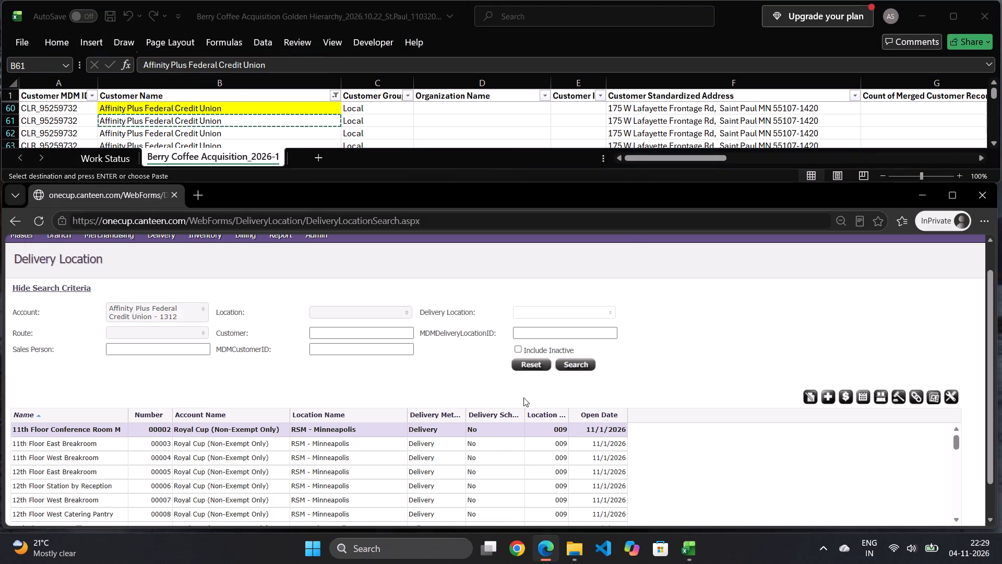
pyautogui.click(575, 363)
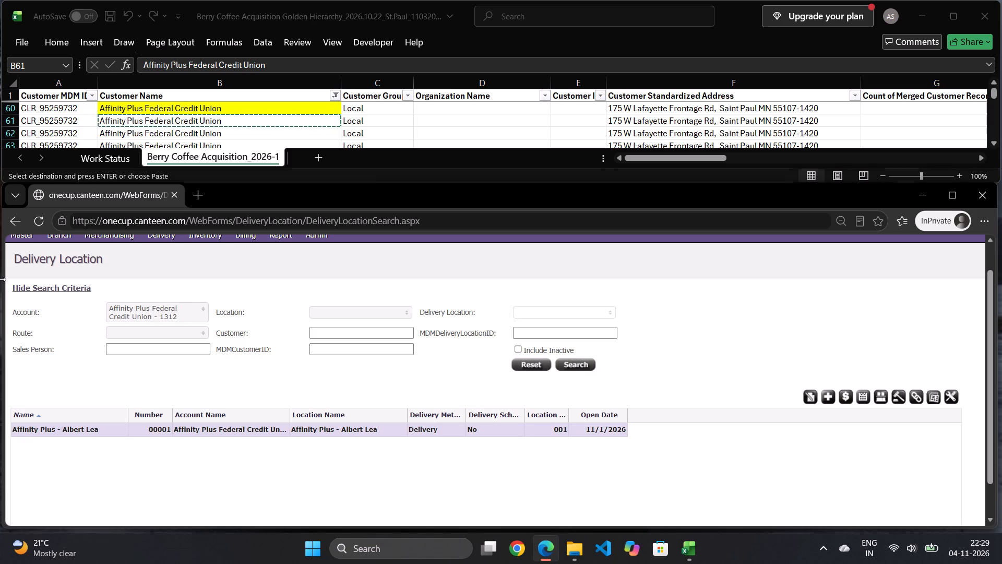
pyautogui.click(820, 321)
# Open OneCup's Location list and return to Affinity Plus - Baxter in the Delivery Location External Name column of the Excel workbook.
pyautogui.scroll(3, 162, 330)
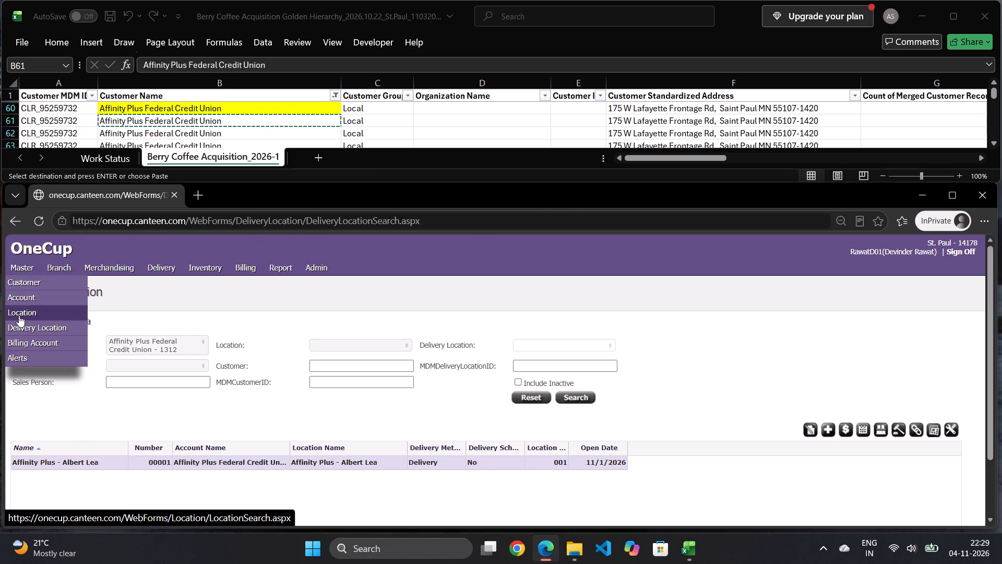
pyautogui.click(19, 315)
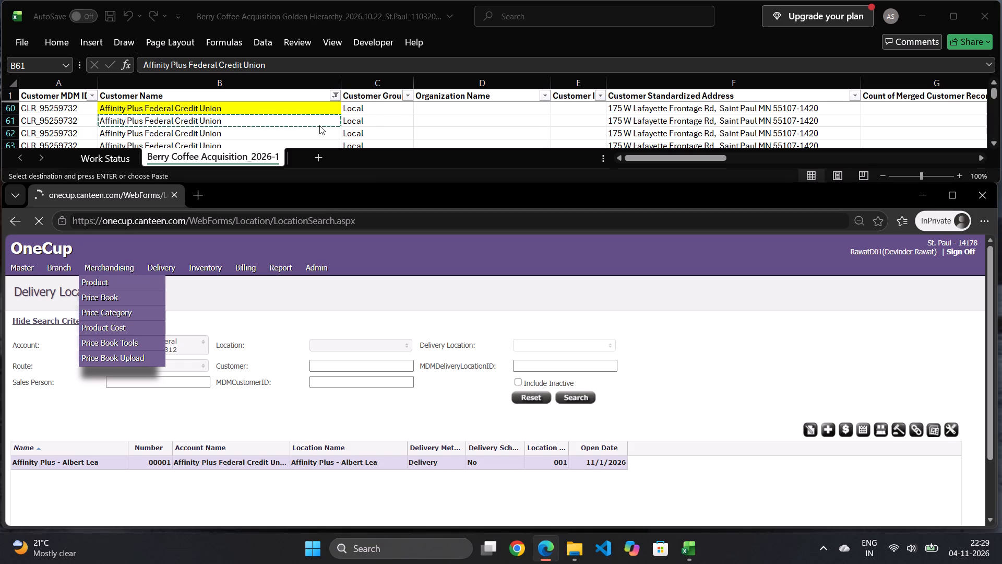
pyautogui.click(324, 124)
pyautogui.press('Right')
pyautogui.press('Right')
pyautogui.press('Right')
pyautogui.press('Right')
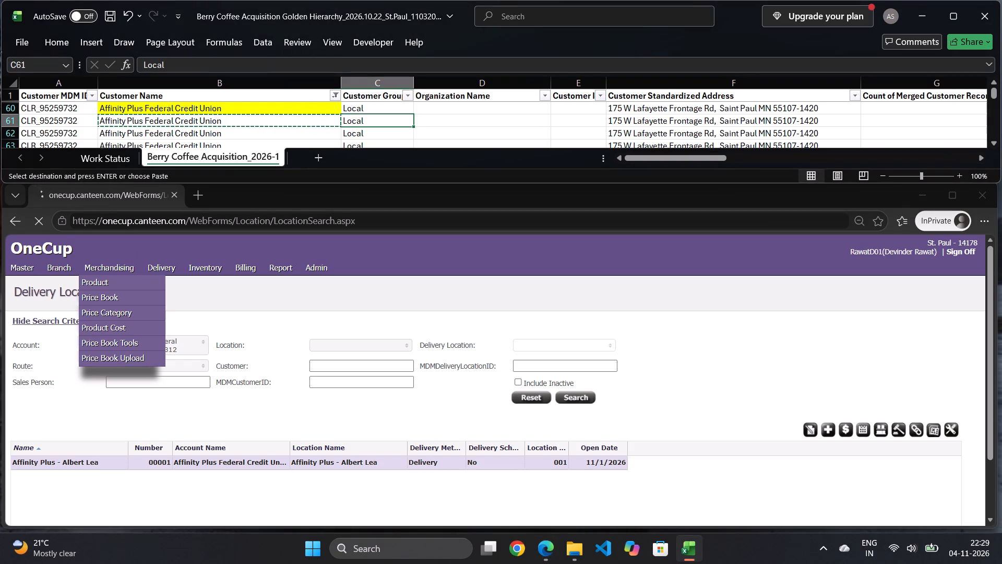
pyautogui.press('Right')
pyautogui.press('Right')
pyautogui.press('Right')
pyautogui.press('Right')
pyautogui.press('Right')
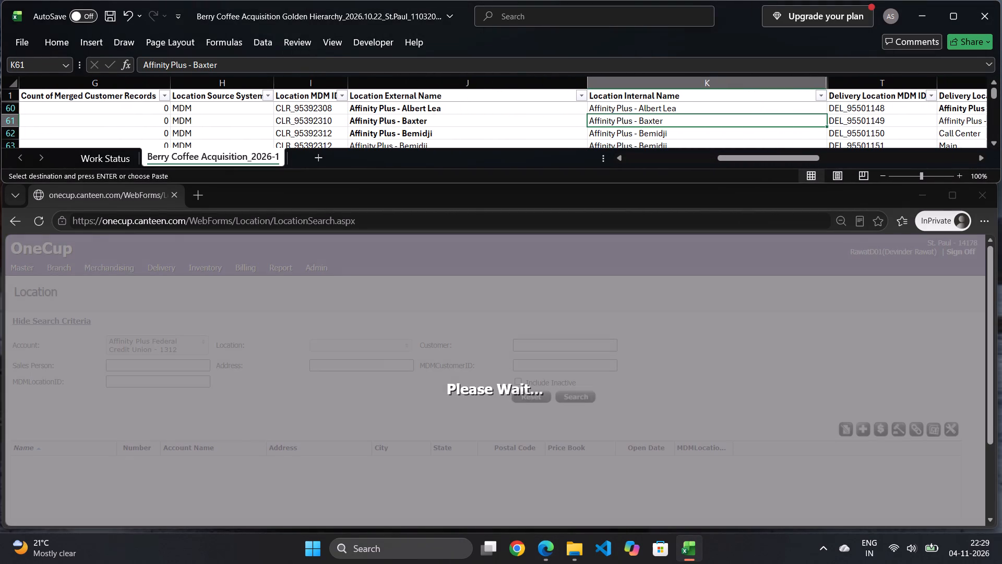
pyautogui.press('Right')
pyautogui.press('Right')
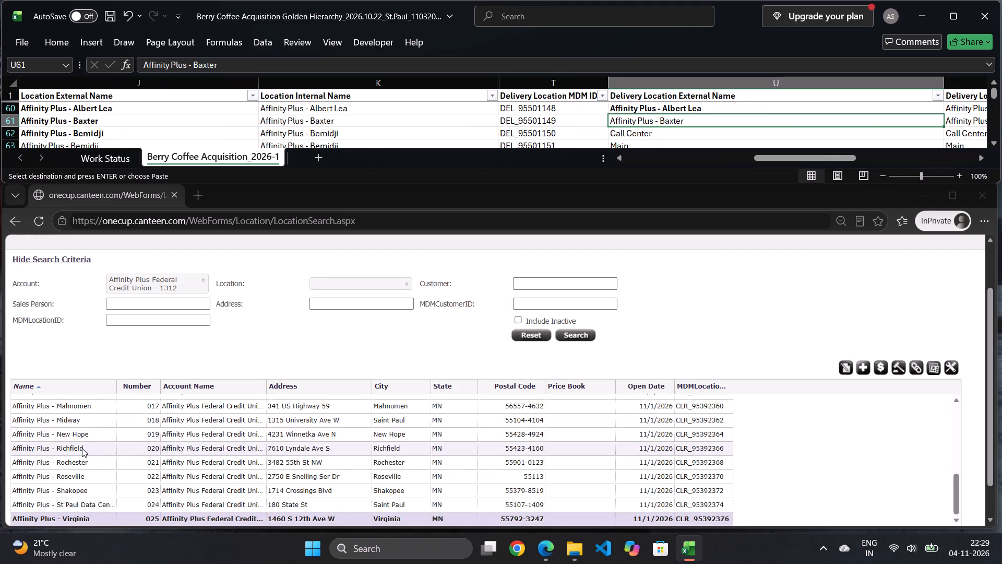
# In OneCup, start a delivery location record for Affinity Plus - Baxter through Quick Links and select Affinity Plus - Baxter as its name.
pyautogui.scroll(6, 82, 448)
pyautogui.click(88, 411)
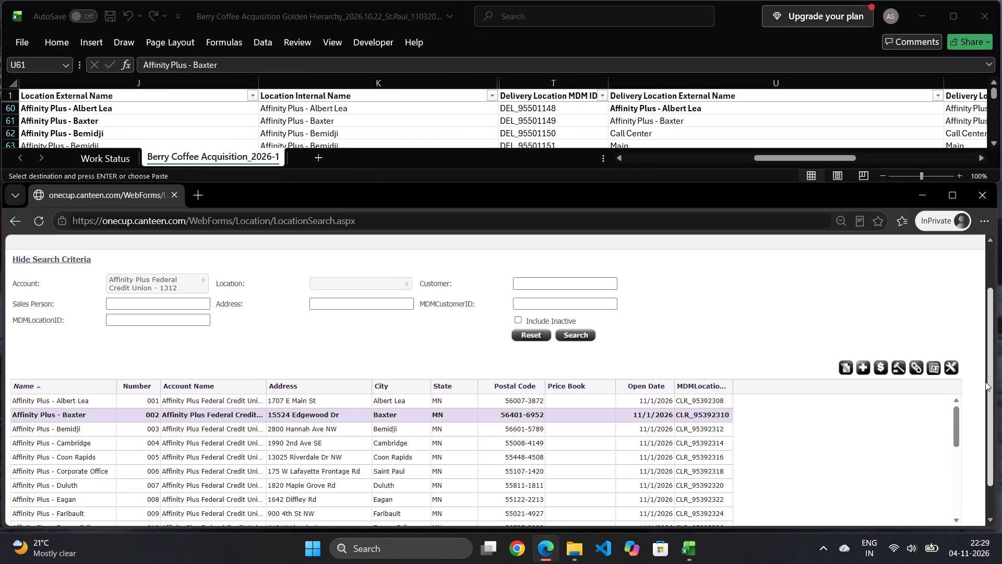
pyautogui.click(915, 364)
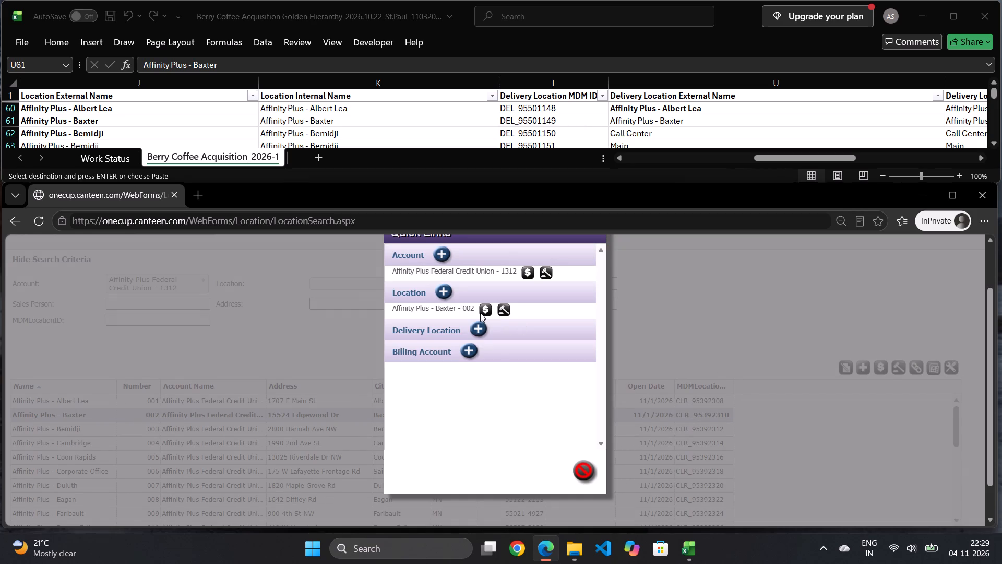
pyautogui.click(478, 326)
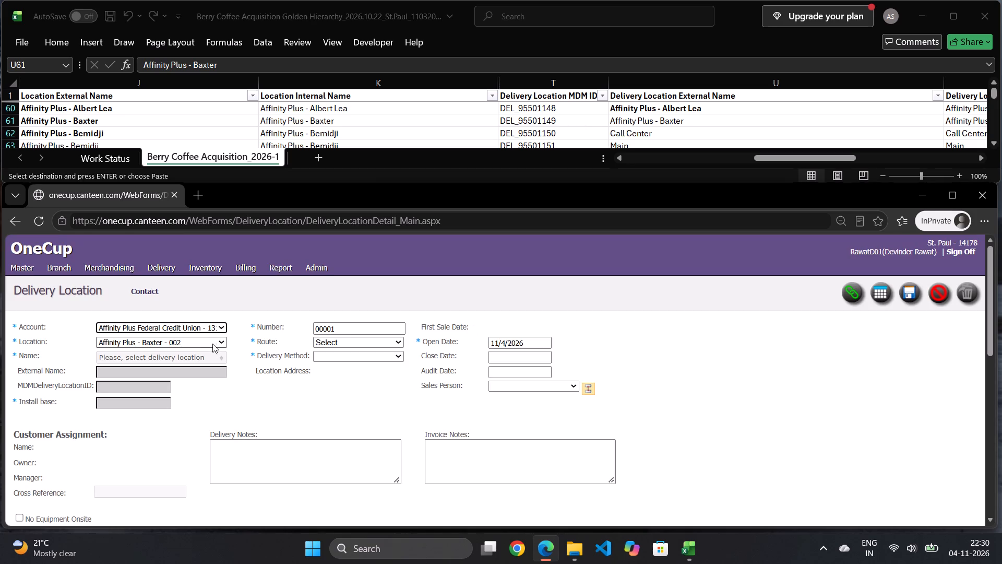
pyautogui.click(183, 359)
pyautogui.click(157, 393)
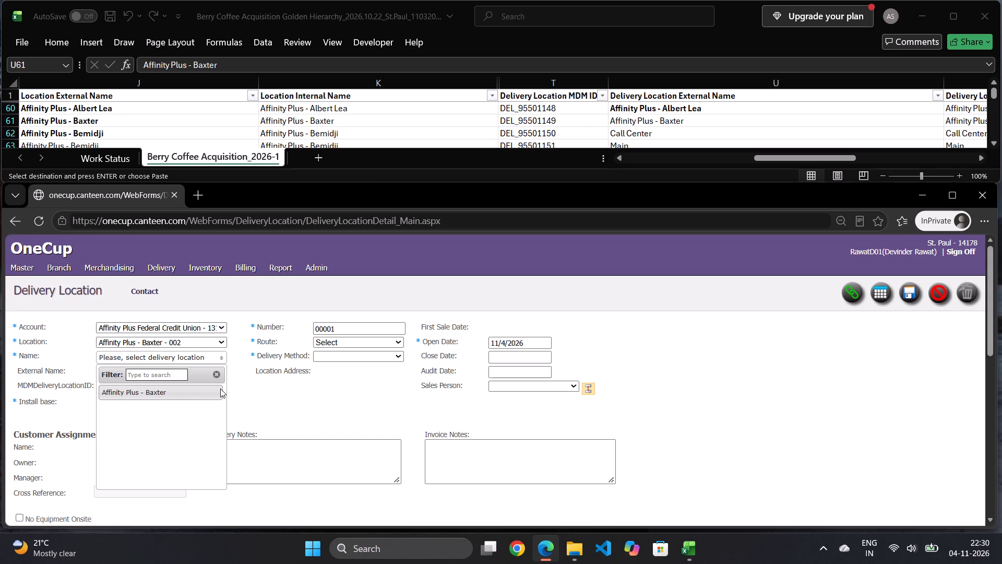
# Set route 027, delivery method Delivery and open date 11/01/2026 for Affinity Plus - Baxter, mark No Equipment Onsite, and save the record.
pyautogui.click(332, 343)
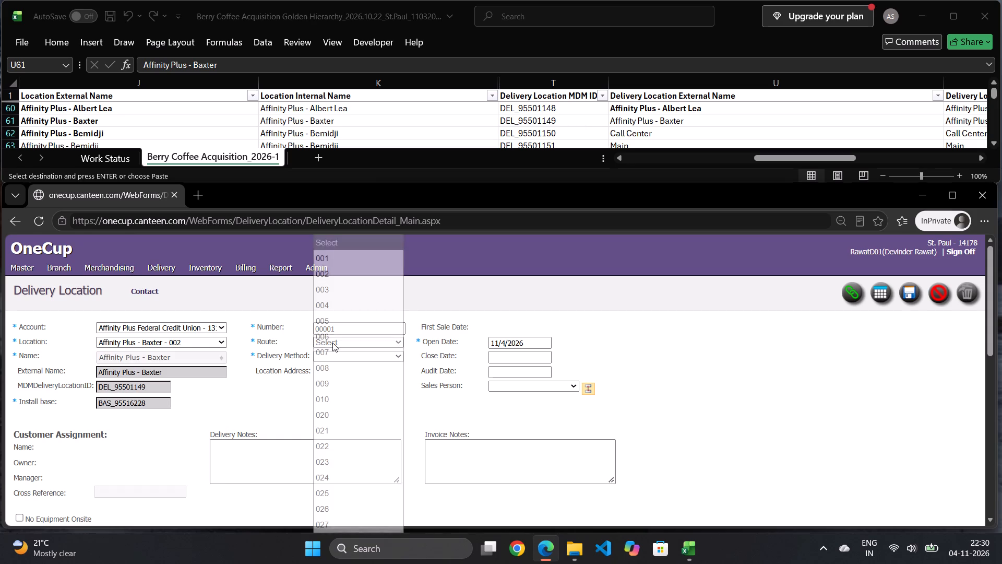
pyautogui.click(335, 526)
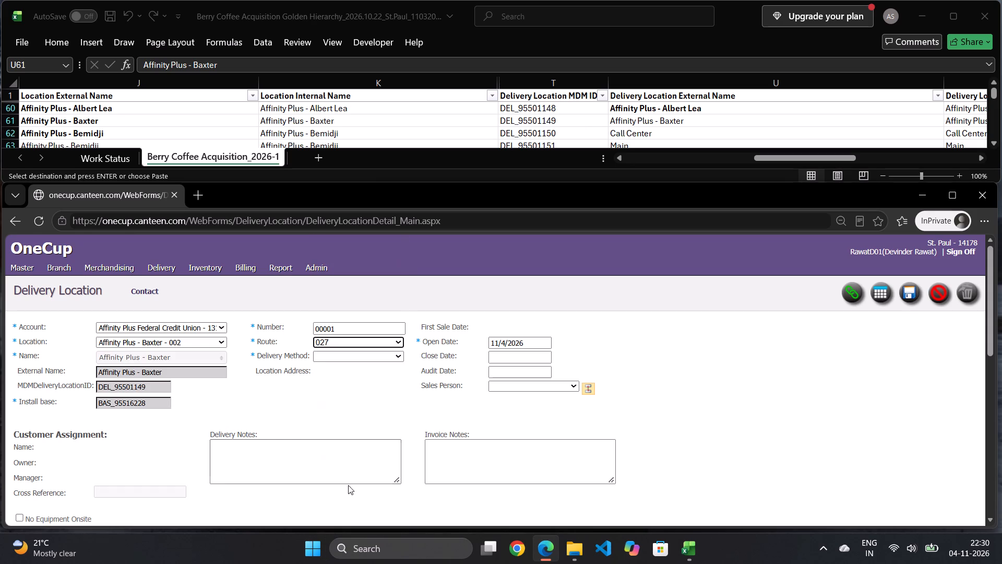
pyautogui.click(366, 357)
pyautogui.click(353, 385)
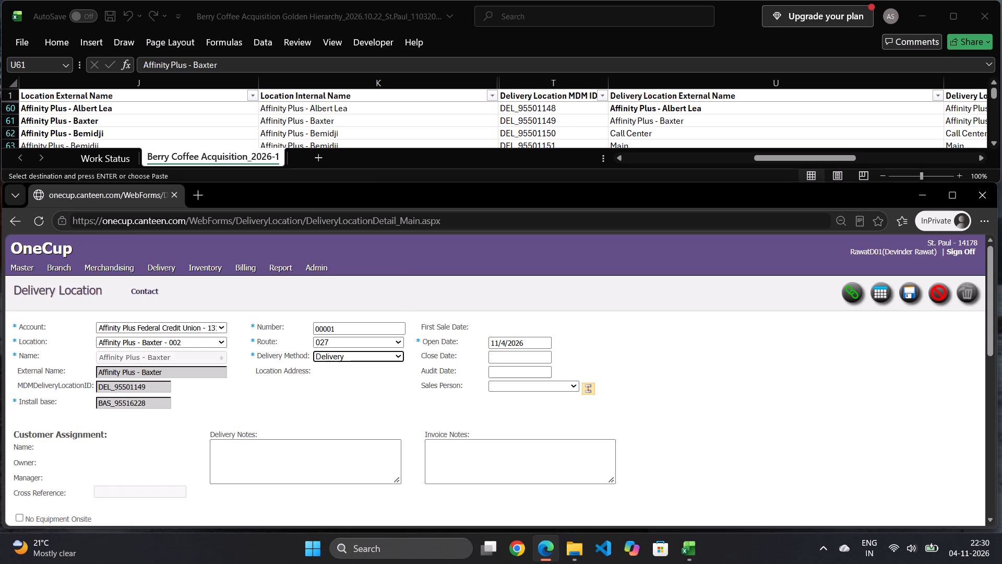
pyautogui.click(515, 344)
pyautogui.click(501, 388)
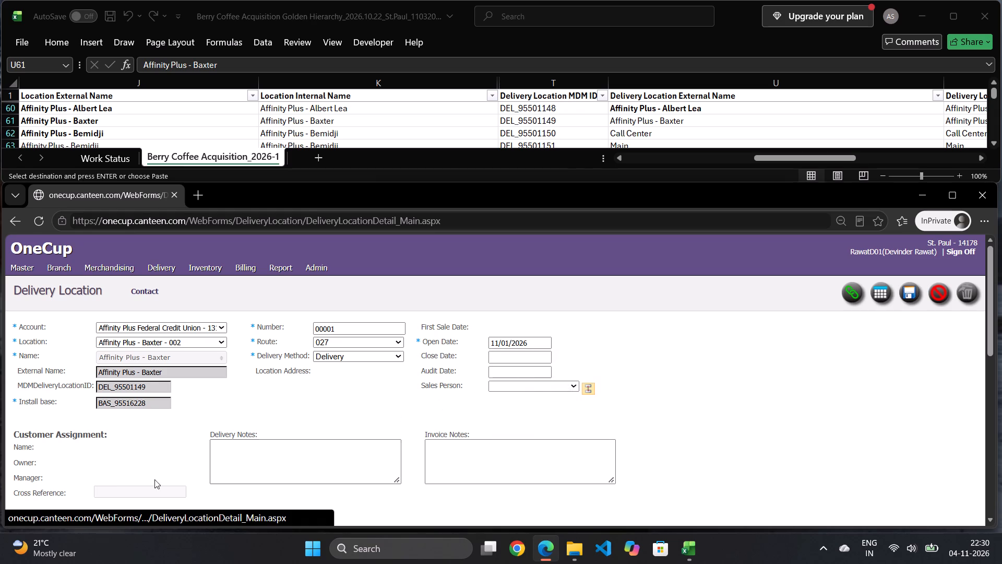
pyautogui.scroll(-1, 123, 478)
pyautogui.click(41, 457)
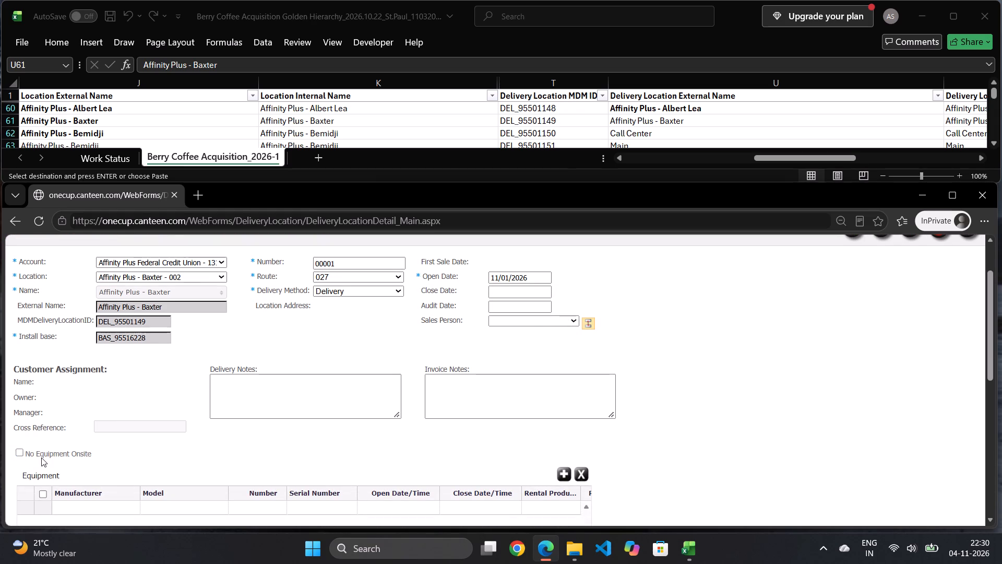
pyautogui.scroll(3, 130, 445)
pyautogui.click(913, 295)
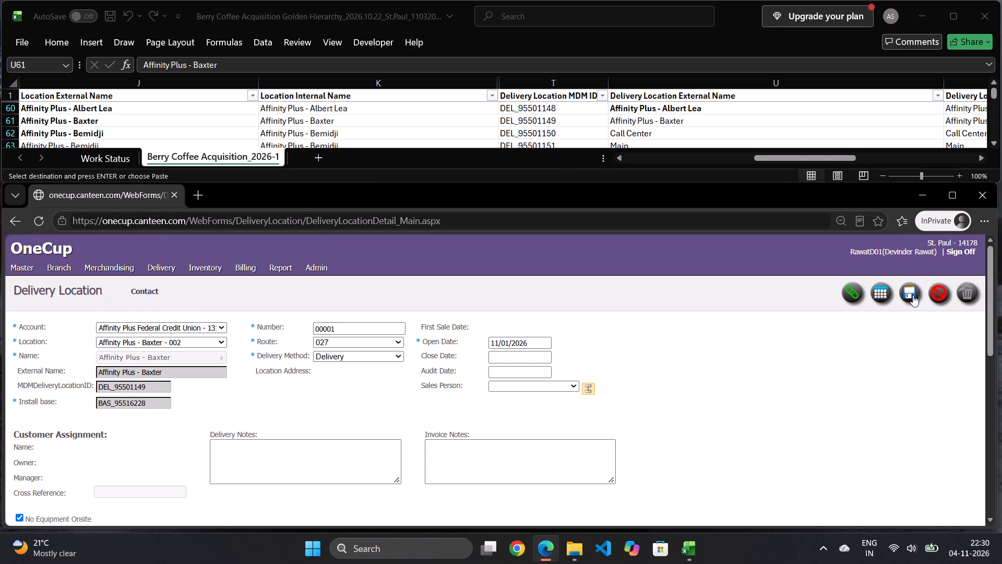
# In the Excel workbook, bold Affinity Plus - Baxter under Delivery Location External Name and move to the Call Center entry.
pyautogui.click(700, 120)
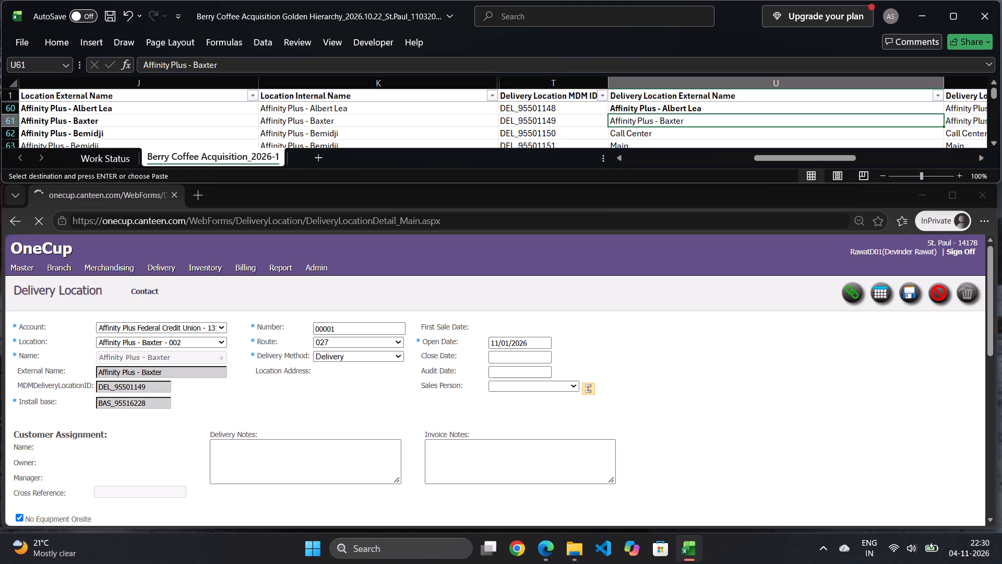
pyautogui.hotkey('ctrl', 'b')
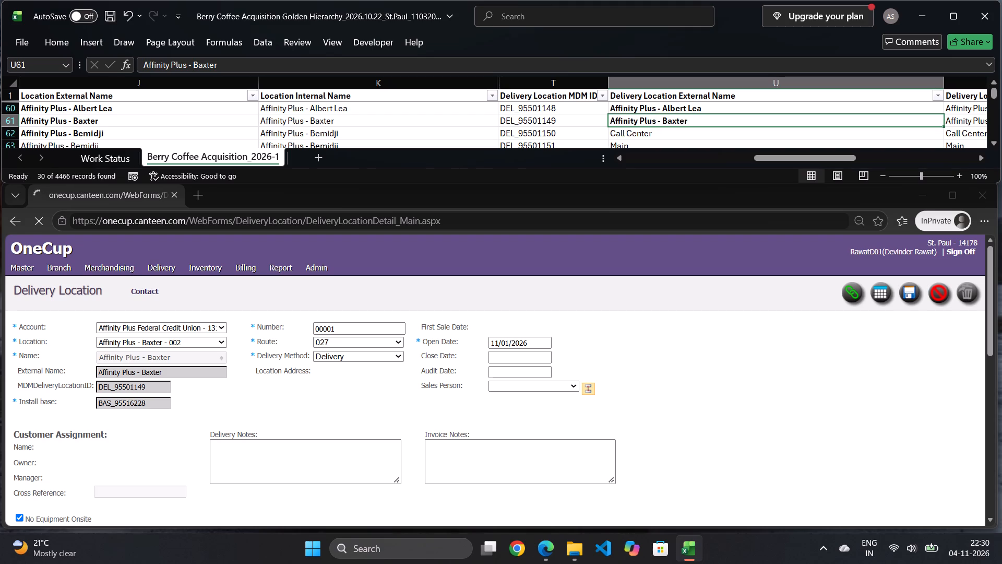
pyautogui.click(714, 140)
pyautogui.click(730, 129)
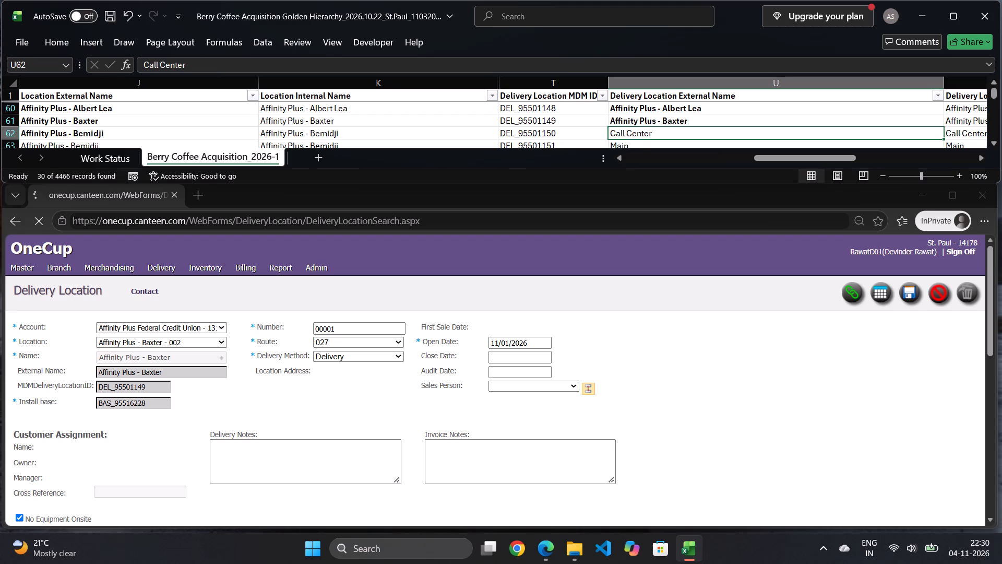
pyautogui.click(995, 144)
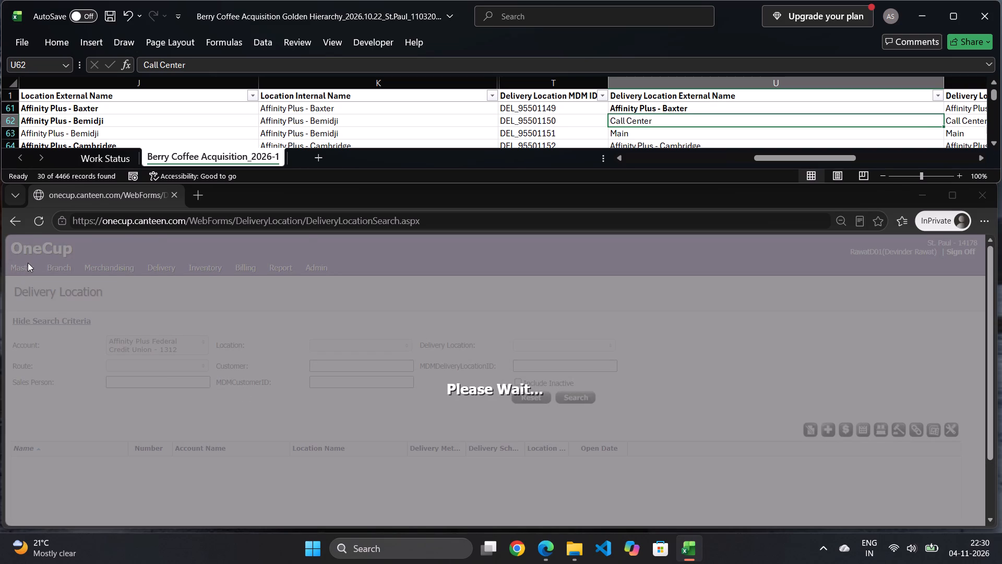
# In OneCup, start a delivery location record for location Affinity Plus - Bemidji through the Location list's Quick Links, selecting Call Center as its name.
pyautogui.scroll(2, 17, 340)
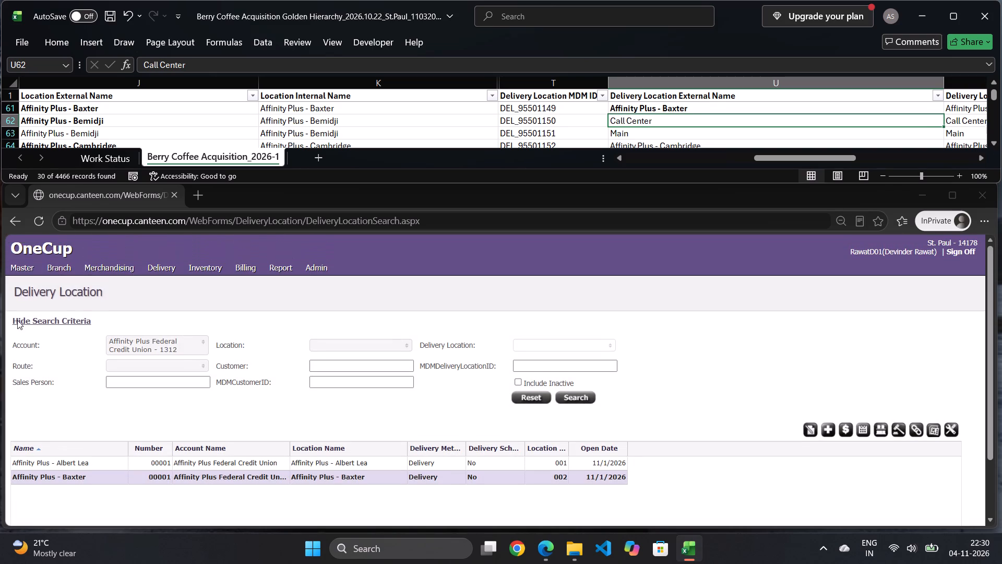
pyautogui.click(23, 314)
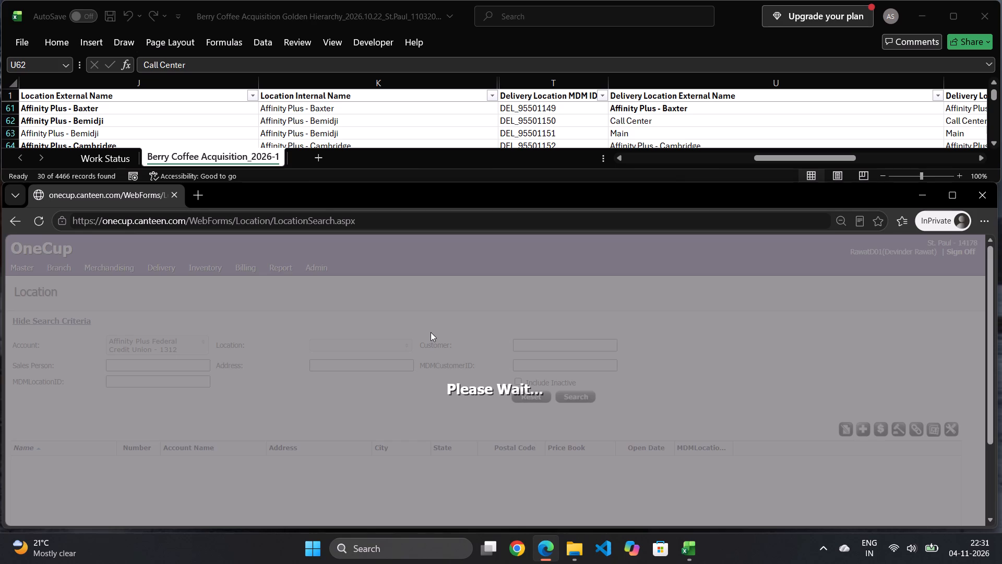
pyautogui.scroll(8, 122, 480)
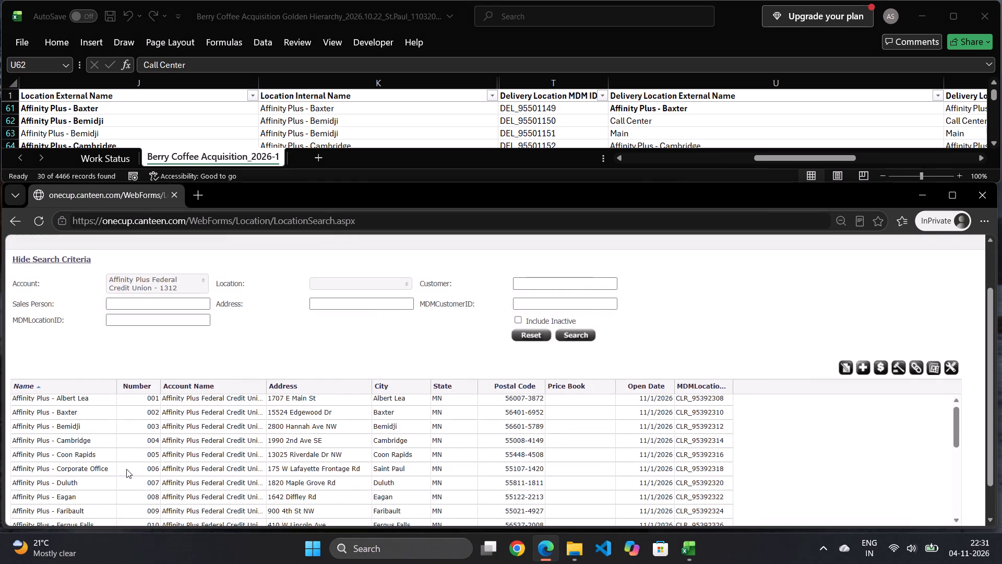
pyautogui.click(96, 424)
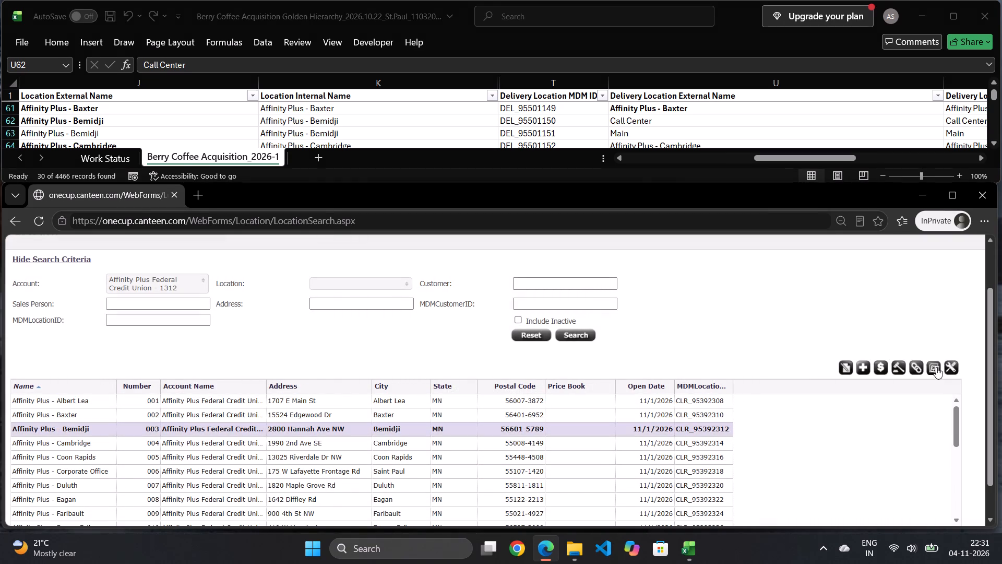
pyautogui.click(912, 369)
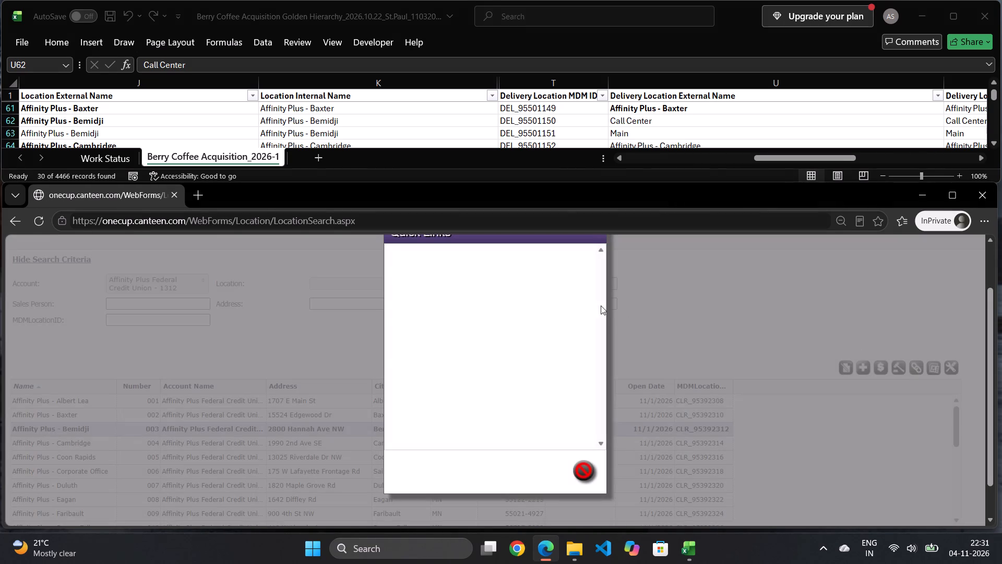
pyautogui.click(480, 328)
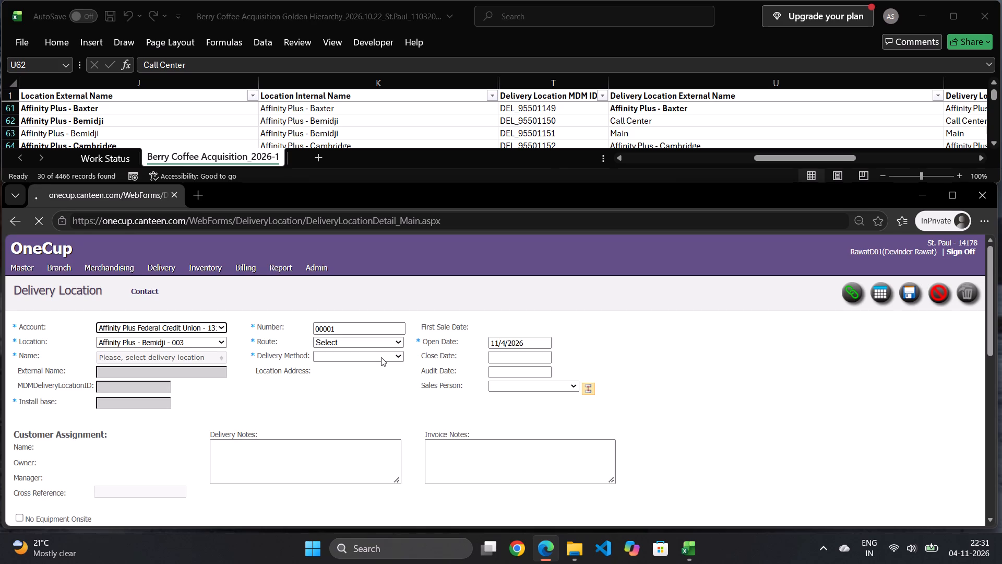
pyautogui.click(150, 359)
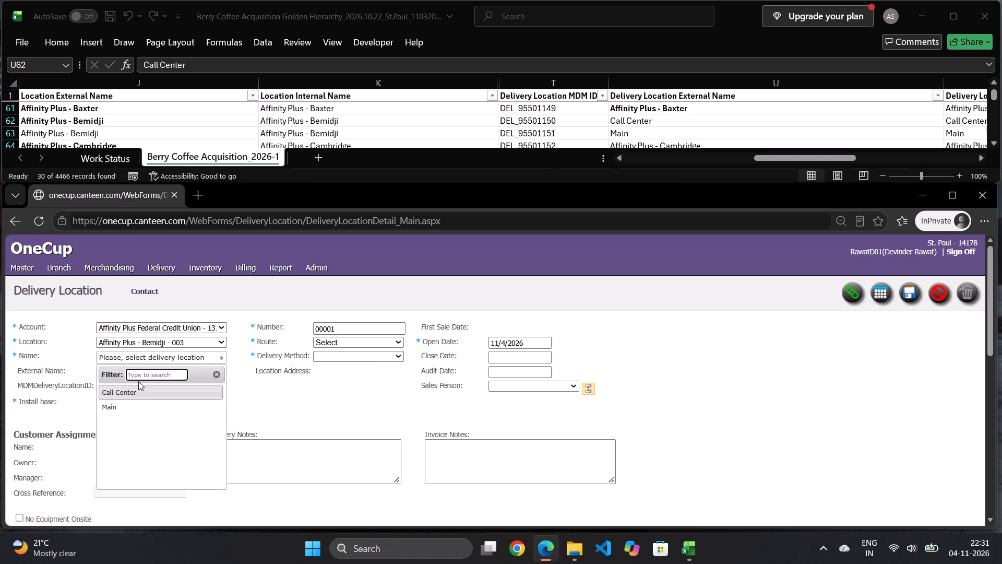
pyautogui.click(130, 392)
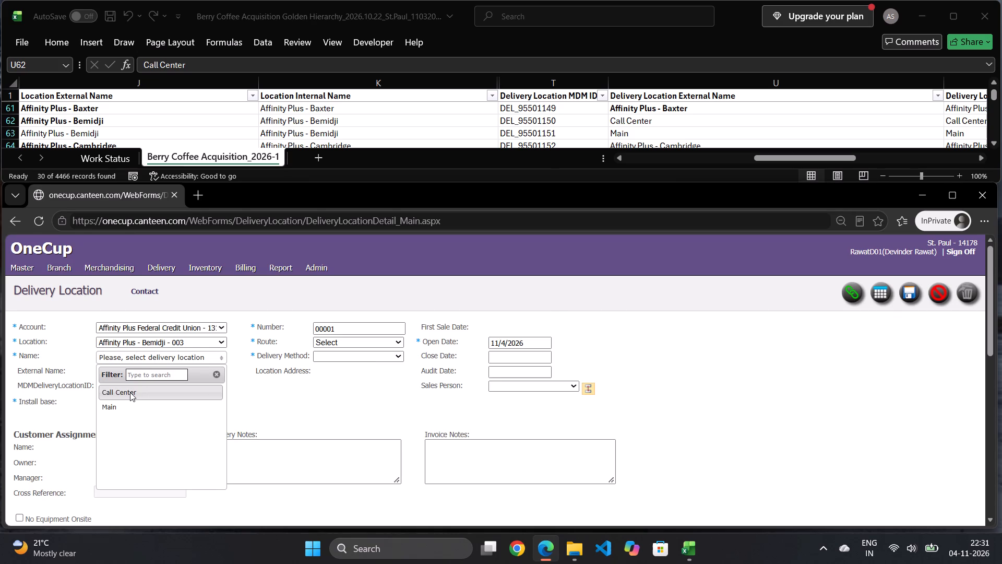
# Set route 027, delivery method Delivery and open date 11/01/2026 for Call Center, mark No Equipment Onsite, and save the record.
pyautogui.click(332, 342)
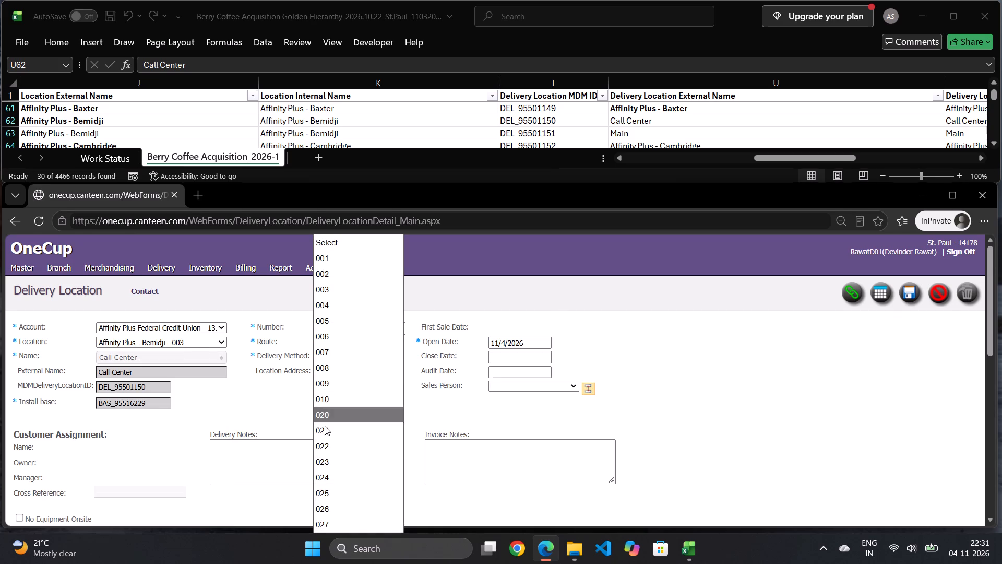
pyautogui.click(327, 528)
pyautogui.click(349, 358)
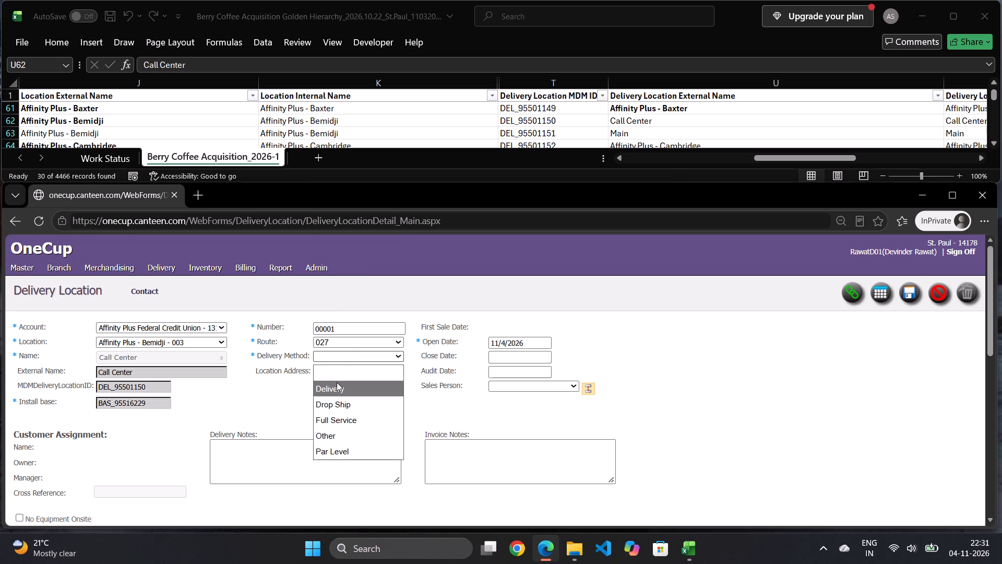
pyautogui.click(337, 382)
pyautogui.click(517, 345)
pyautogui.click(497, 389)
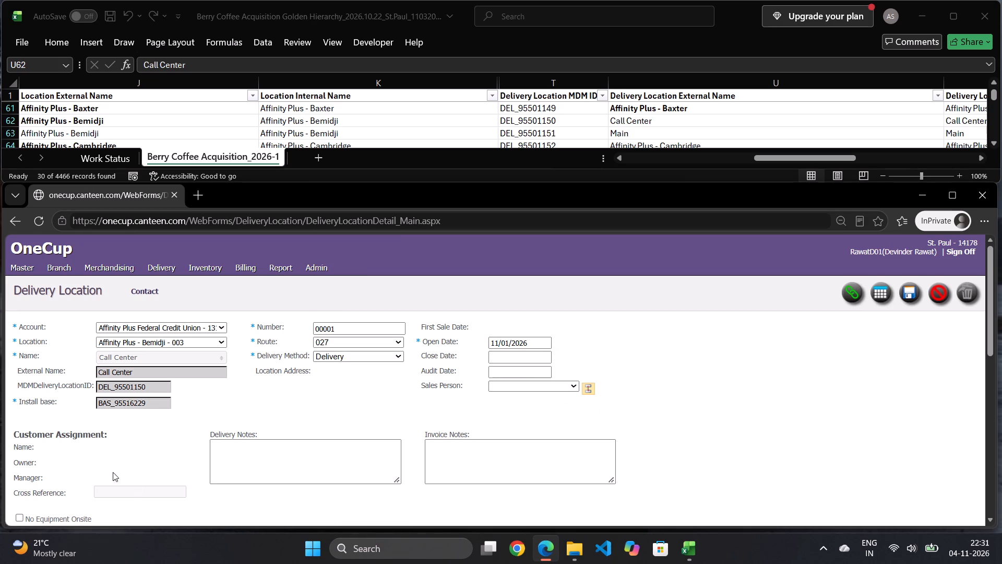
pyautogui.click(44, 518)
pyautogui.click(905, 292)
# In the Excel workbook, bold Call Center under Delivery Location External Name and move to the Main entry below it.
pyautogui.click(671, 124)
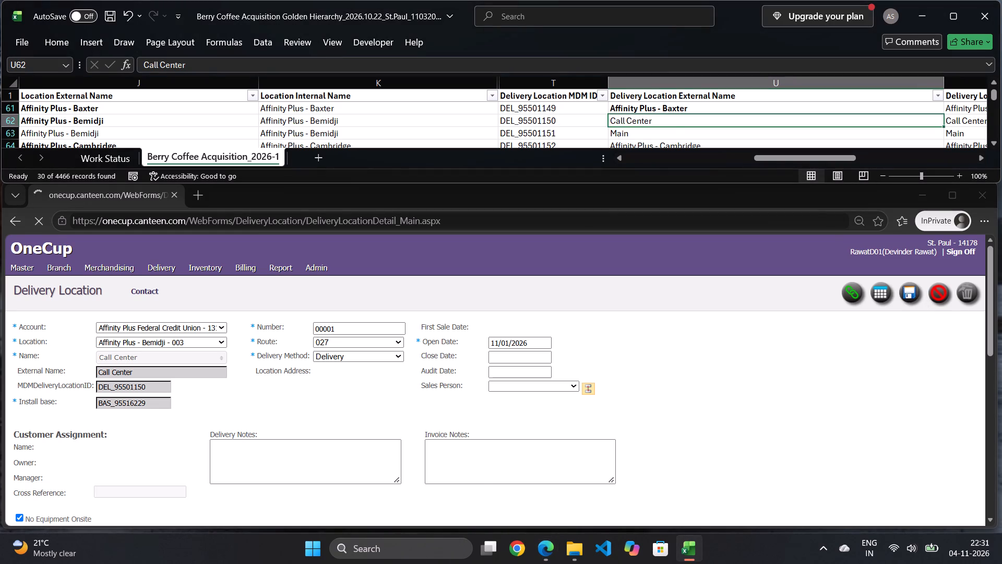
pyautogui.hotkey('ctrl', 'b')
pyautogui.click(649, 134)
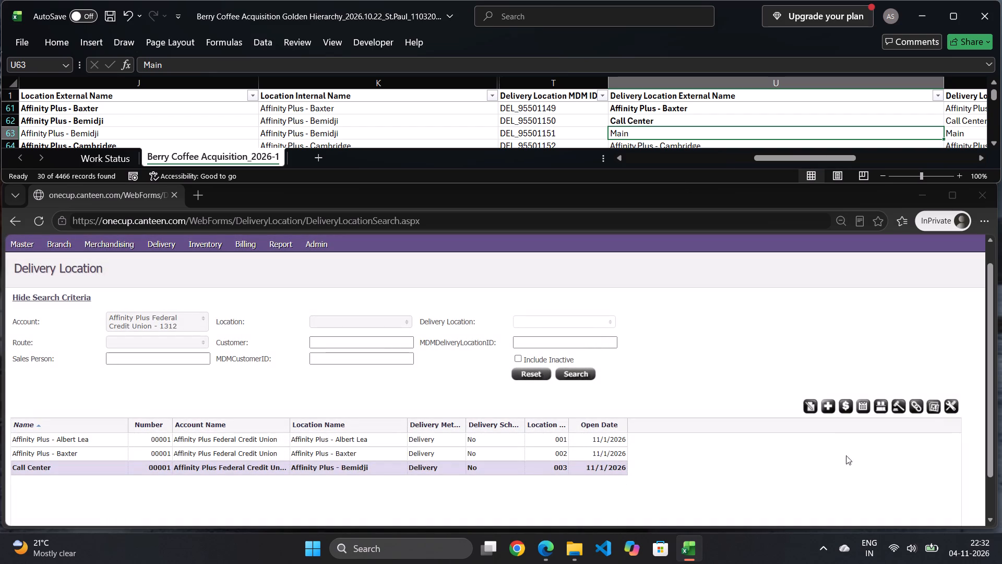
# In OneCup, start another Affinity Plus - Bemidji delivery location through the Call Center record's Quick Links and select Main as its name.
pyautogui.click(915, 408)
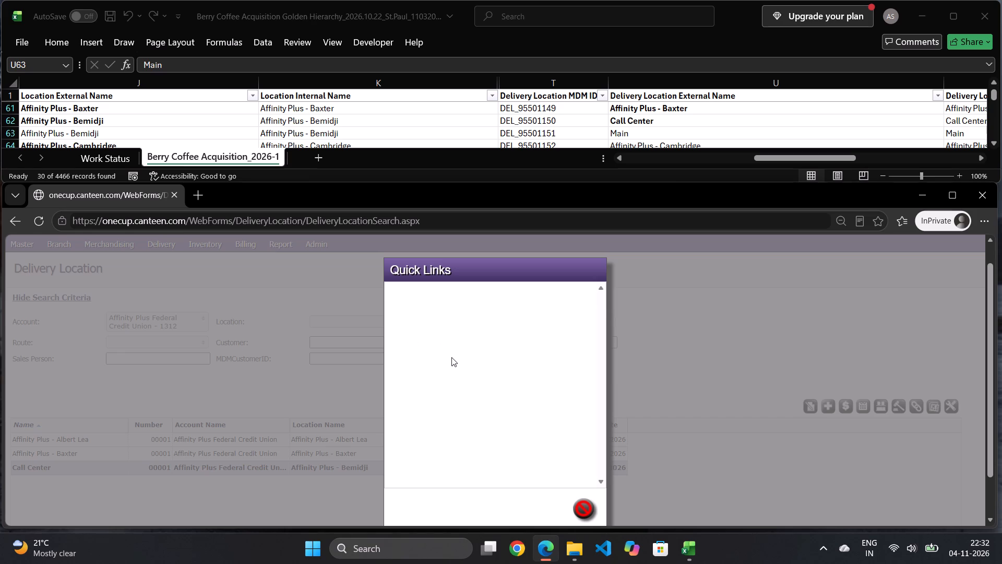
pyautogui.click(478, 366)
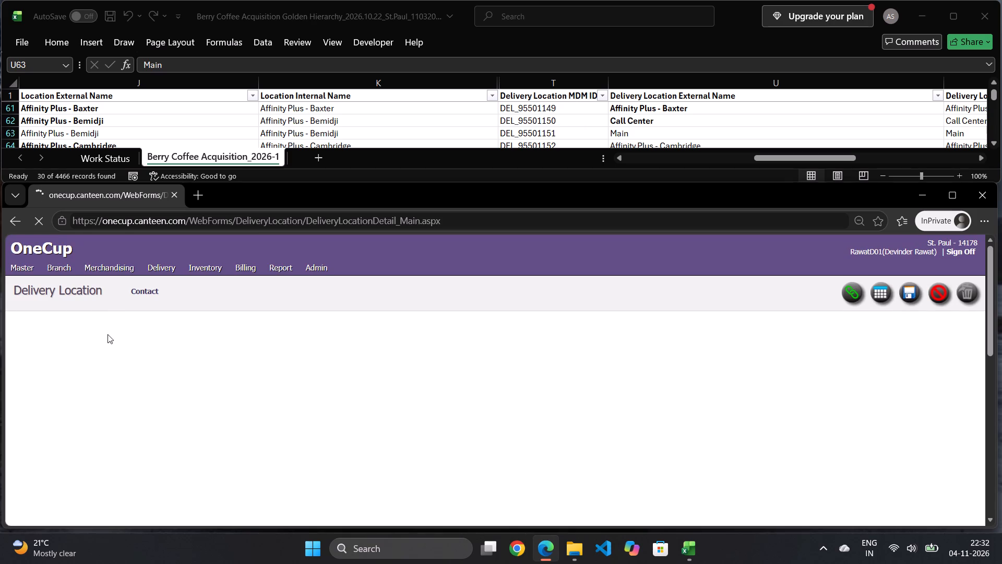
pyautogui.click(115, 354)
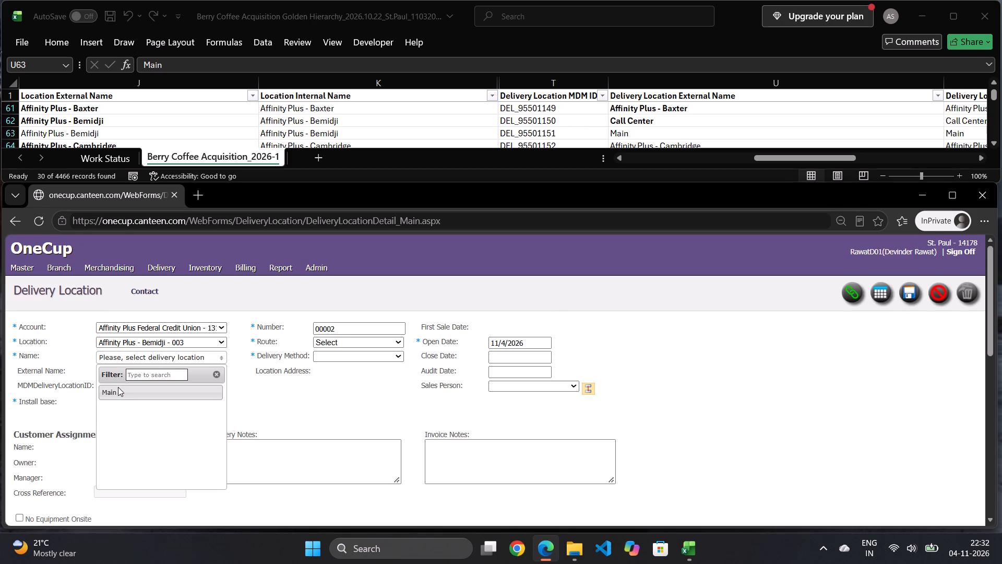
pyautogui.click(117, 389)
# Set route 027, delivery method Delivery and open date 11/01/2026 for Main, mark No Equipment Onsite, and save the record.
pyautogui.click(382, 343)
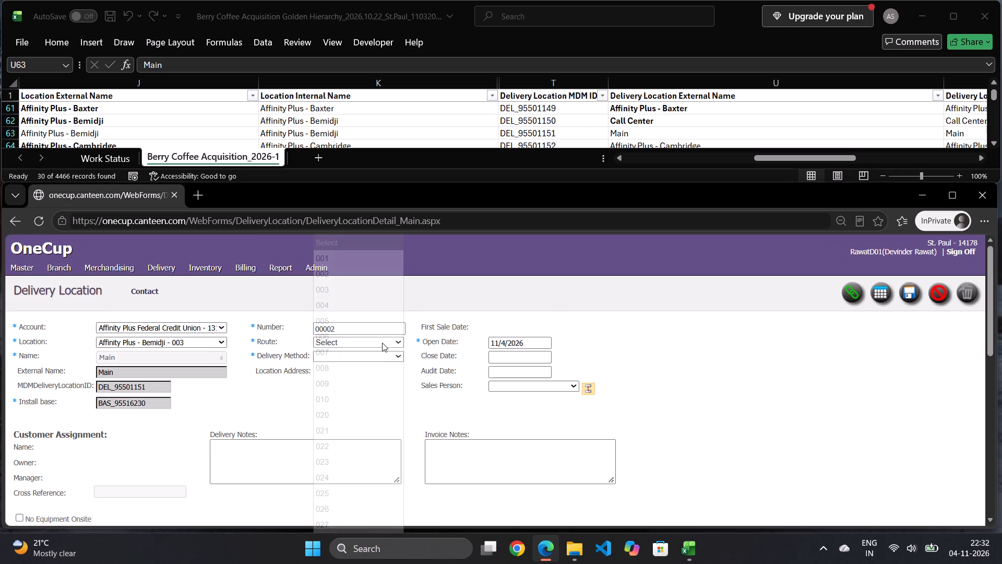
pyautogui.click(356, 521)
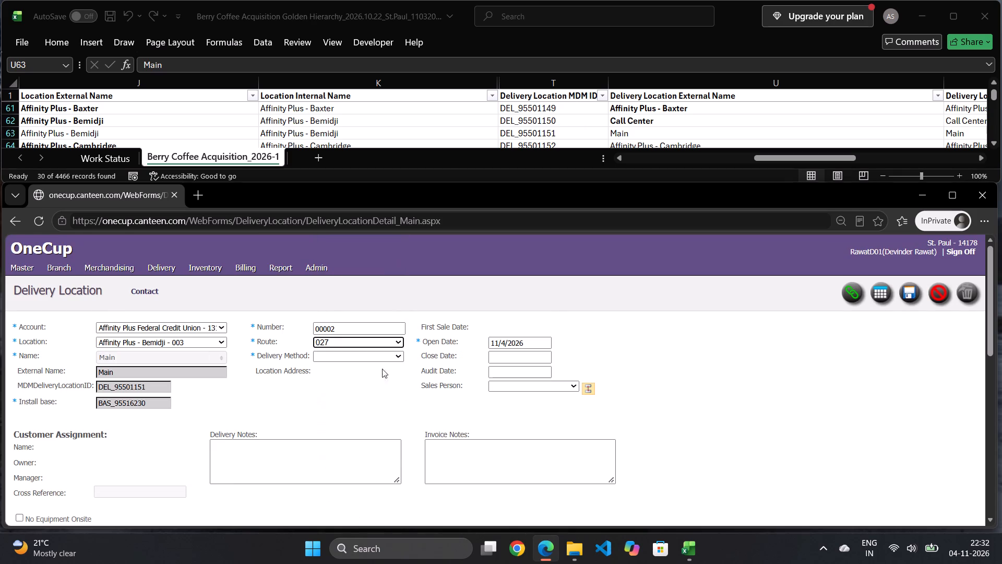
pyautogui.click(361, 358)
pyautogui.click(350, 384)
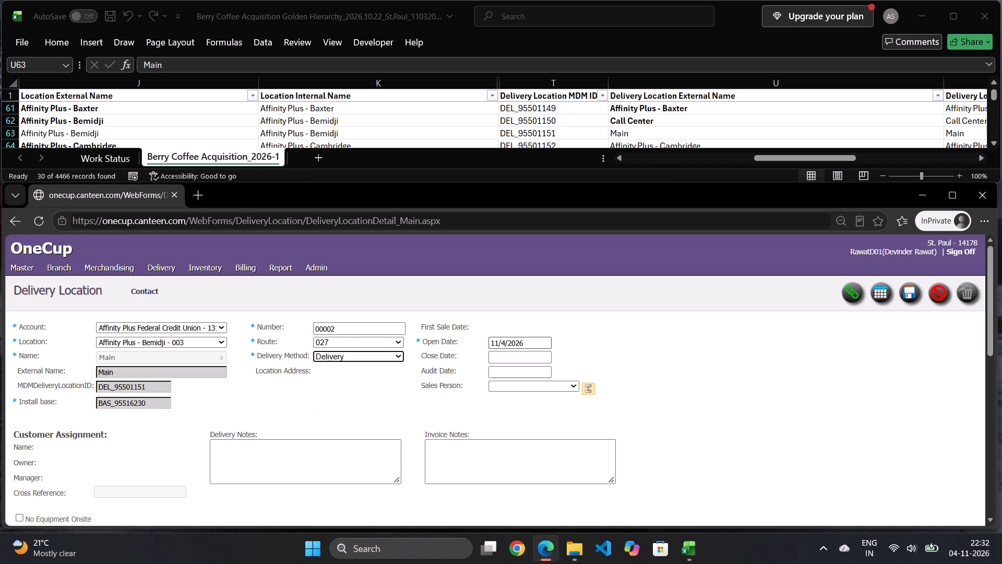
pyautogui.click(509, 347)
pyautogui.click(496, 387)
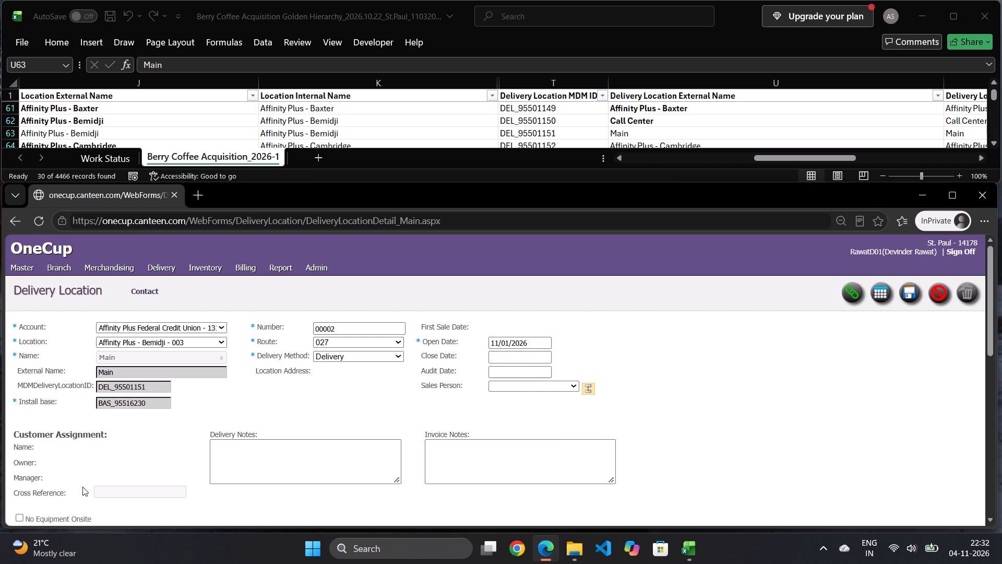
pyautogui.click(53, 523)
pyautogui.click(61, 519)
pyautogui.click(909, 292)
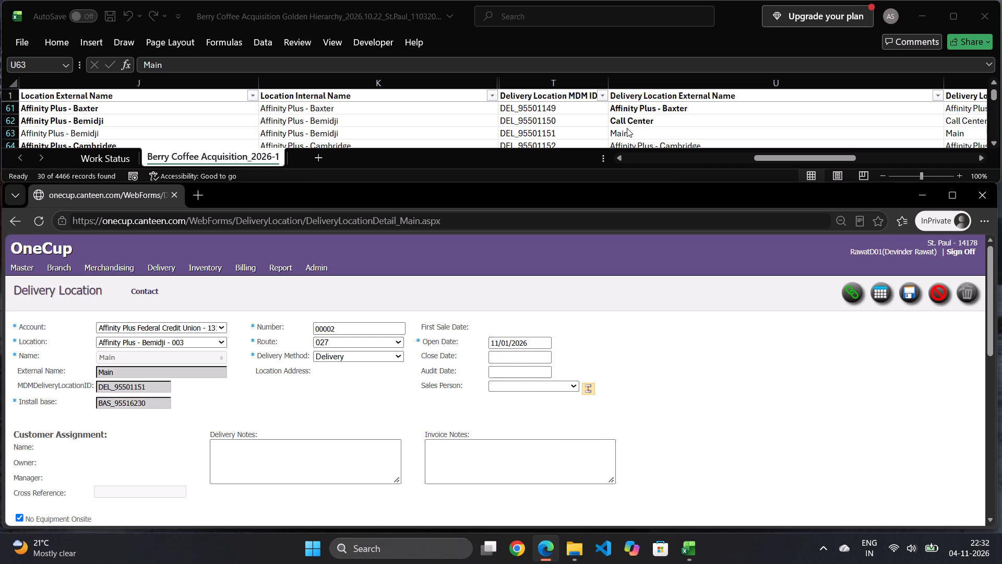
# In the Excel workbook, bold Main under Delivery Location External Name and move to the Affinity Plus - Cambridge entry below it.
pyautogui.click(627, 128)
pyautogui.keyDown('ctrl'); pyautogui.click(683, 133); pyautogui.keyUp('ctrl')
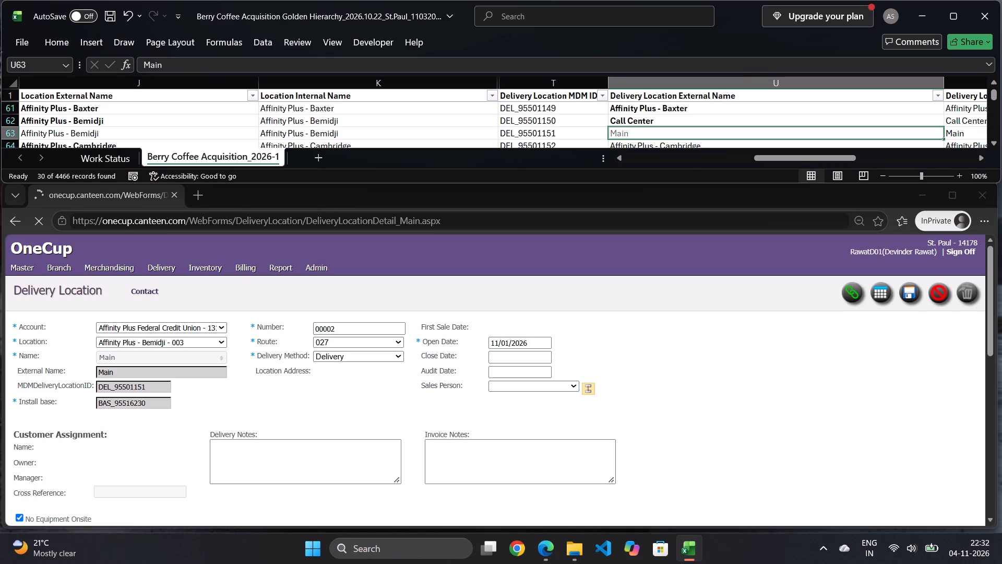
pyautogui.hotkey('ctrl', 'b')
pyautogui.doubleClick(996, 143)
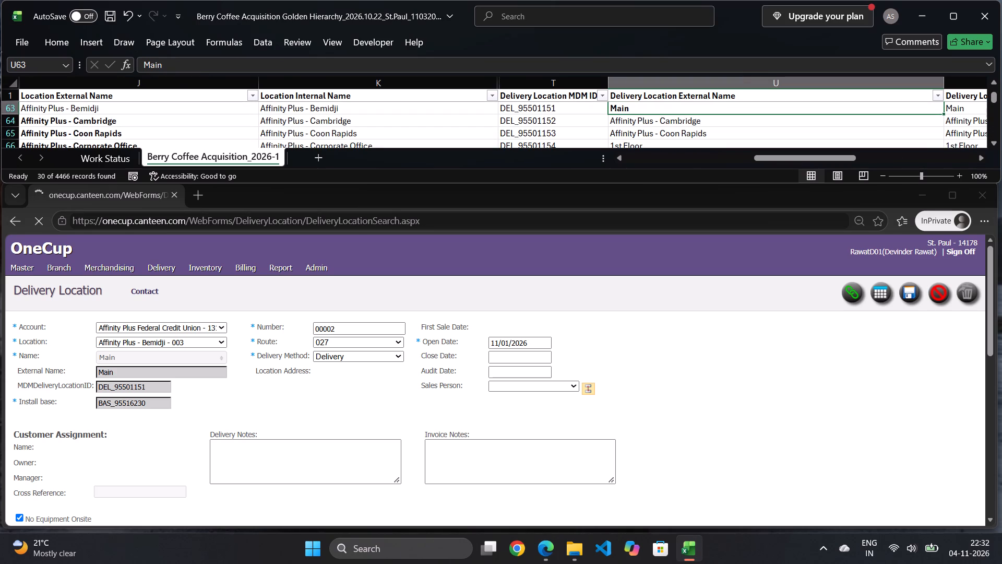
pyautogui.click(655, 127)
pyautogui.click(660, 121)
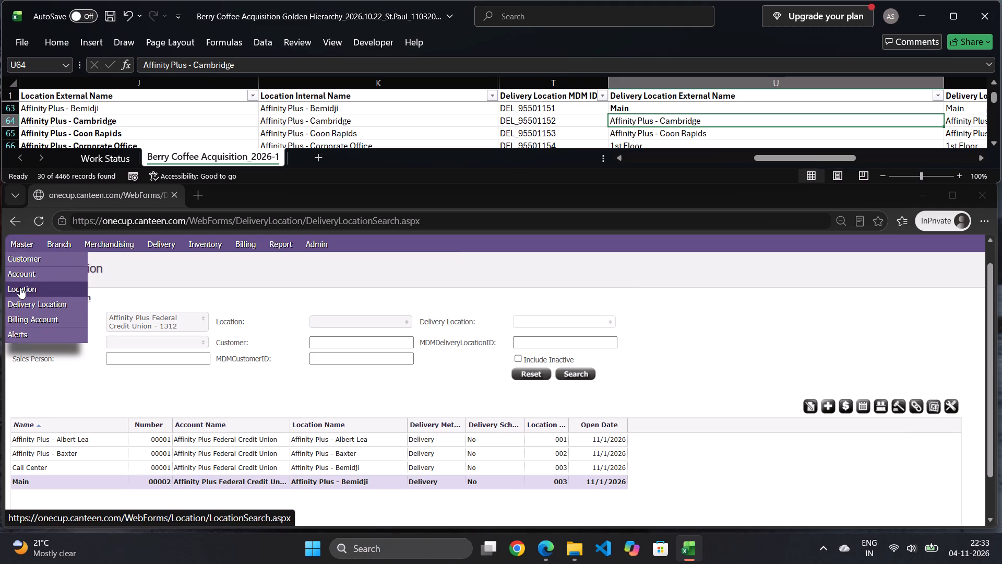
# In OneCup, start a delivery location from the Affinity Plus - Cambridge location's Quick Links and select Affinity Plus - Cambridge as its name.
pyautogui.click(20, 287)
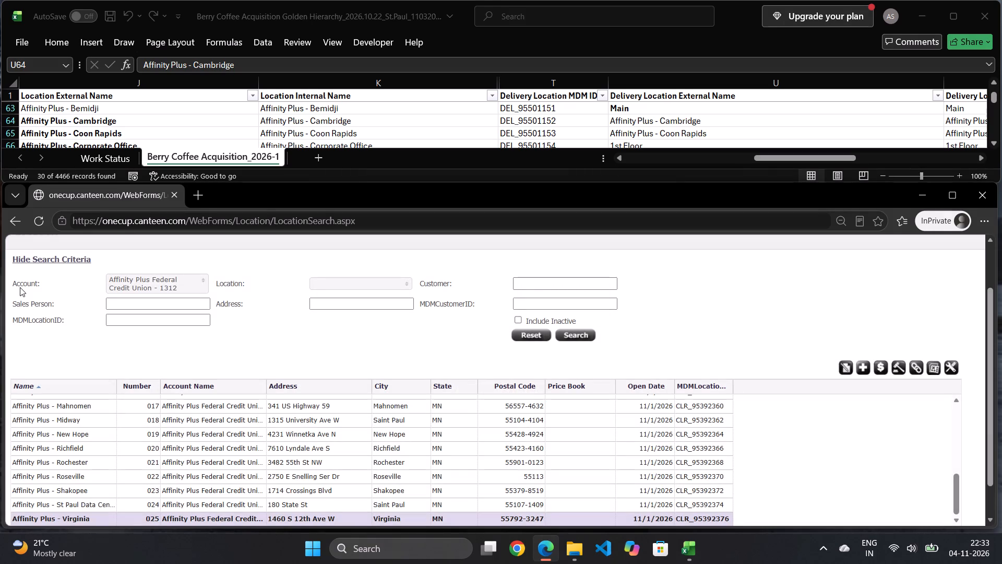
pyautogui.scroll(8, 52, 473)
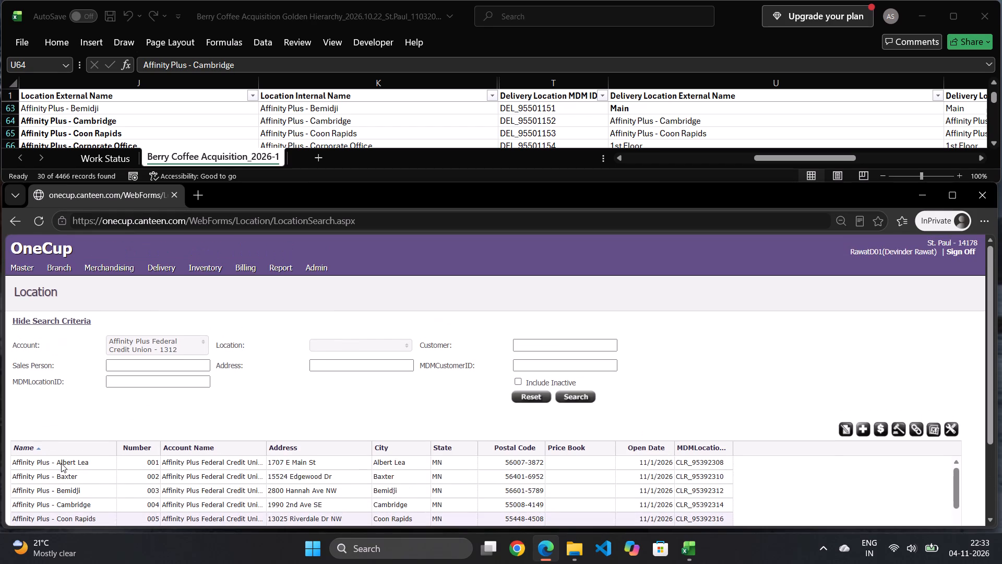
pyautogui.click(76, 504)
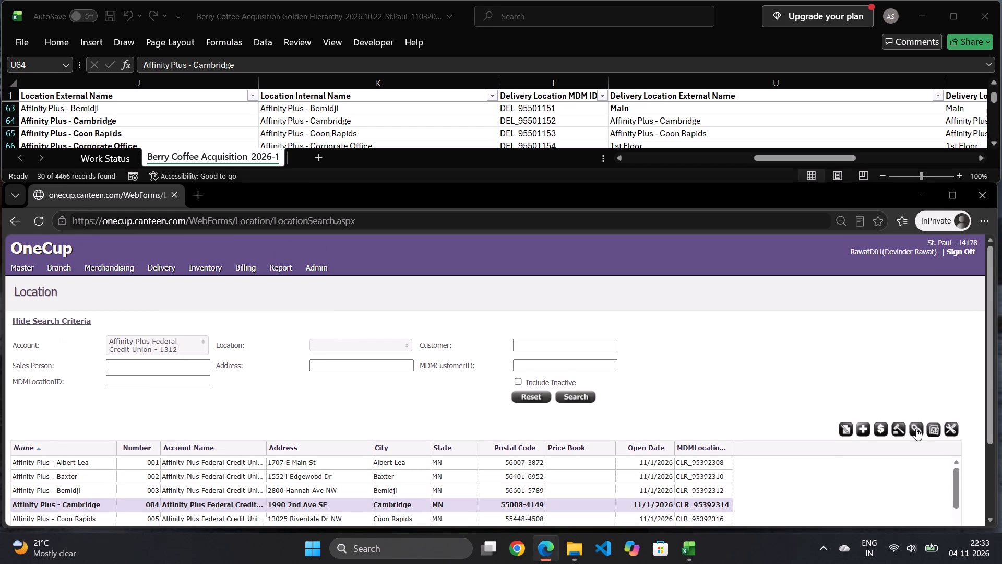
pyautogui.click(916, 429)
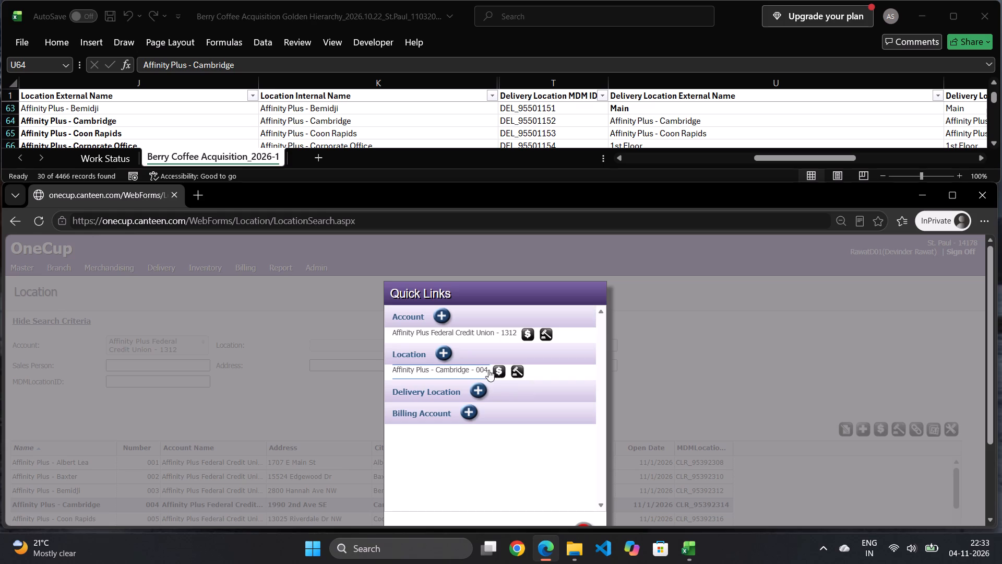
pyautogui.click(473, 390)
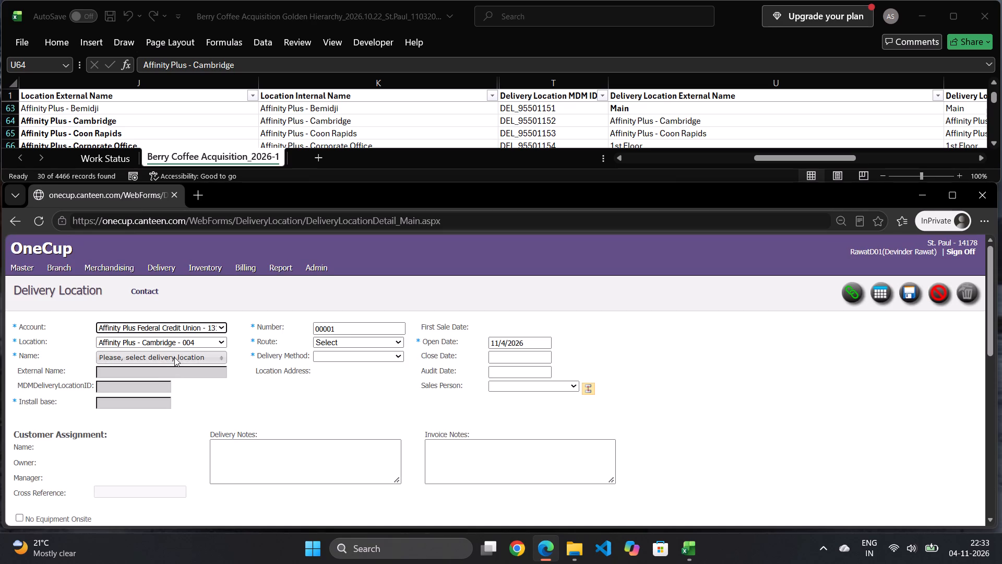
pyautogui.click(174, 357)
pyautogui.click(148, 392)
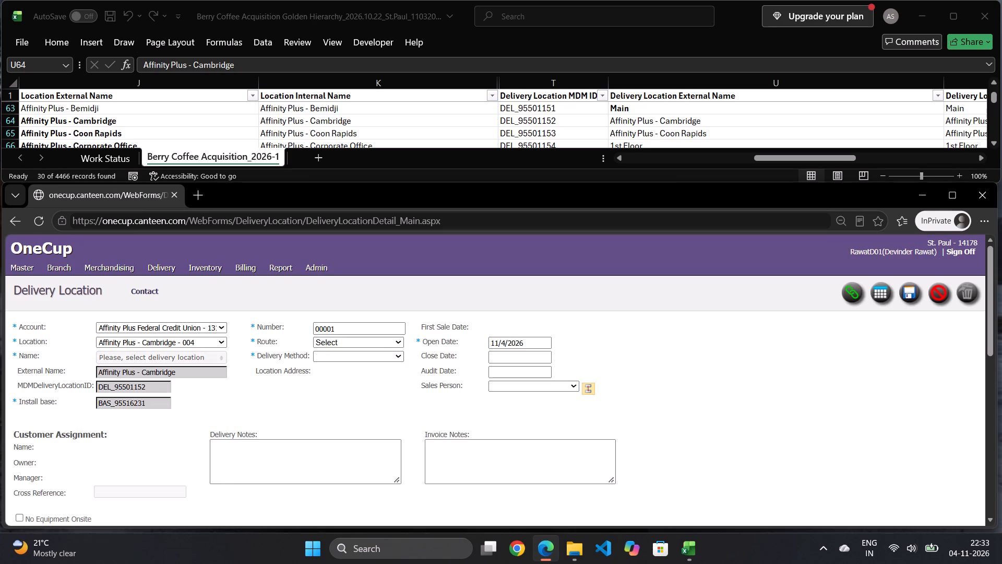
# Set route 027, delivery method Delivery and open date 11/01/2026 for Affinity Plus - Cambridge, mark No Equipment Onsite, and save the record.
pyautogui.click(378, 342)
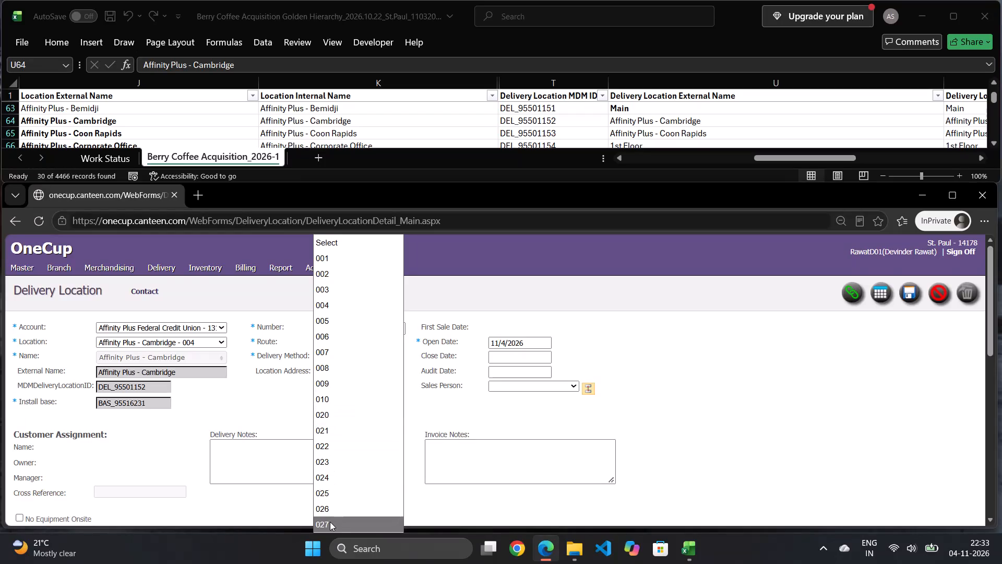
pyautogui.click(330, 522)
pyautogui.click(351, 357)
pyautogui.click(342, 387)
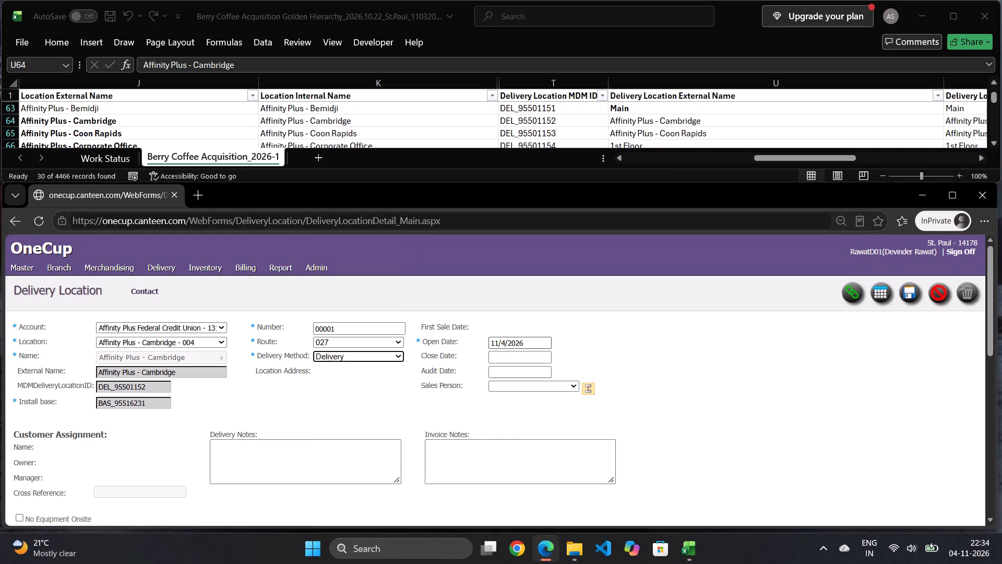
pyautogui.click(505, 342)
pyautogui.click(496, 387)
pyautogui.scroll(-2, 314, 419)
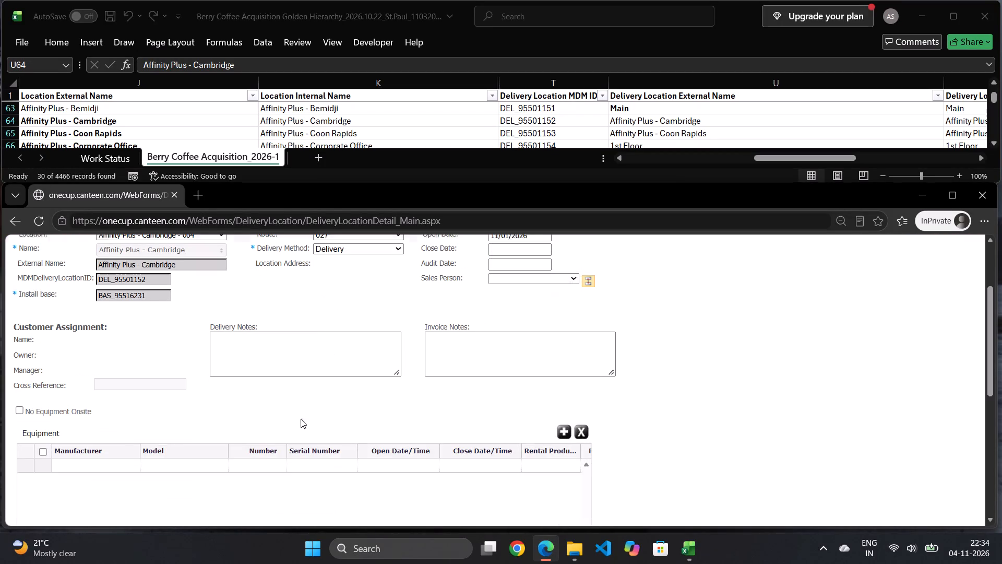
pyautogui.click(43, 386)
pyautogui.scroll(4, 483, 394)
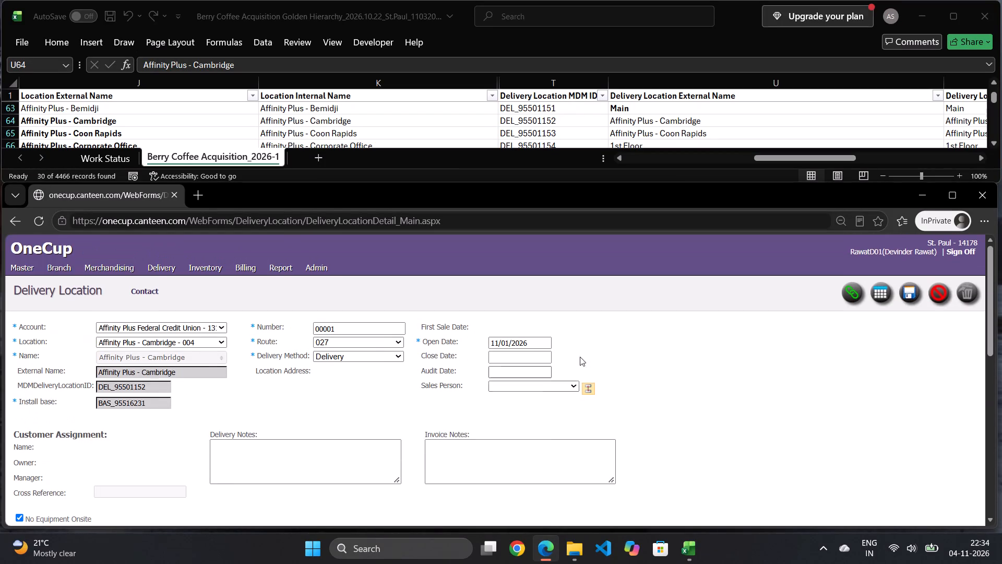
pyautogui.click(903, 295)
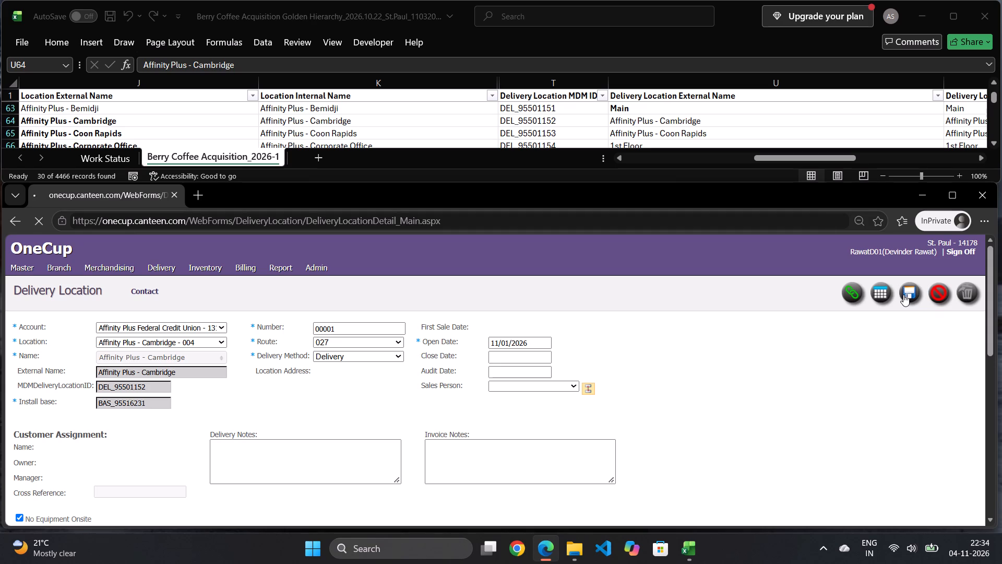
# In the Excel workbook, bold Affinity Plus - Cambridge under Delivery Location External Name and move to the Affinity Plus - Coon Rapids entry.
pyautogui.click(743, 114)
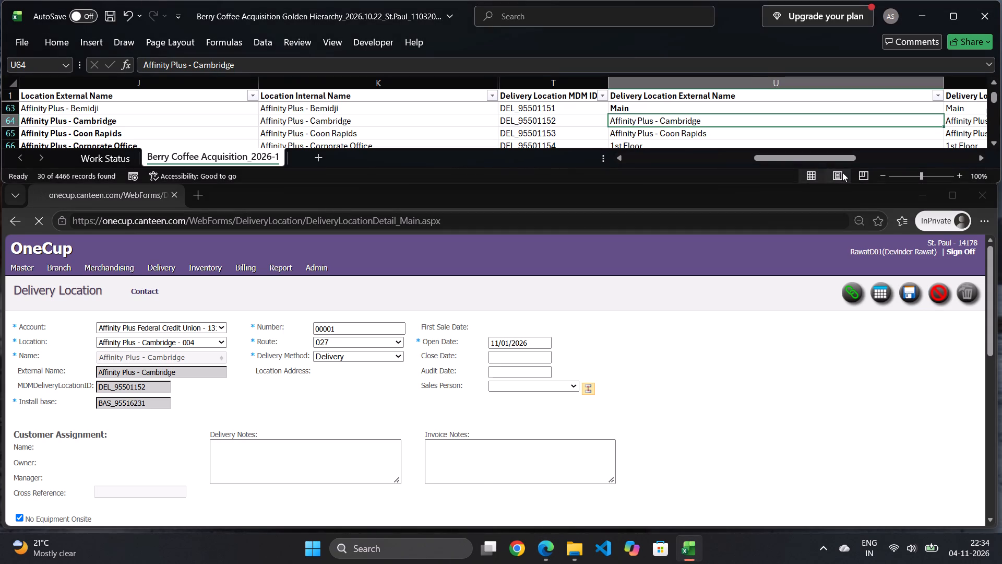
pyautogui.hotkey('ctrl', 'b')
pyautogui.click(742, 133)
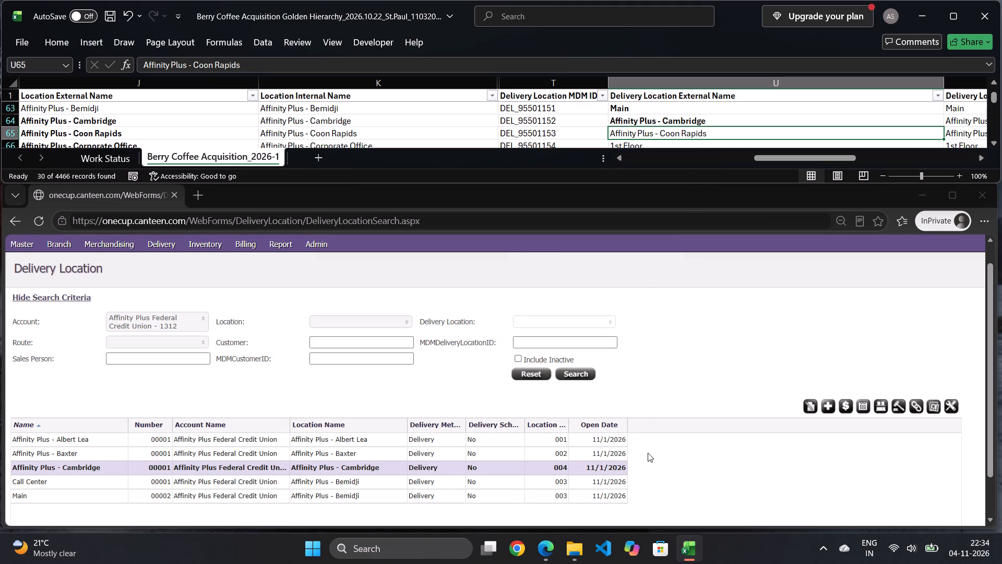
# In OneCup, start a delivery location from the Affinity Plus - Coon Rapids location's Quick Links and select Affinity Plus - Coon Rapids as its name.
pyautogui.click(8, 285)
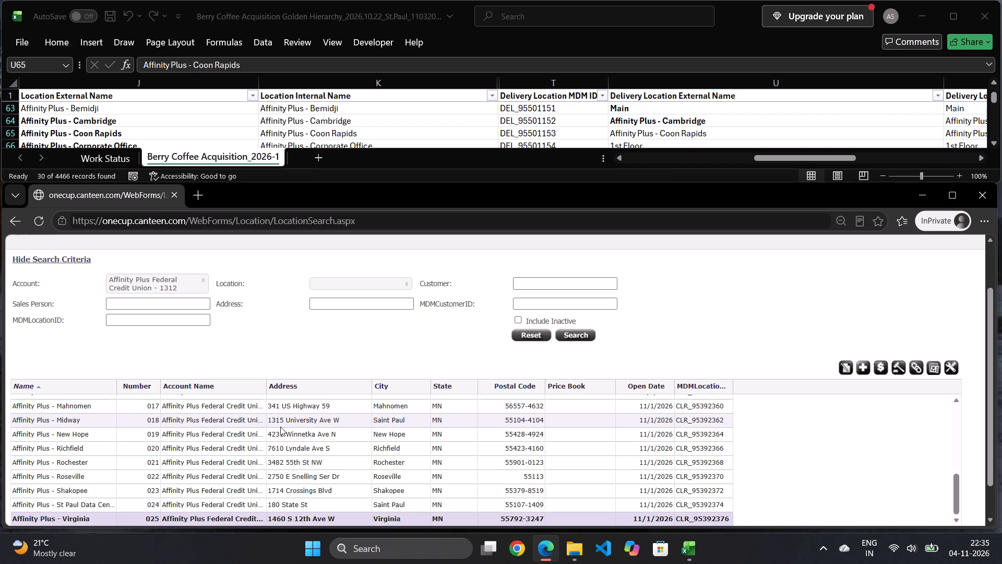
pyautogui.scroll(8, 170, 439)
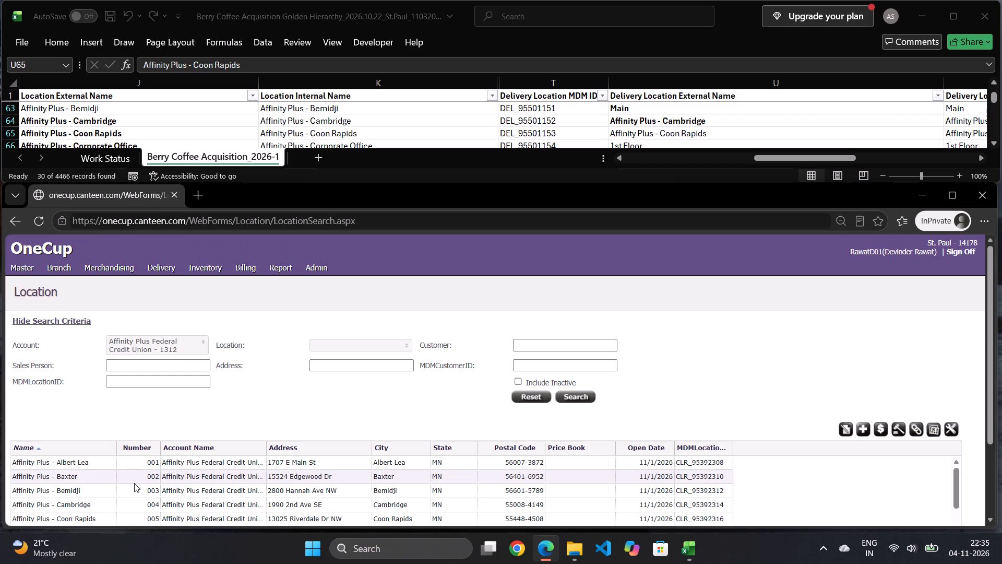
pyautogui.scroll(-1, 108, 508)
pyautogui.scroll(1, 108, 508)
pyautogui.click(91, 518)
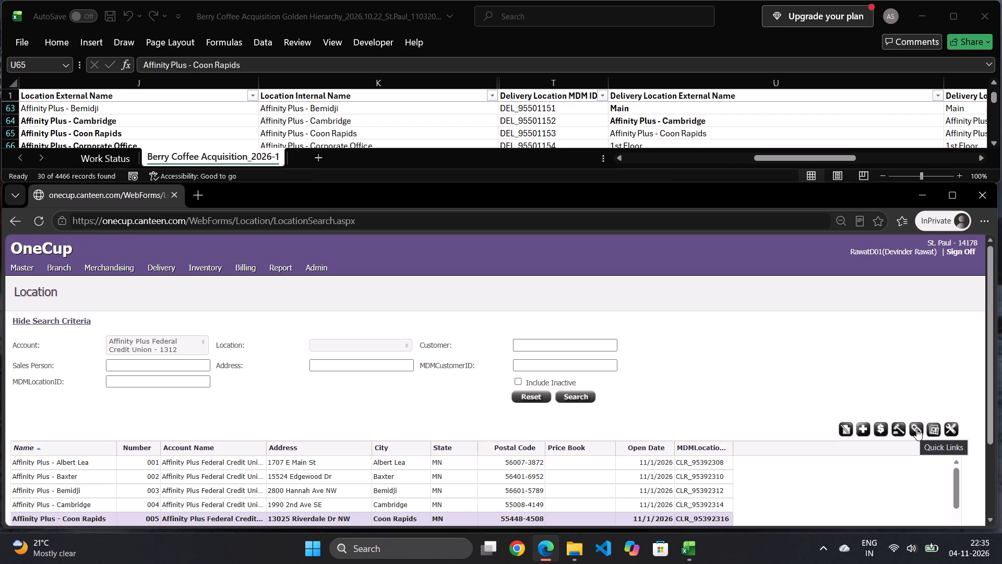
pyautogui.click(916, 429)
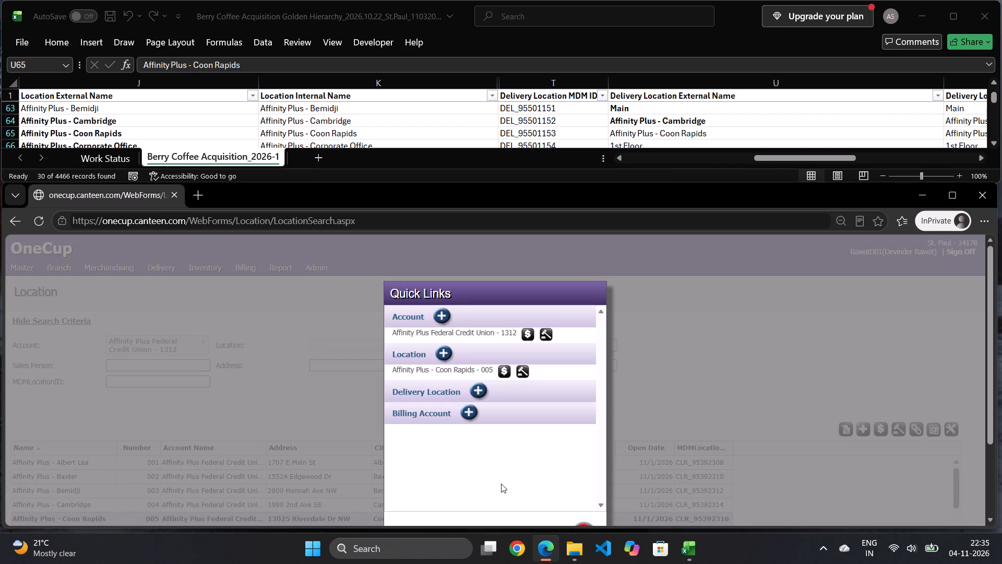
pyautogui.click(477, 388)
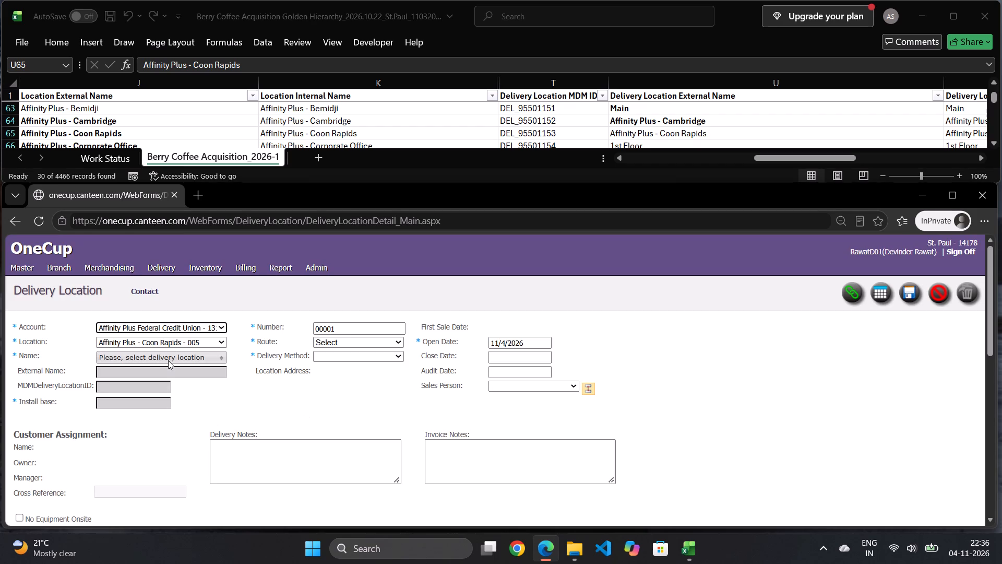
pyautogui.click(168, 360)
pyautogui.click(173, 391)
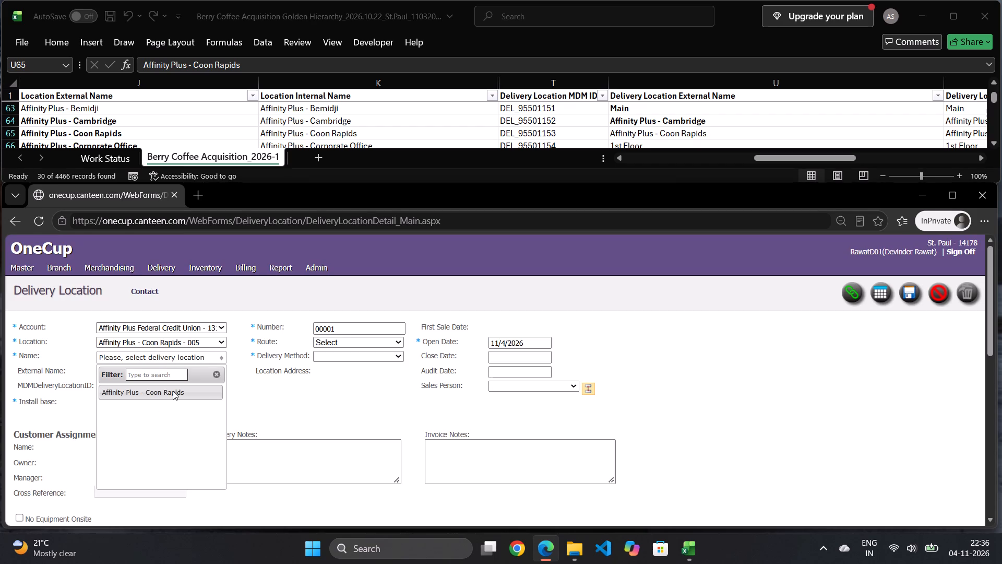
# Set route 027, delivery method Delivery and open date 11/01/2026 for Affinity Plus - Coon Rapids, mark No Equipment Onsite, and save the record.
pyautogui.click(343, 342)
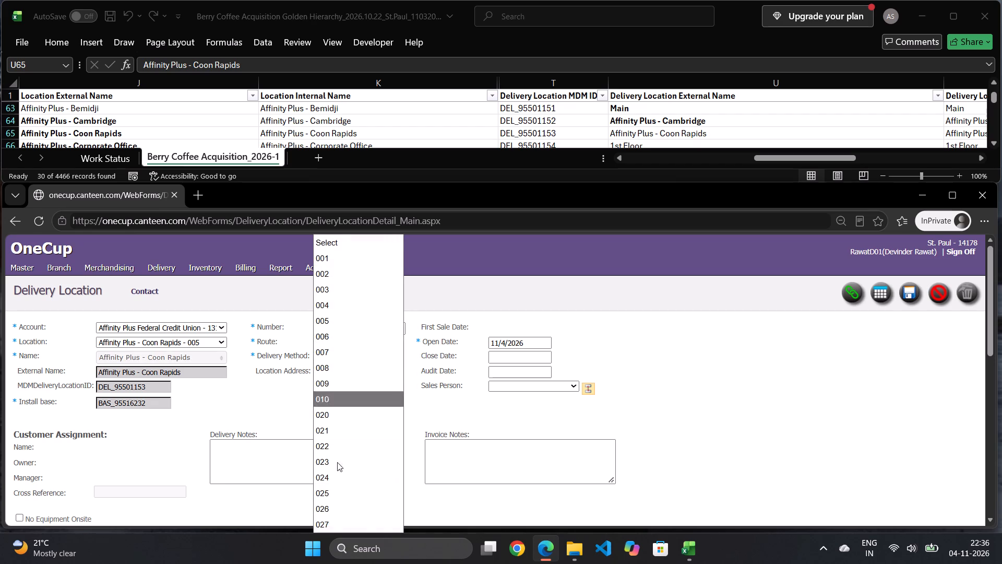
pyautogui.click(331, 522)
pyautogui.click(356, 354)
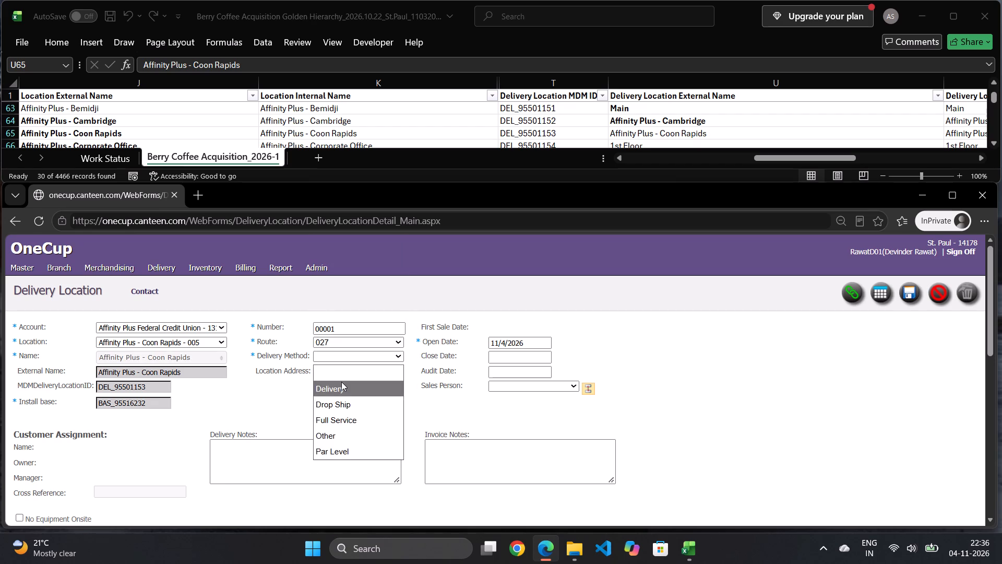
pyautogui.click(341, 382)
pyautogui.click(533, 340)
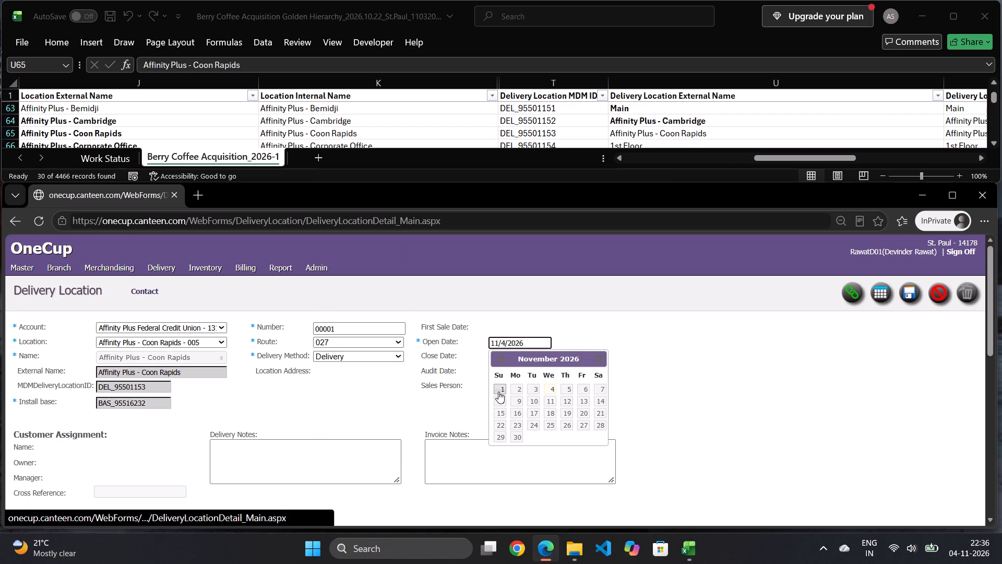
pyautogui.click(498, 392)
pyautogui.scroll(-1, 112, 465)
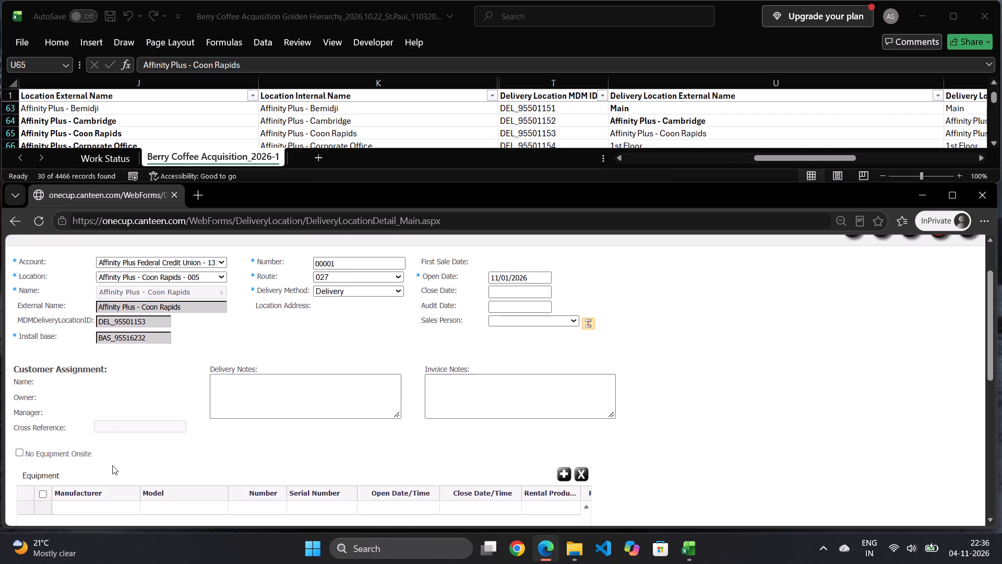
pyautogui.click(34, 453)
pyautogui.scroll(1, 255, 431)
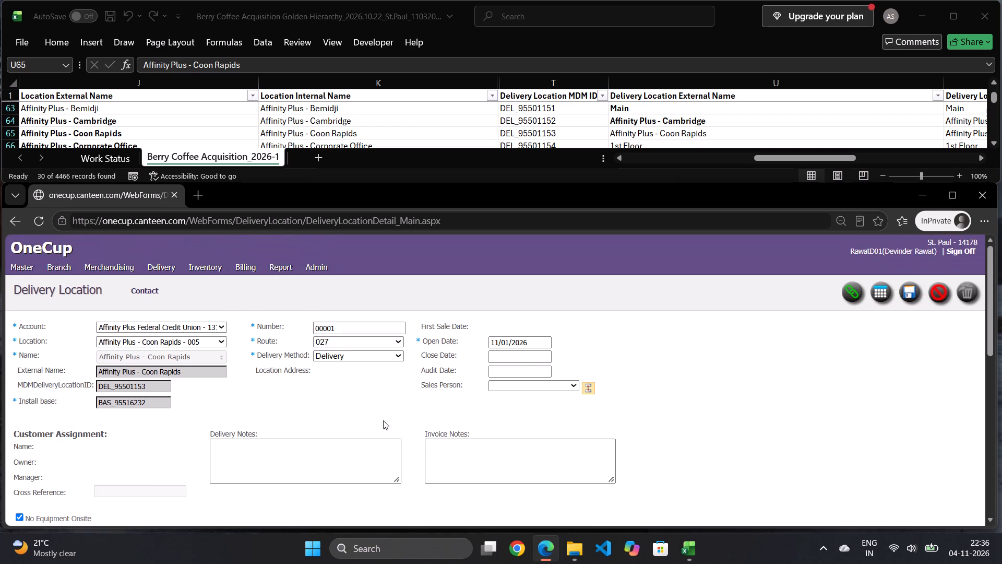
pyautogui.click(905, 285)
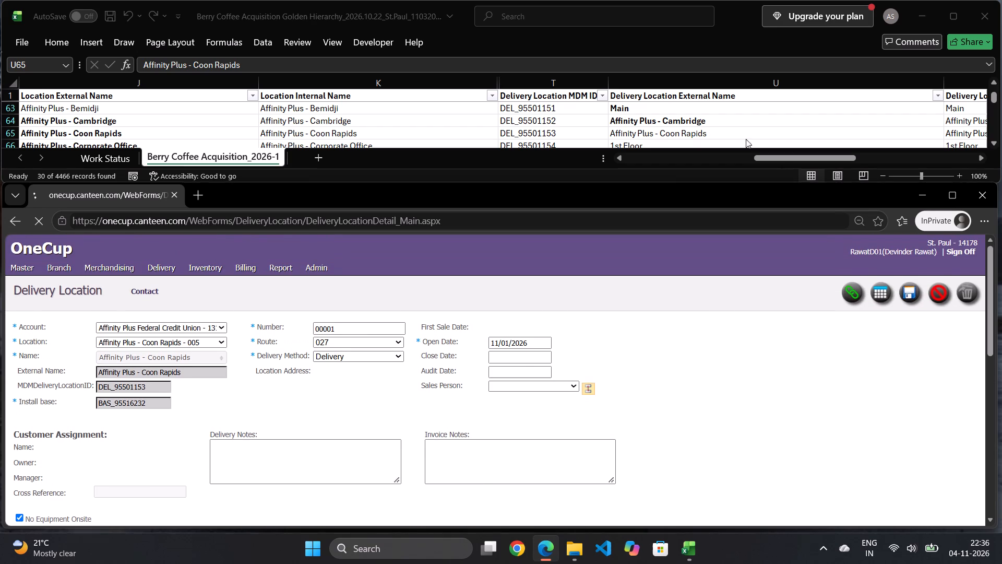
# In the Excel workbook, bold Affinity Plus - Coon Rapids under Delivery Location External Name and move to the 1st Floor entry below it.
pyautogui.click(740, 128)
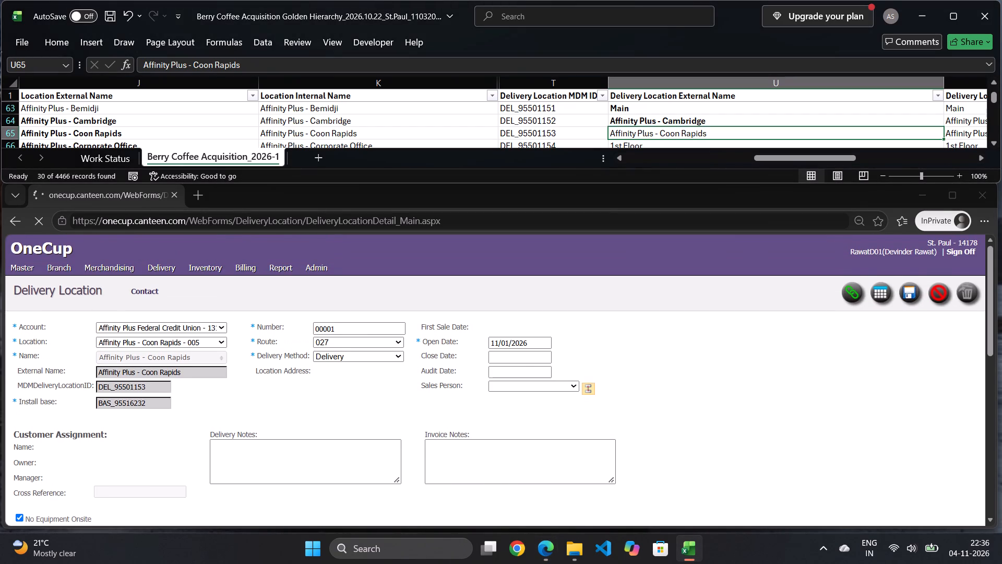
pyautogui.keyDown('ctrl'); pyautogui.click(740, 131); pyautogui.keyUp('ctrl')
pyautogui.hotkey('ctrl', 'b')
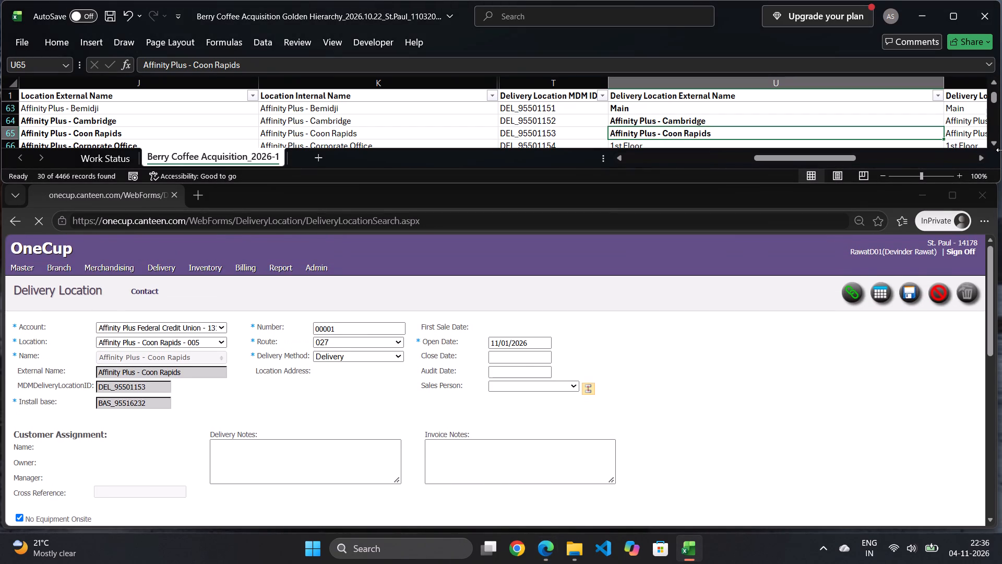
pyautogui.doubleClick(997, 144)
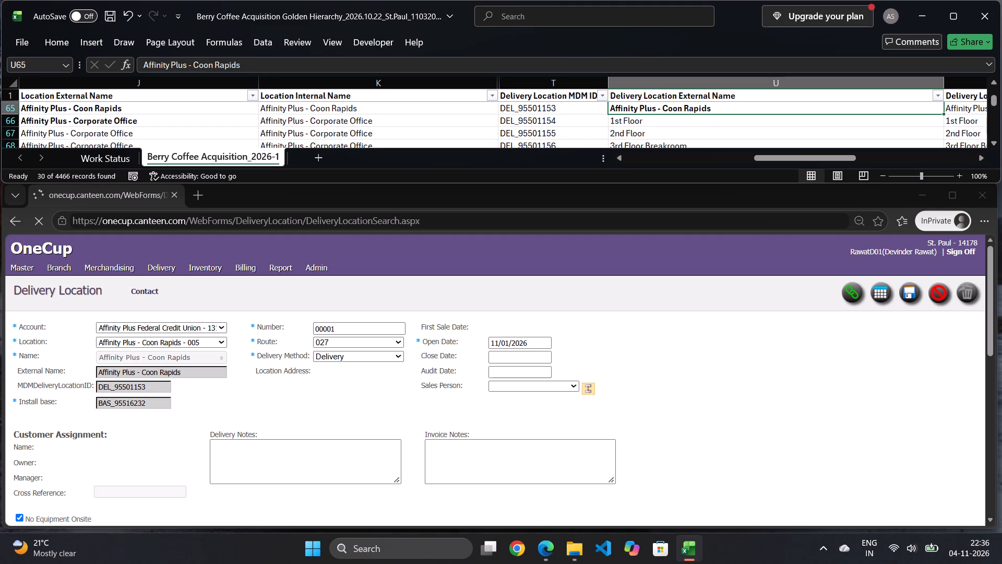
pyautogui.click(660, 122)
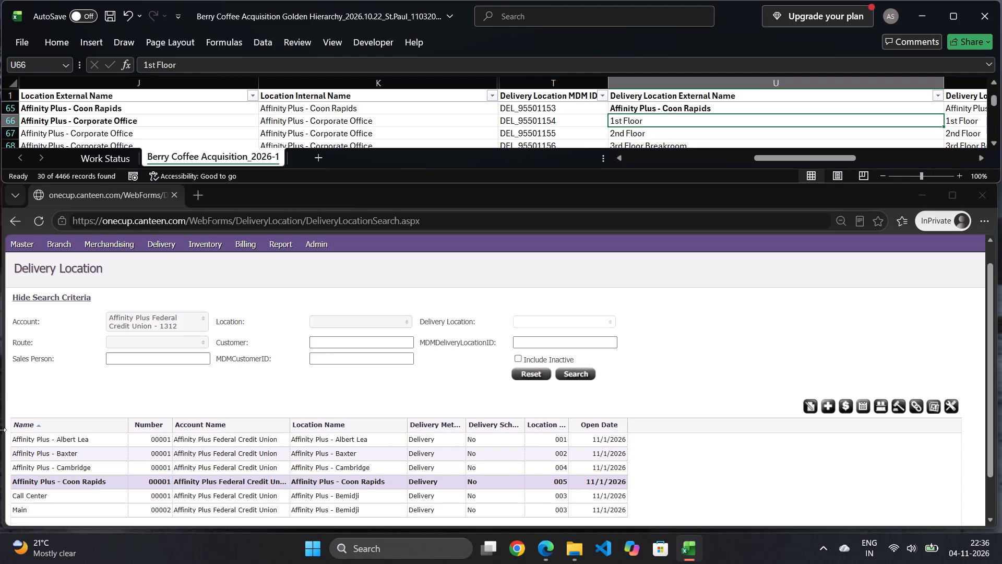
# In OneCup, start a delivery location from the Affinity Plus - Corporate Office location's Quick Links and select 1st Floor as its name.
pyautogui.click(29, 291)
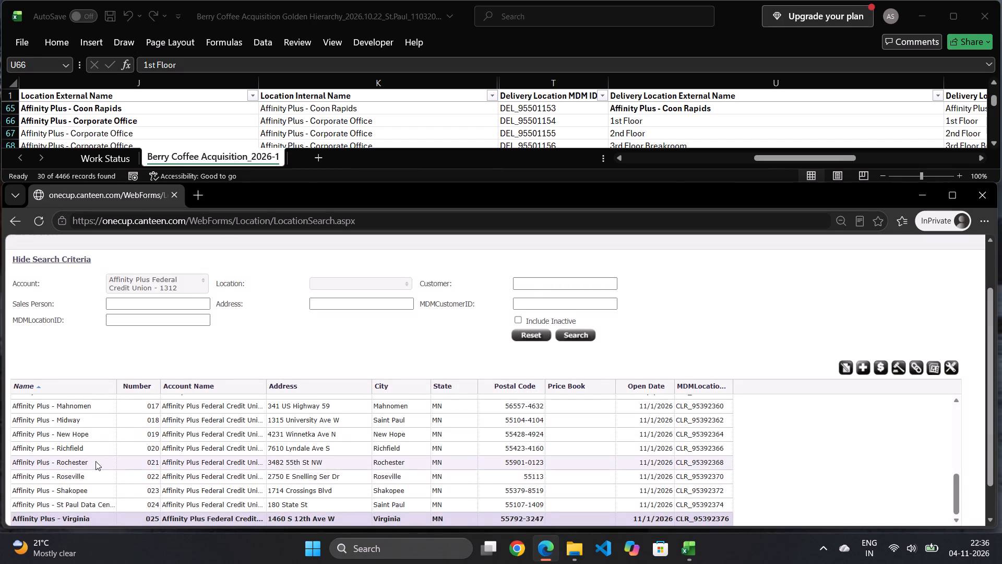
pyautogui.scroll(-2, 96, 461)
pyautogui.scroll(3, 96, 477)
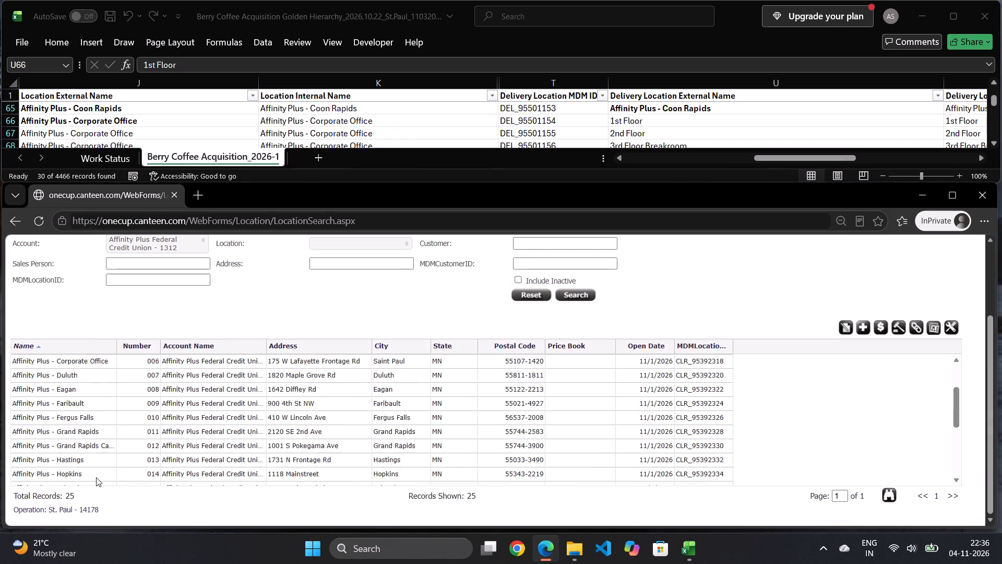
pyautogui.click(96, 405)
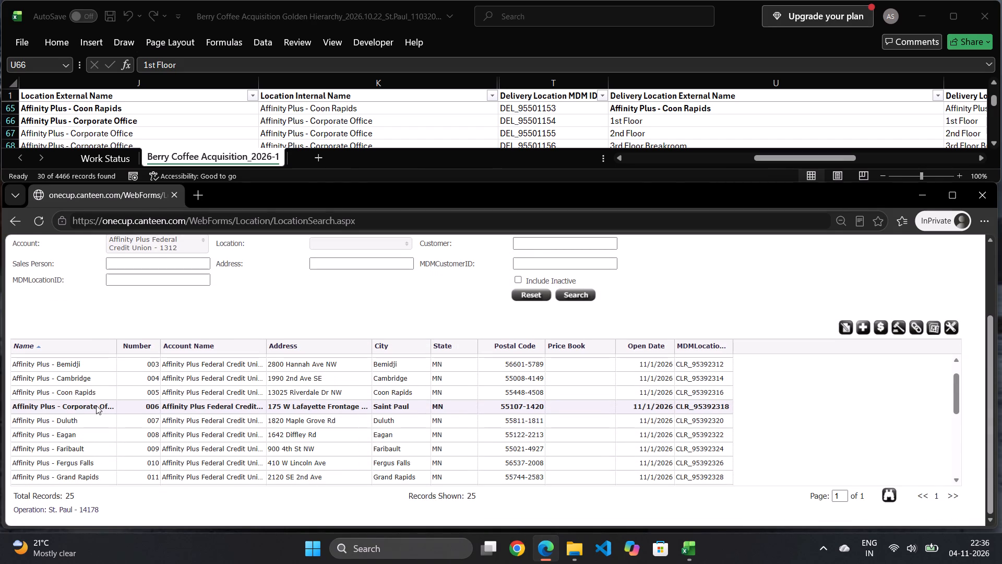
pyautogui.click(917, 328)
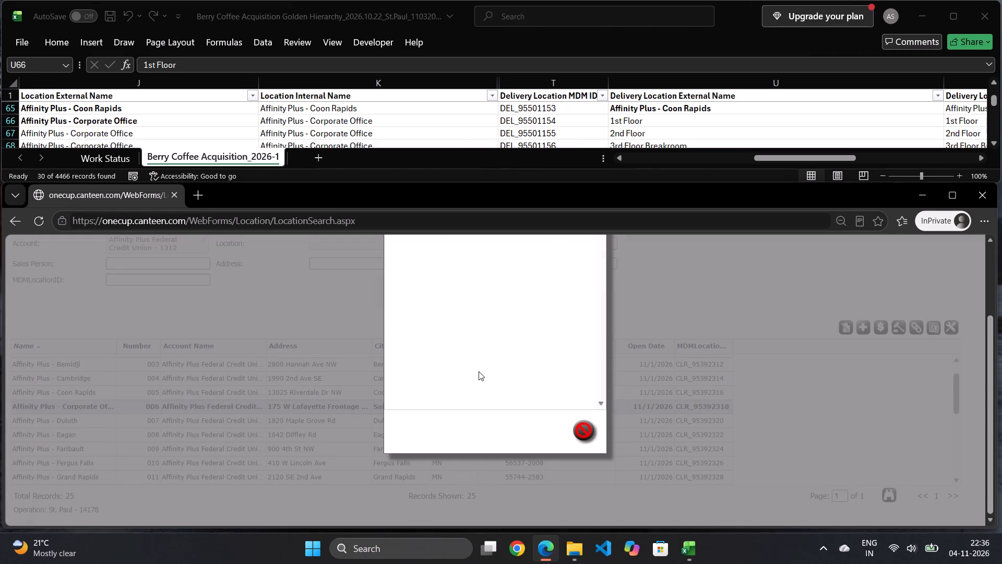
pyautogui.click(476, 286)
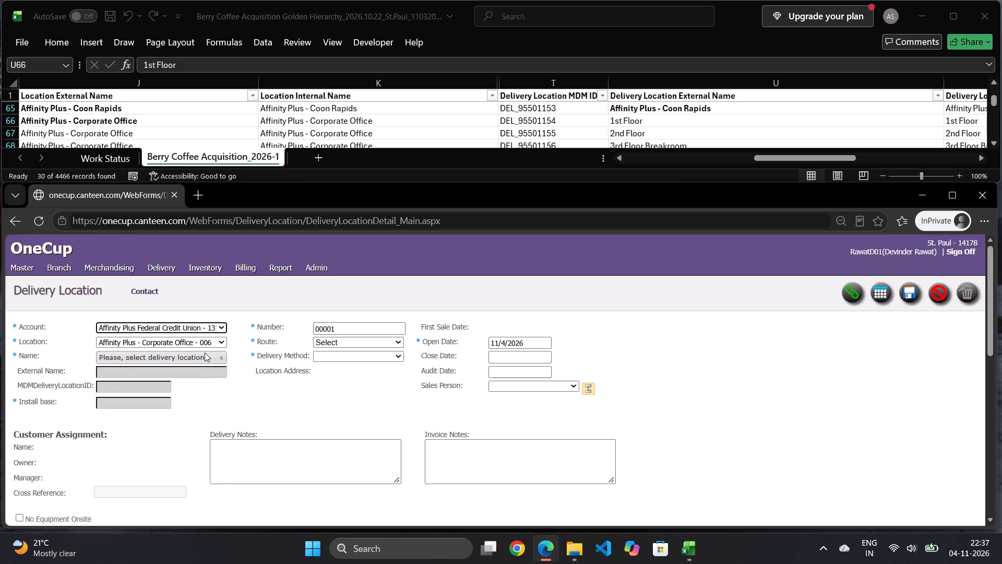
pyautogui.click(194, 357)
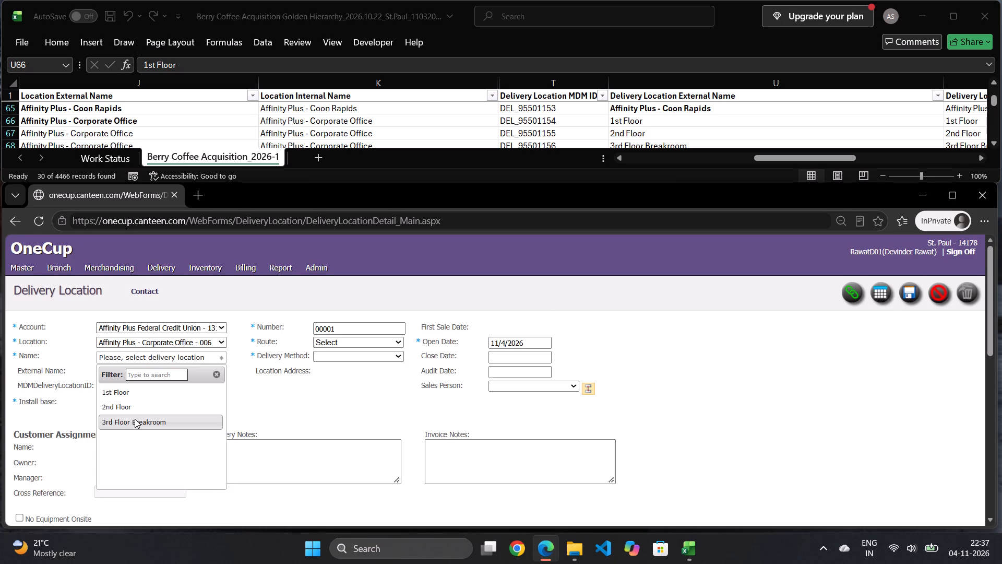
pyautogui.click(143, 389)
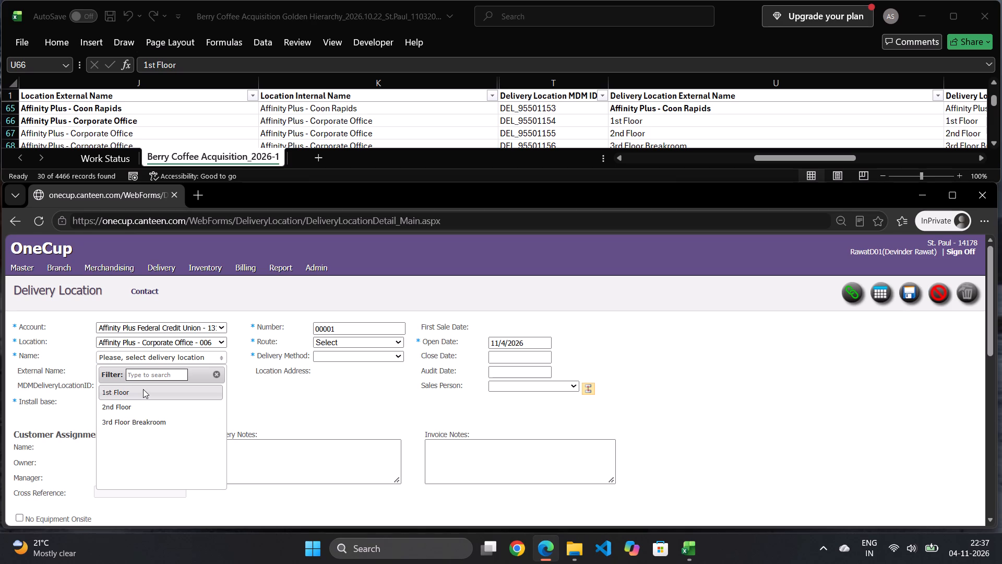
# Set route 027, delivery method Delivery and open date 11/01/2026 for 1st Floor, mark No Equipment Onsite, and save the record.
pyautogui.click(349, 342)
pyautogui.click(360, 522)
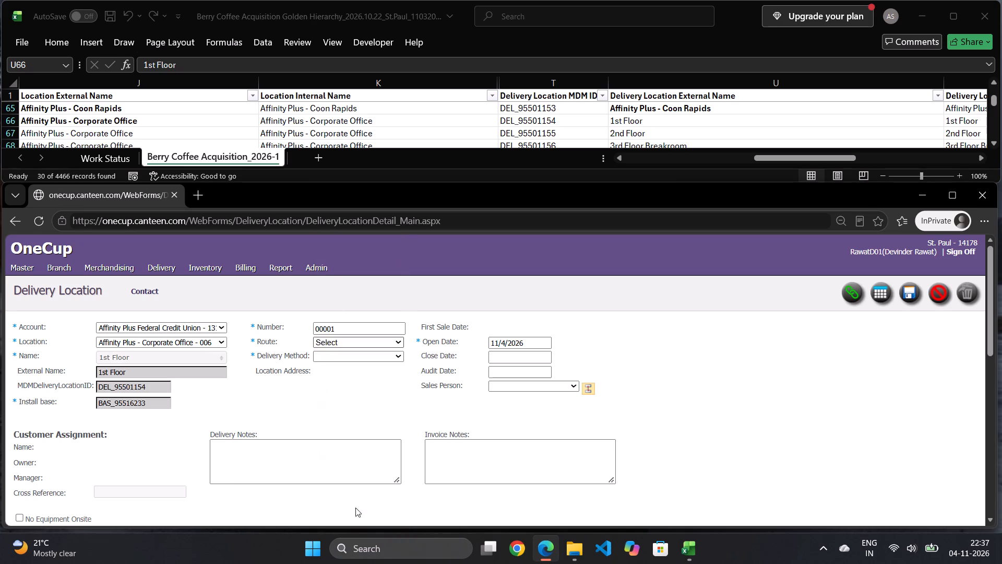
pyautogui.click(342, 354)
pyautogui.click(330, 391)
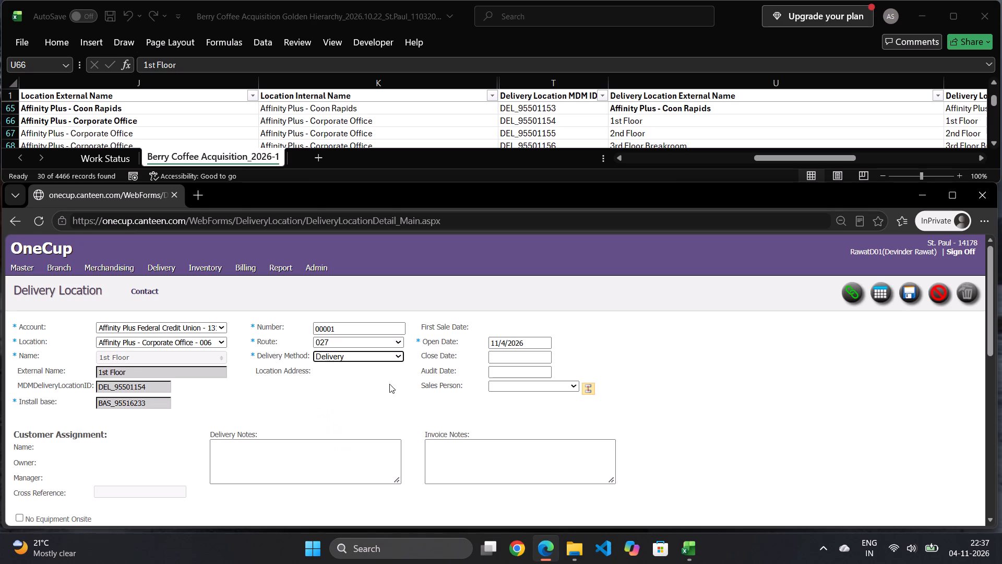
pyautogui.click(531, 342)
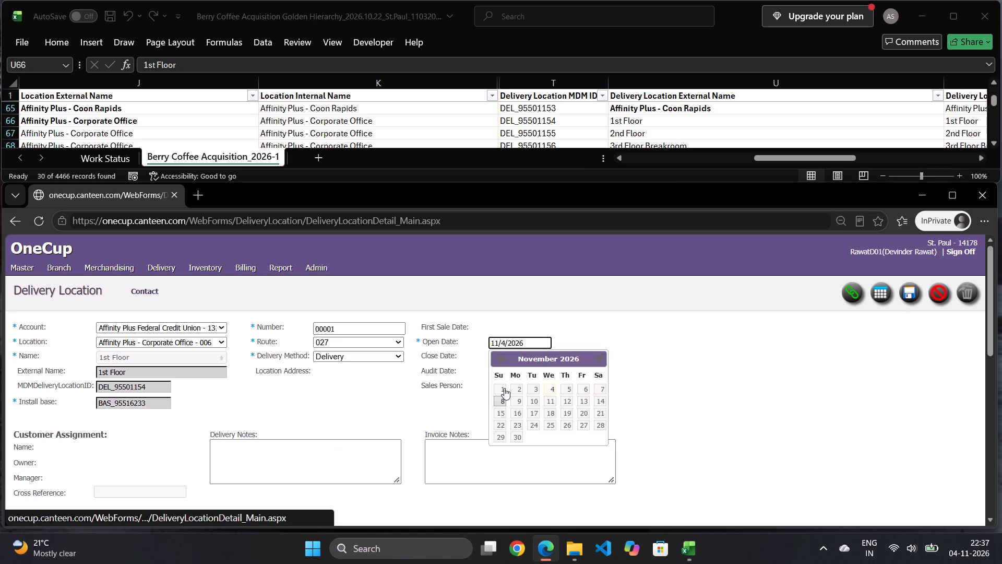
pyautogui.click(504, 388)
pyautogui.scroll(-1, 113, 489)
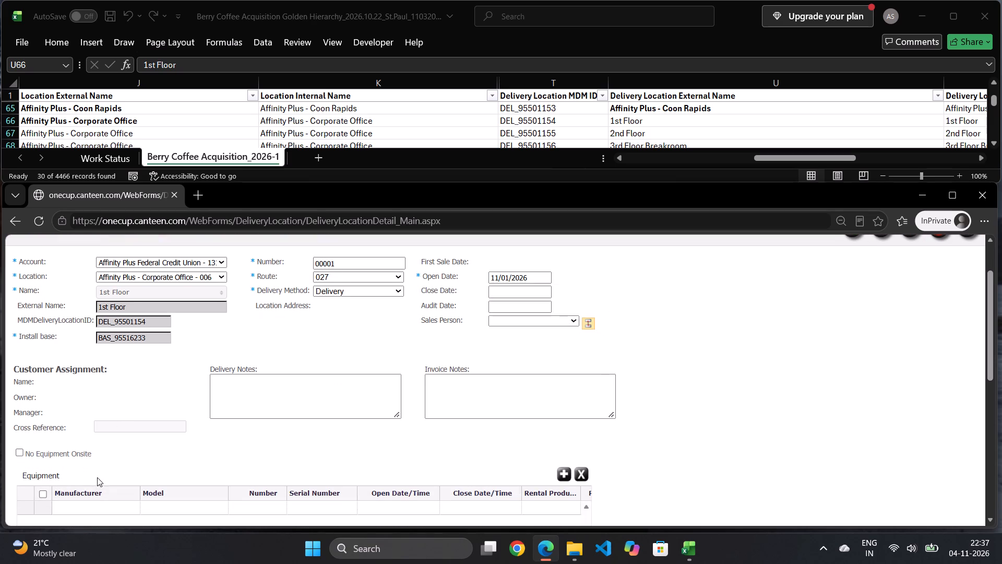
pyautogui.click(78, 452)
pyautogui.scroll(2, 136, 444)
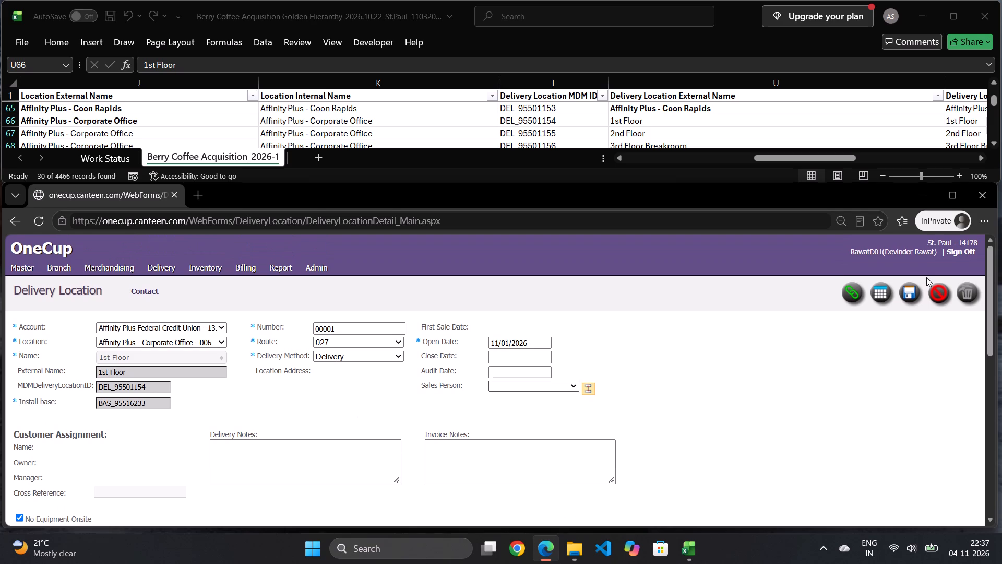
pyautogui.click(912, 297)
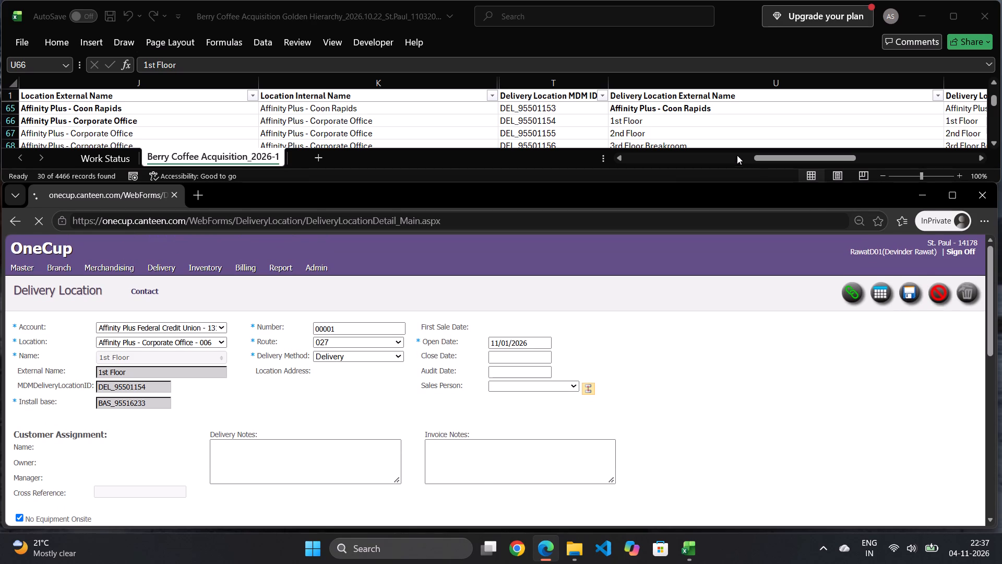
# In the Excel workbook, bold 1st Floor under Delivery Location External Name and move to the 2nd Floor entry.
pyautogui.click(700, 123)
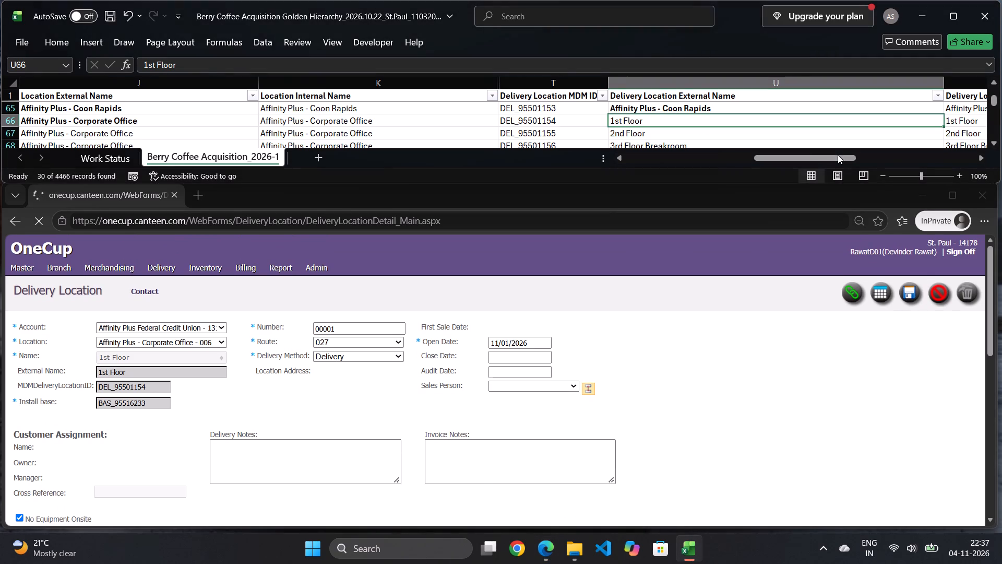
pyautogui.hotkey('ctrl', 'b')
pyautogui.click(995, 144)
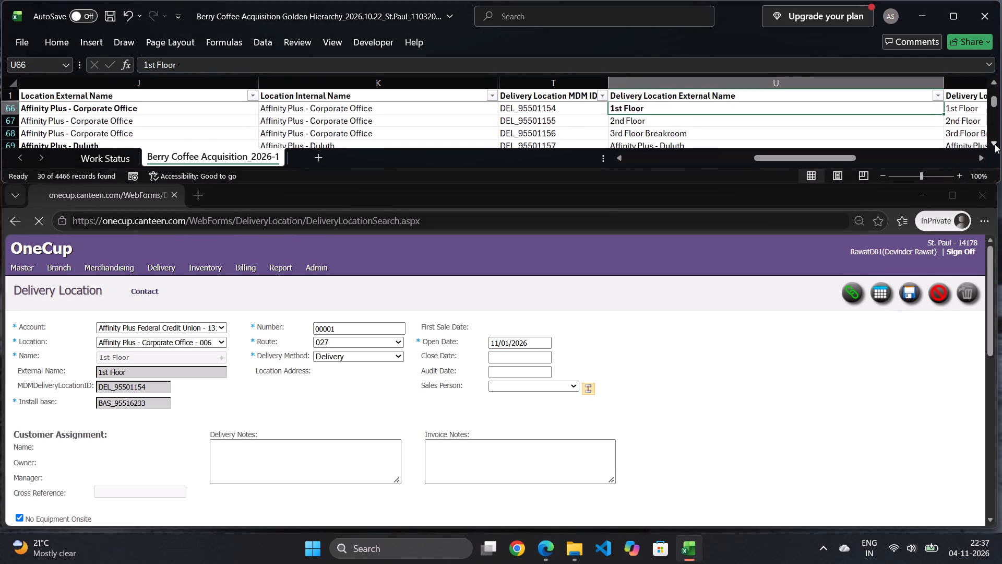
pyautogui.click(714, 123)
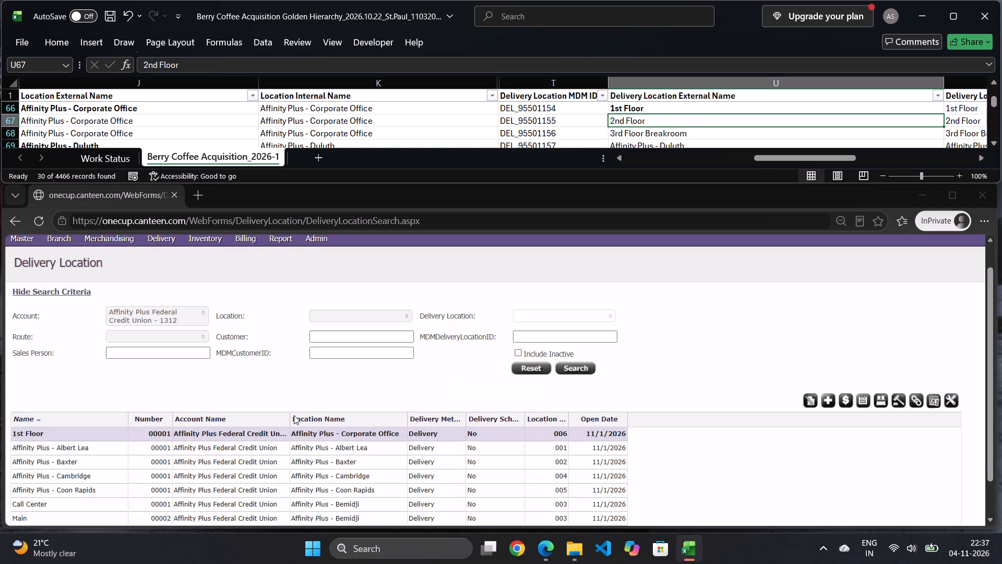
# In OneCup, start another Affinity Plus - Corporate Office delivery location from the 1st Floor record's Quick Links and select 2nd Floor as its name.
pyautogui.click(917, 397)
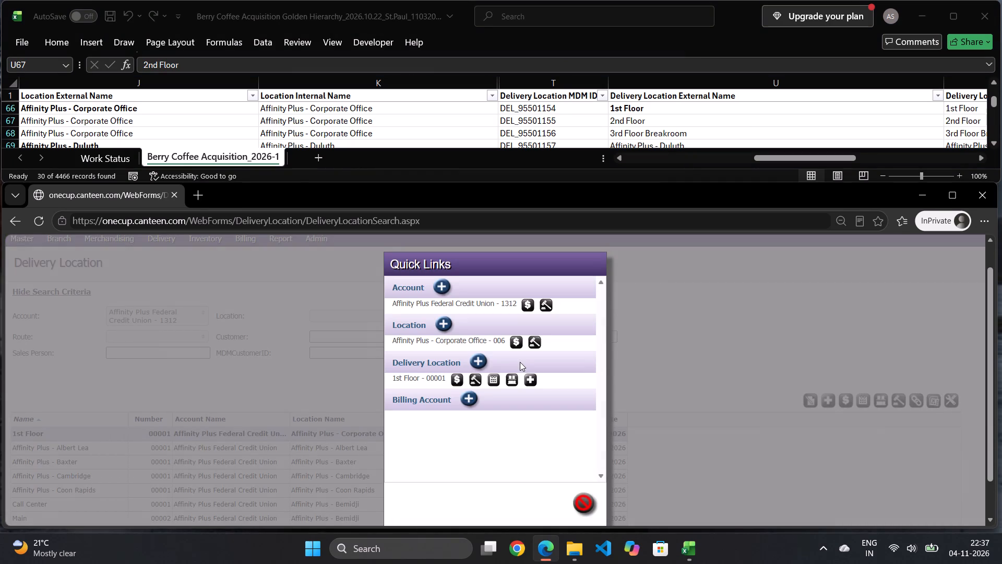
pyautogui.click(479, 360)
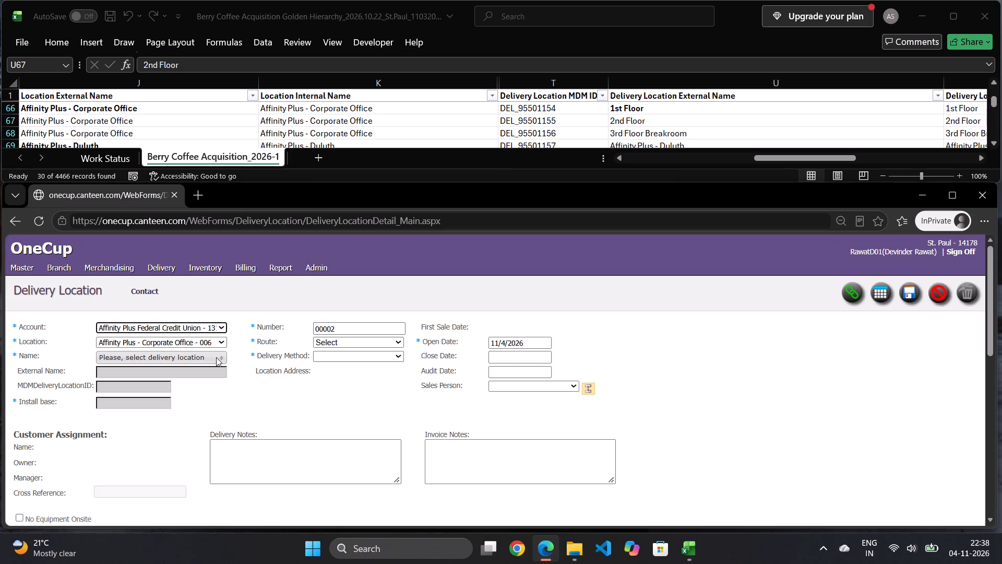
pyautogui.click(211, 357)
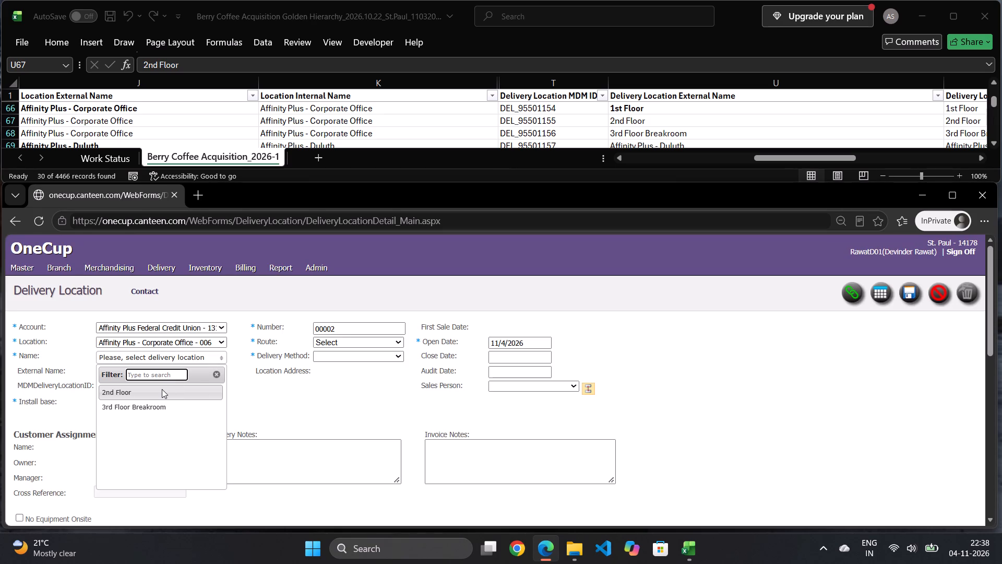
pyautogui.click(162, 389)
# Set route 027, delivery method Delivery and open date 11/01/2026 for 2nd Floor, mark No Equipment Onsite, and save the record.
pyautogui.click(351, 344)
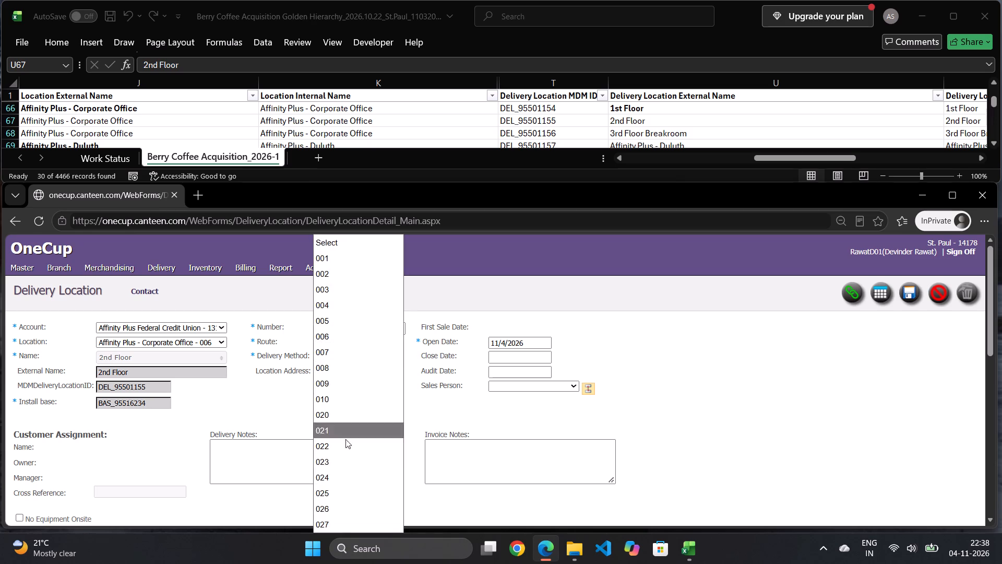
pyautogui.click(340, 521)
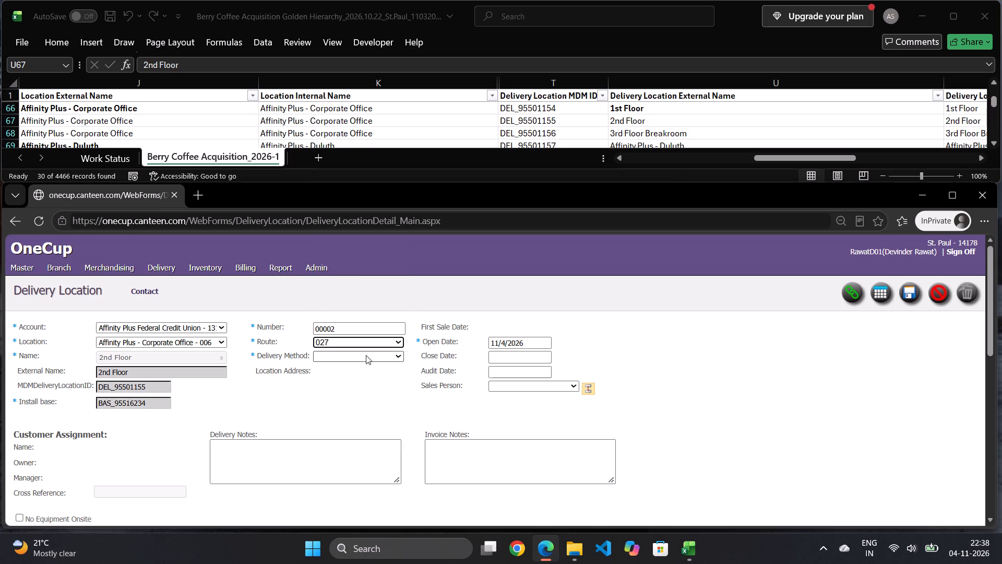
pyautogui.click(366, 355)
pyautogui.click(350, 389)
pyautogui.click(530, 345)
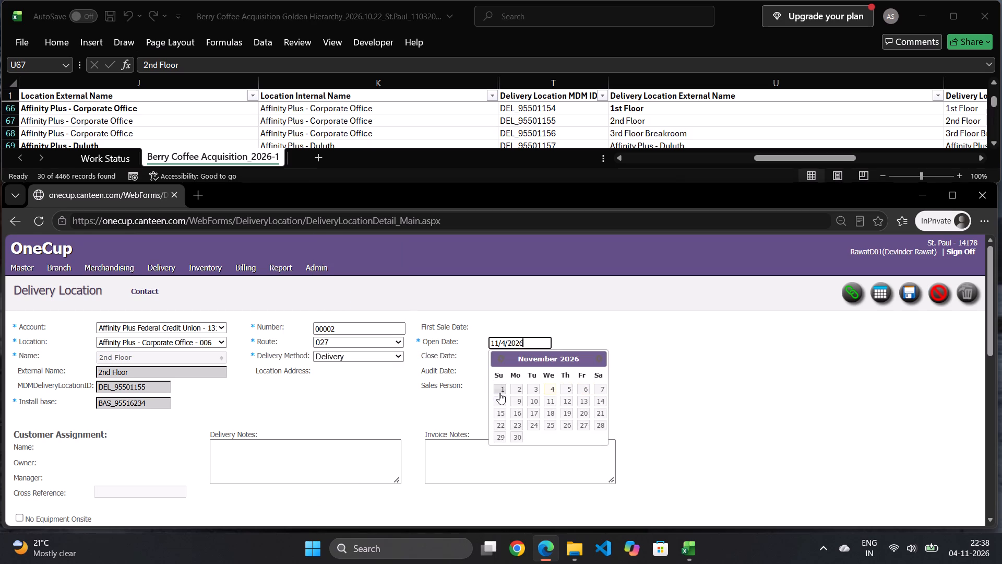
pyautogui.click(499, 394)
pyautogui.click(47, 522)
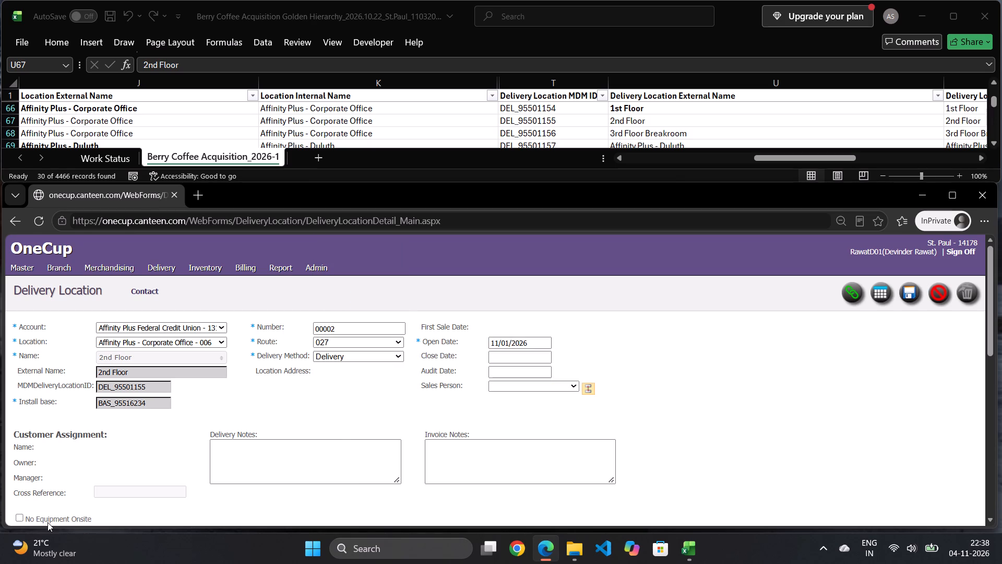
pyautogui.click(912, 295)
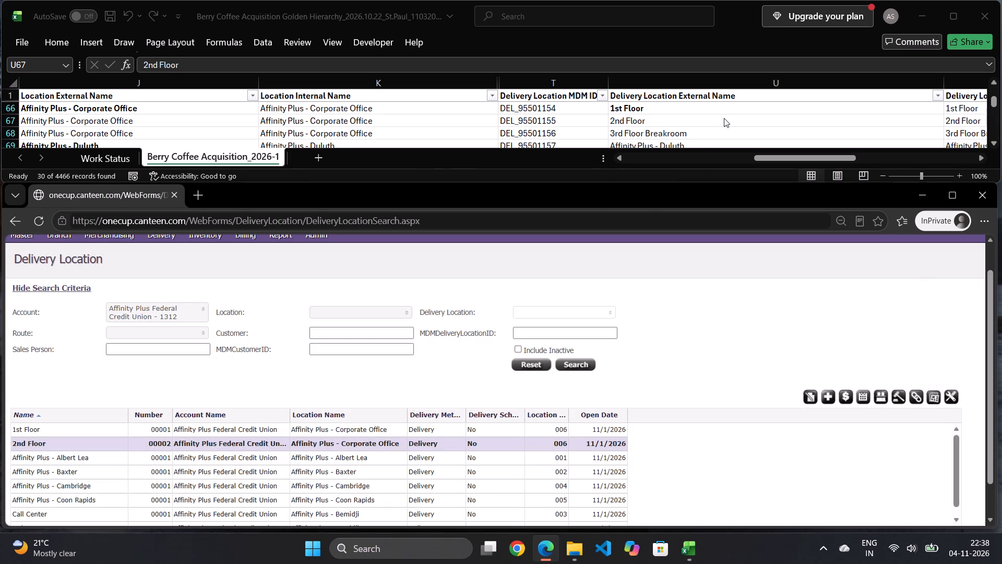
# In the Excel workbook, bold 2nd Floor under Delivery Location External Name and move to the 3rd Floor Breakroom entry.
pyautogui.click(684, 124)
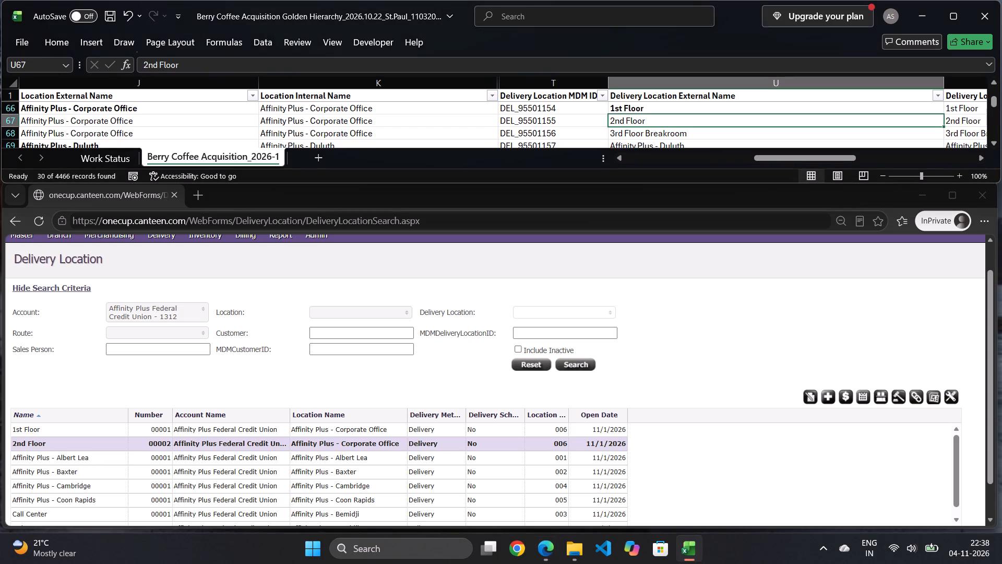
pyautogui.hotkey('ctrl', 'b')
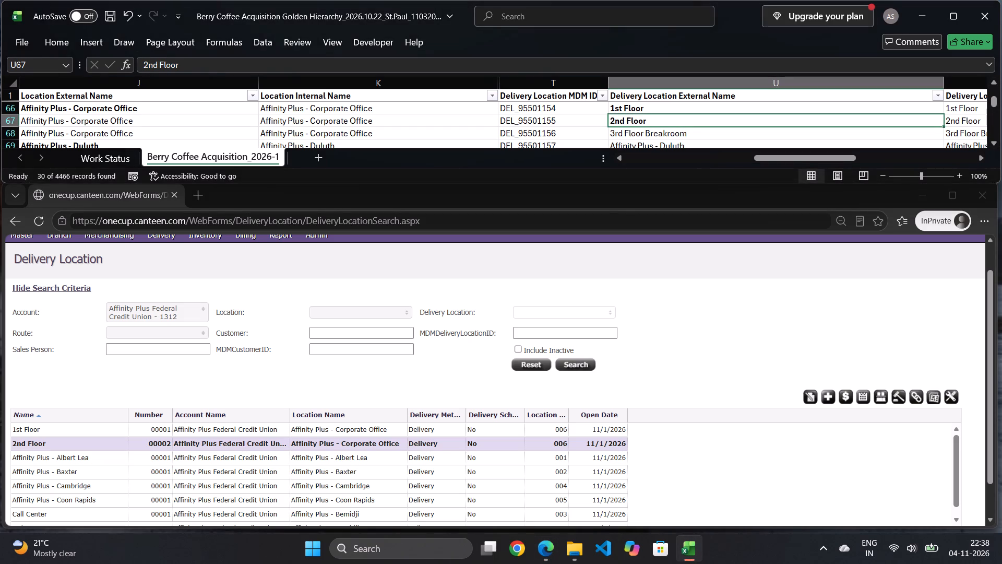
pyautogui.click(676, 134)
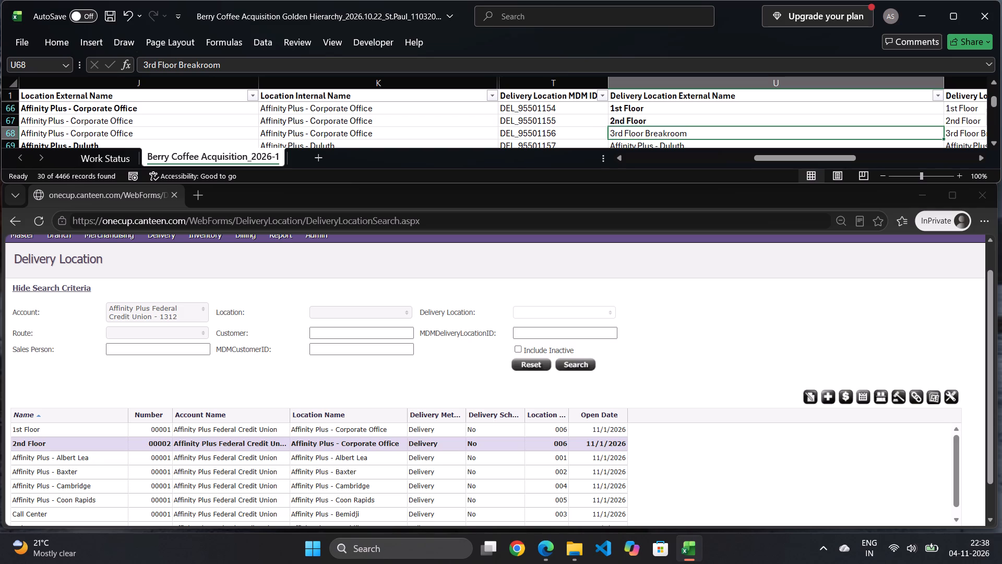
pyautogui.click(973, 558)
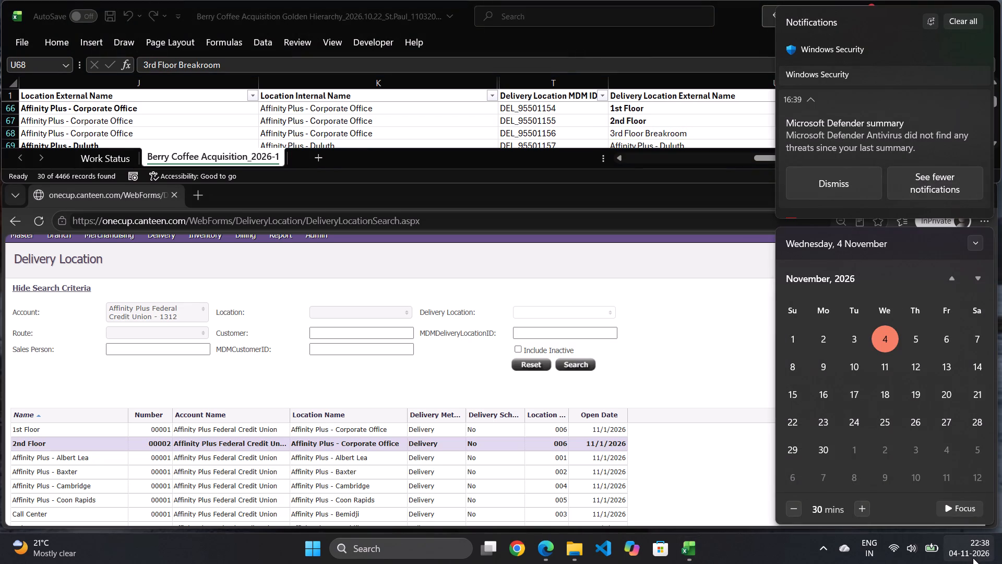
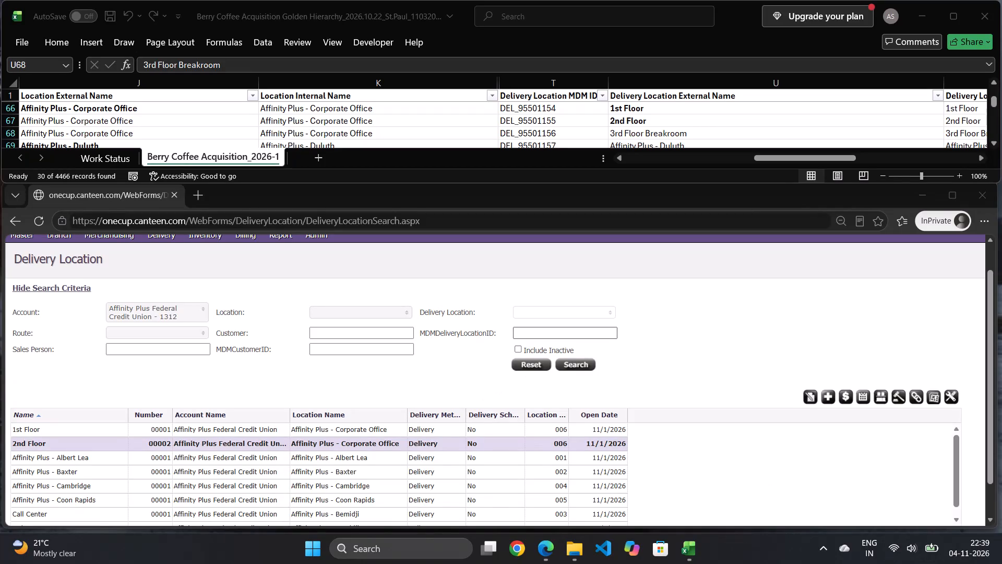
# In OneCup, start another Affinity Plus - Corporate Office delivery location from the 2nd Floor record's Quick Links and select 3rd Floor Breakroom as its name.
pyautogui.click(918, 392)
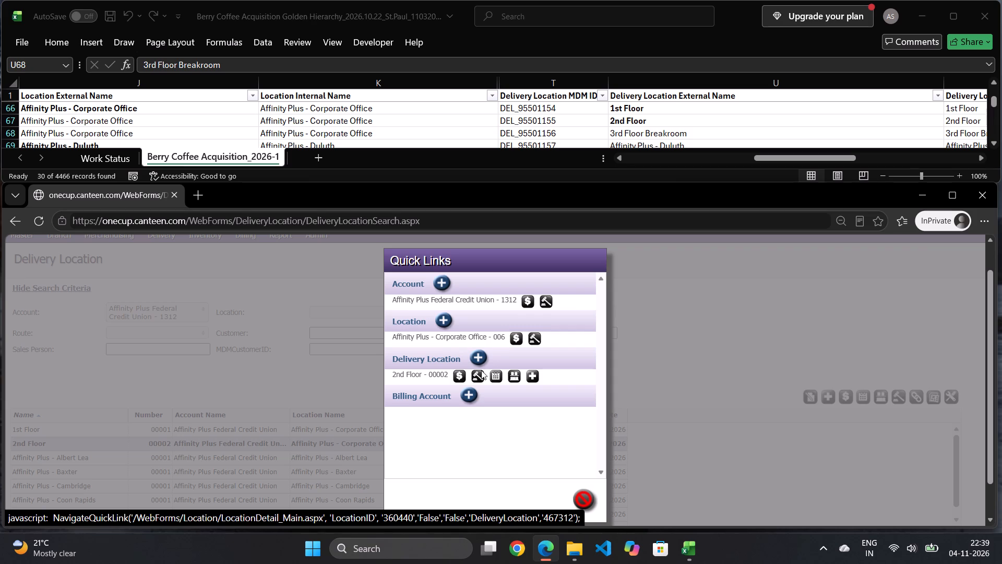
pyautogui.click(478, 355)
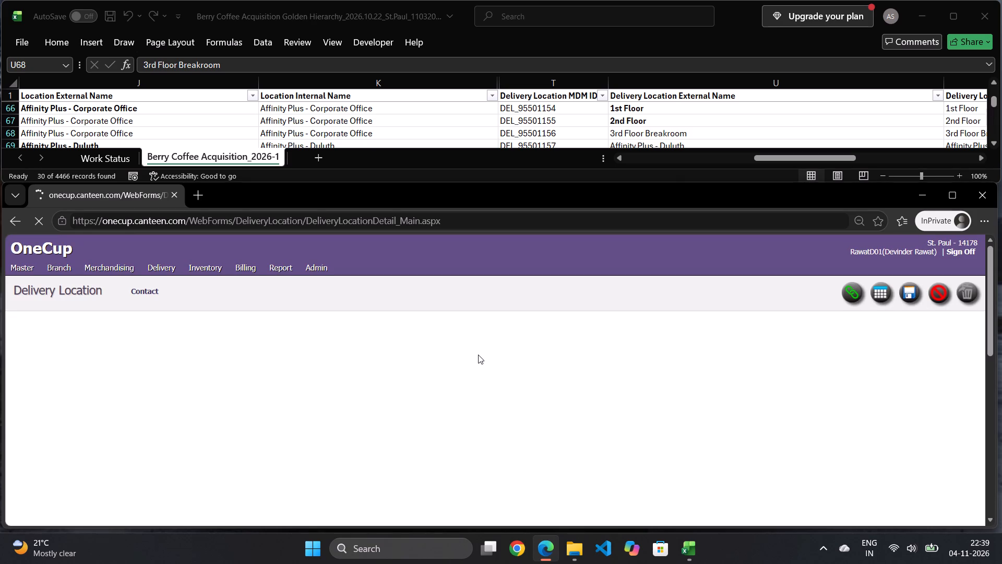
pyautogui.click(166, 354)
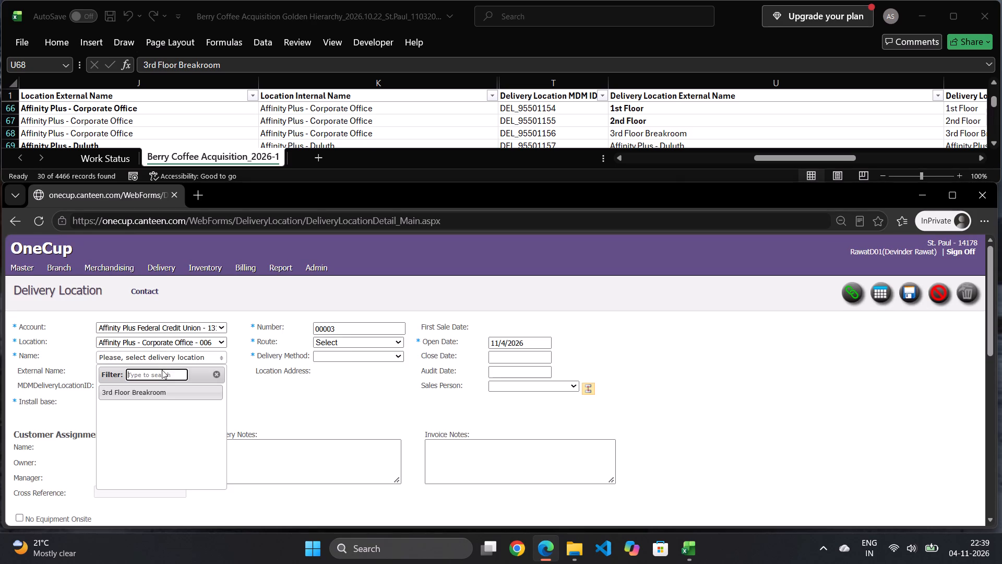
pyautogui.click(150, 391)
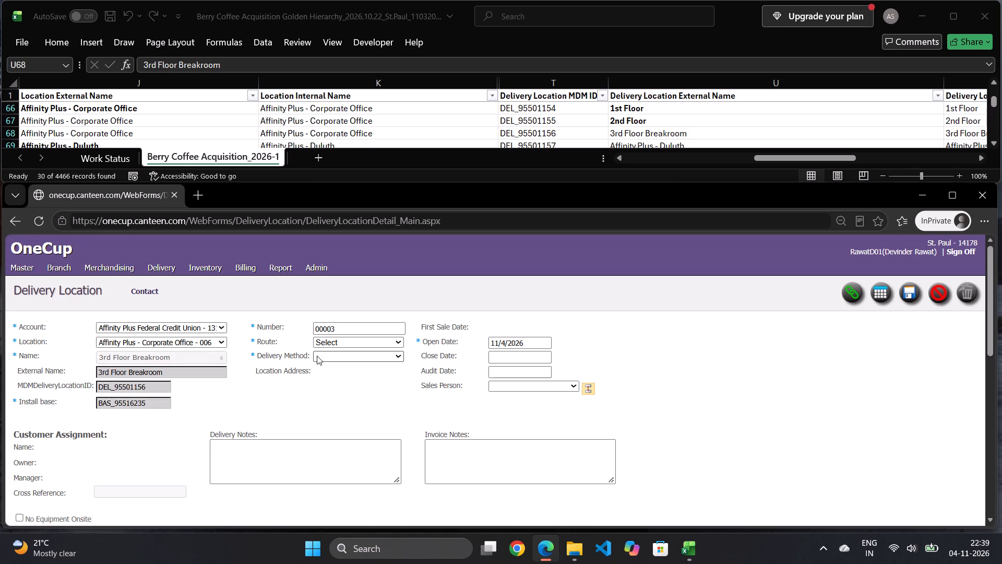
# Set route 027, delivery method Delivery and open date 11/01/2026 for 3rd Floor Breakroom, mark No Equipment Onsite, and save the record.
pyautogui.click(350, 342)
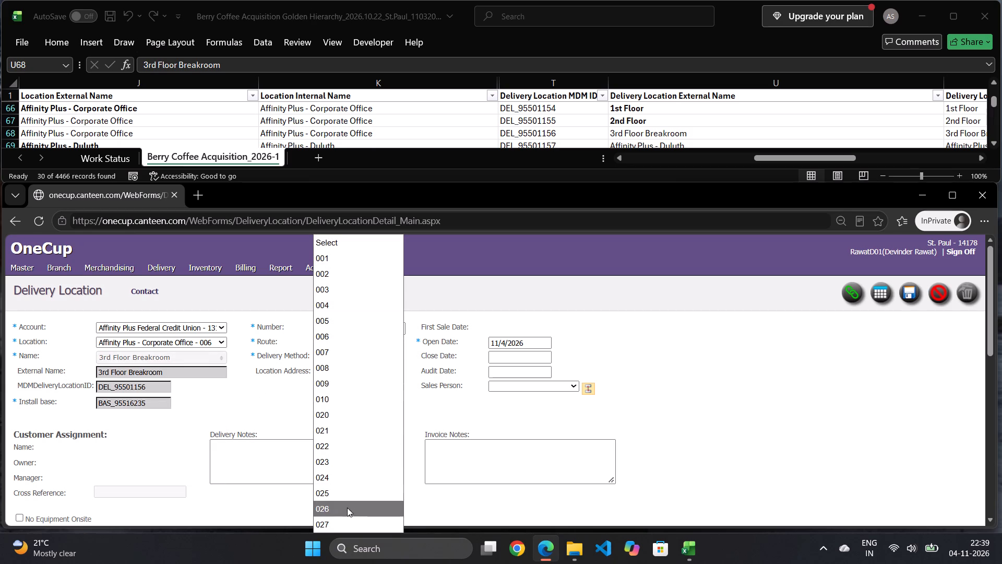
pyautogui.click(339, 520)
pyautogui.click(352, 355)
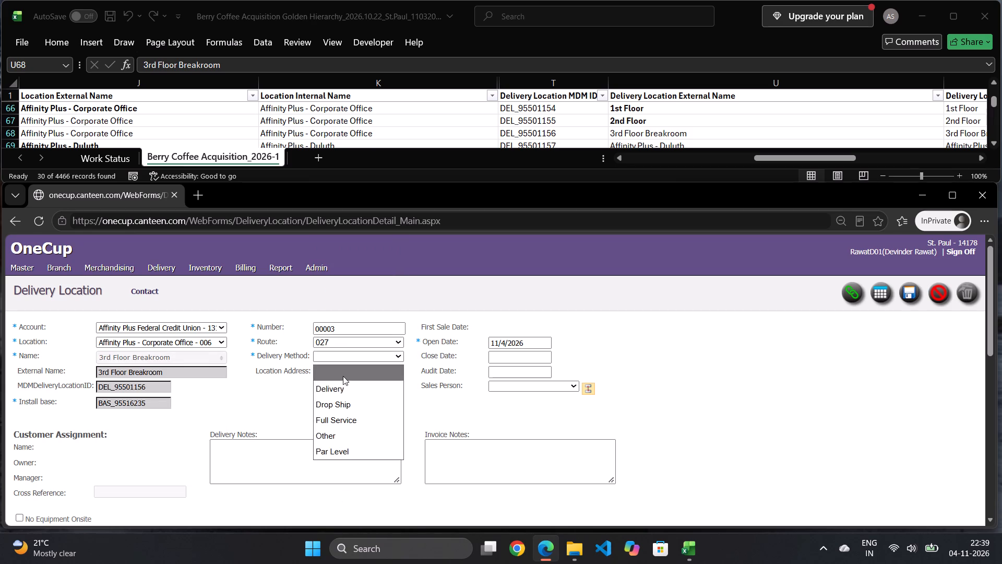
pyautogui.click(339, 383)
pyautogui.click(537, 340)
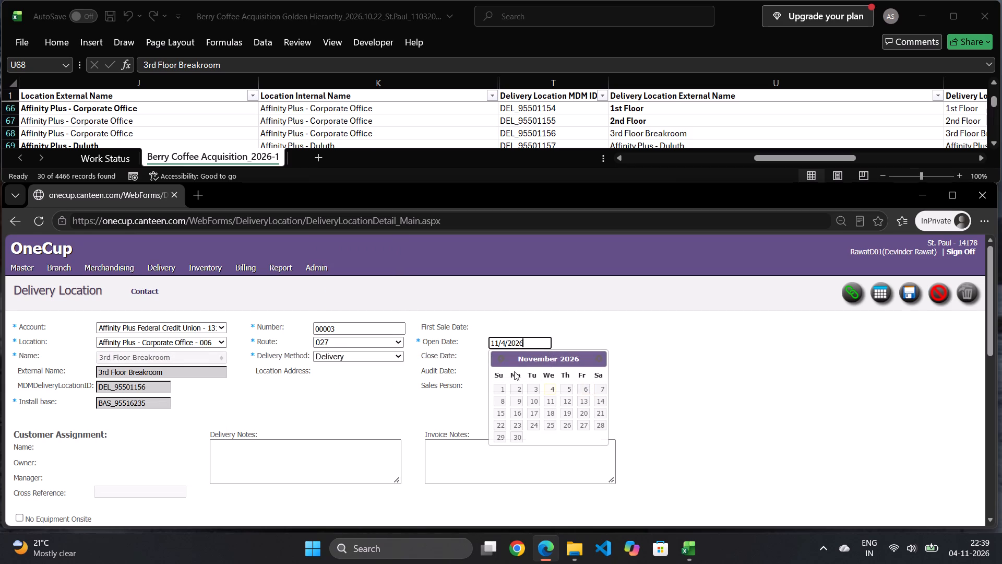
pyautogui.click(498, 385)
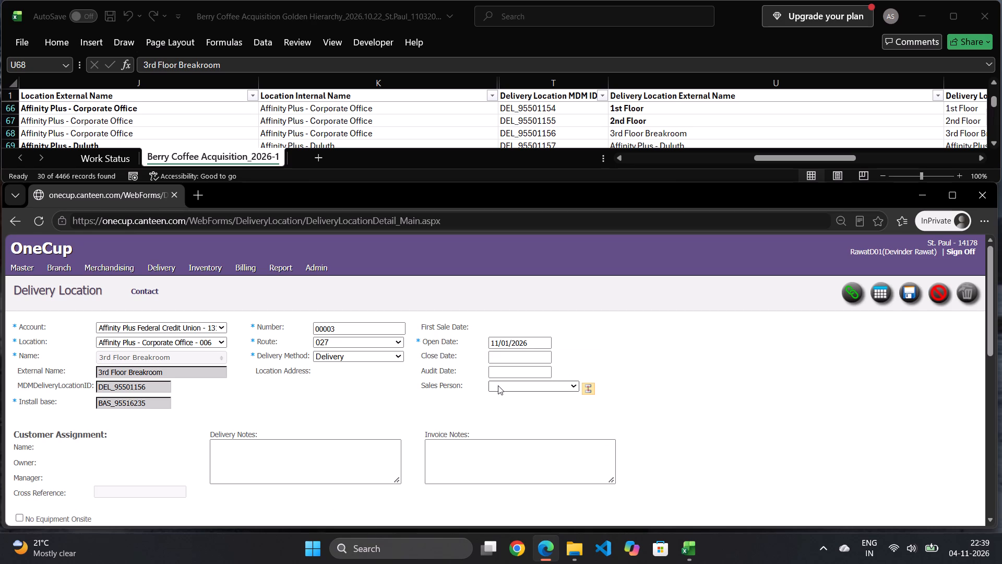
pyautogui.click(40, 520)
pyautogui.click(909, 295)
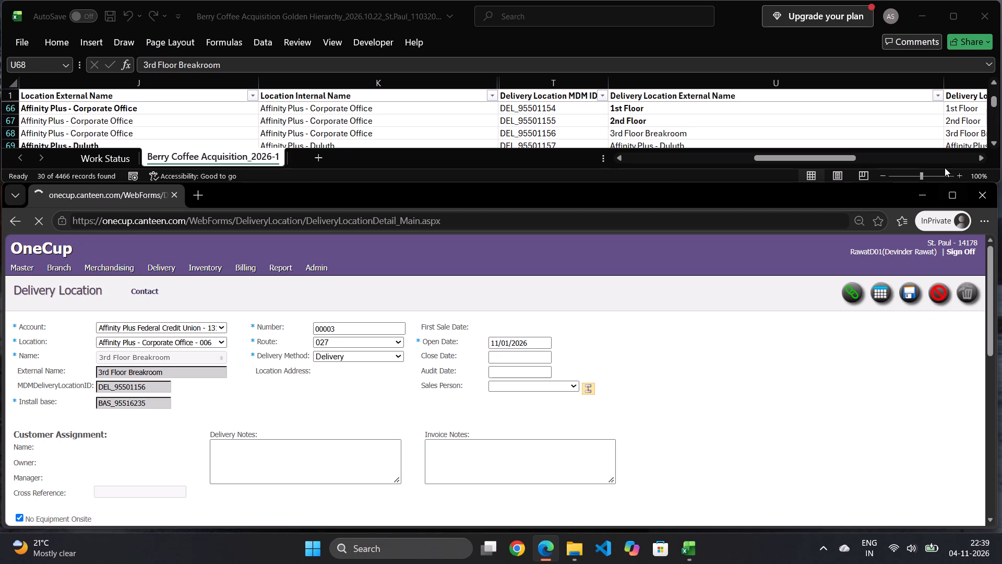
# In the Excel workbook, bold 3rd Floor Breakroom under Delivery Location External Name.
pyautogui.click(785, 133)
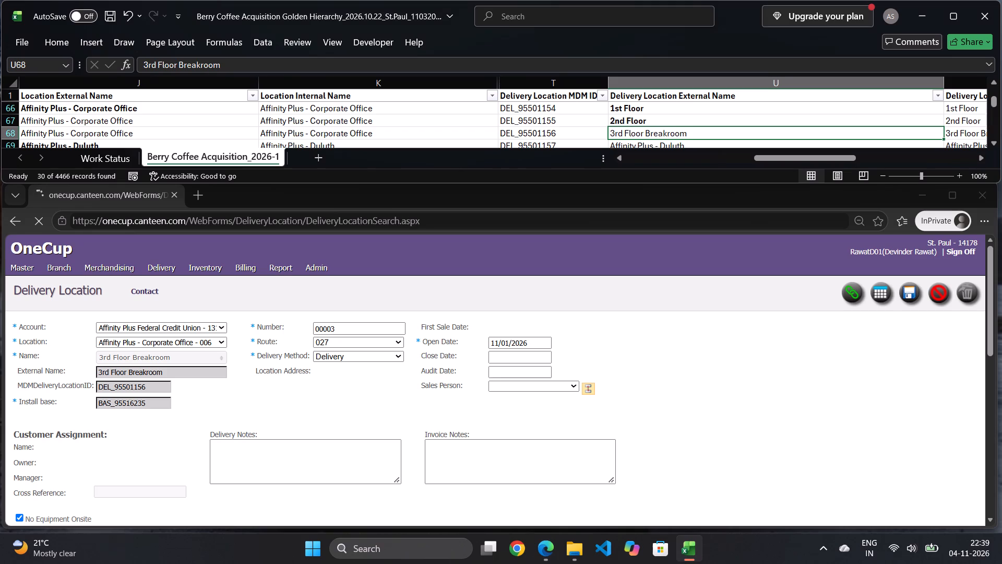
pyautogui.hotkey('ctrl', 'b')
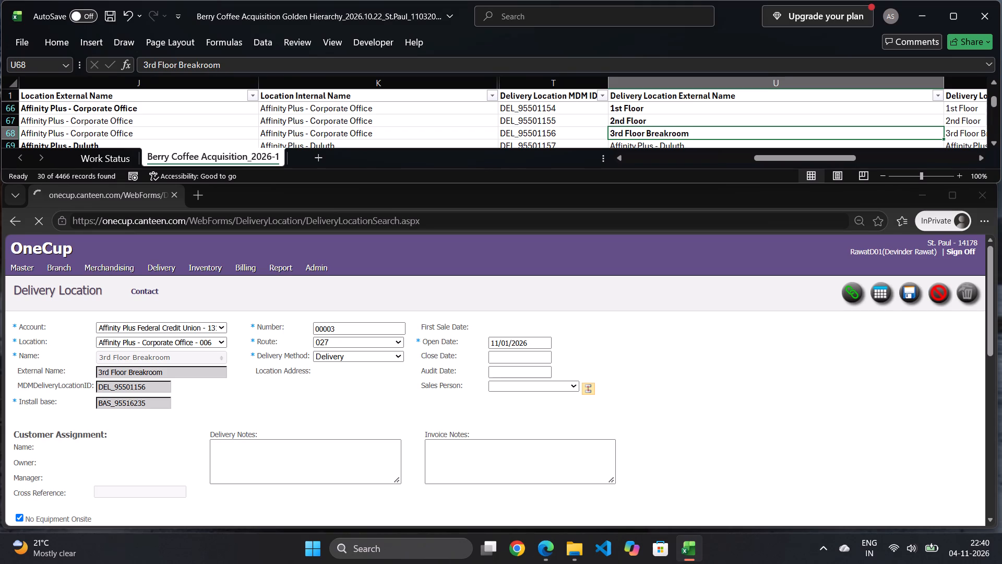
pyautogui.doubleClick(997, 147)
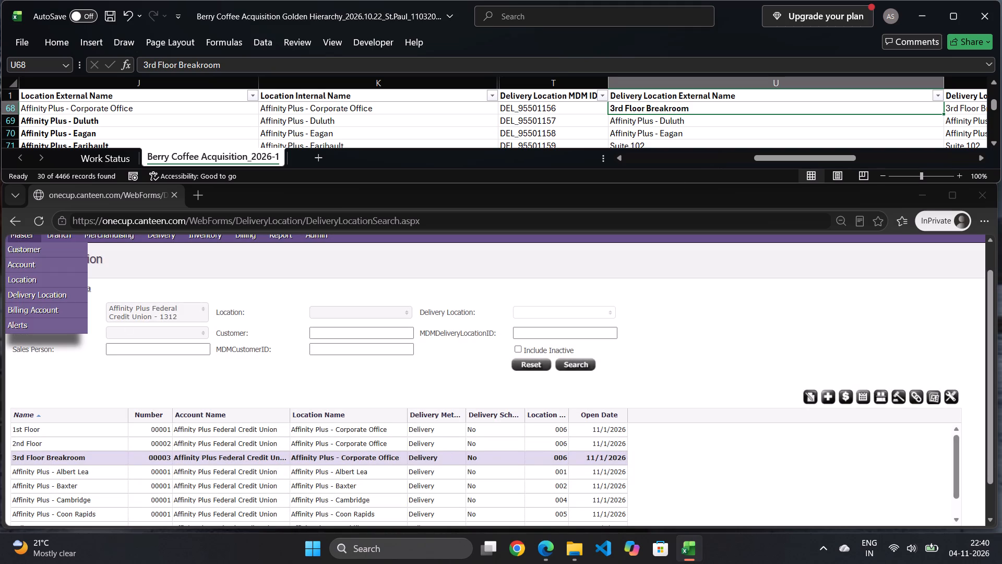
# In OneCup, start a delivery location from the Affinity Plus - Duluth location's Quick Links and select Affinity Plus - Duluth as its name.
pyautogui.click(18, 285)
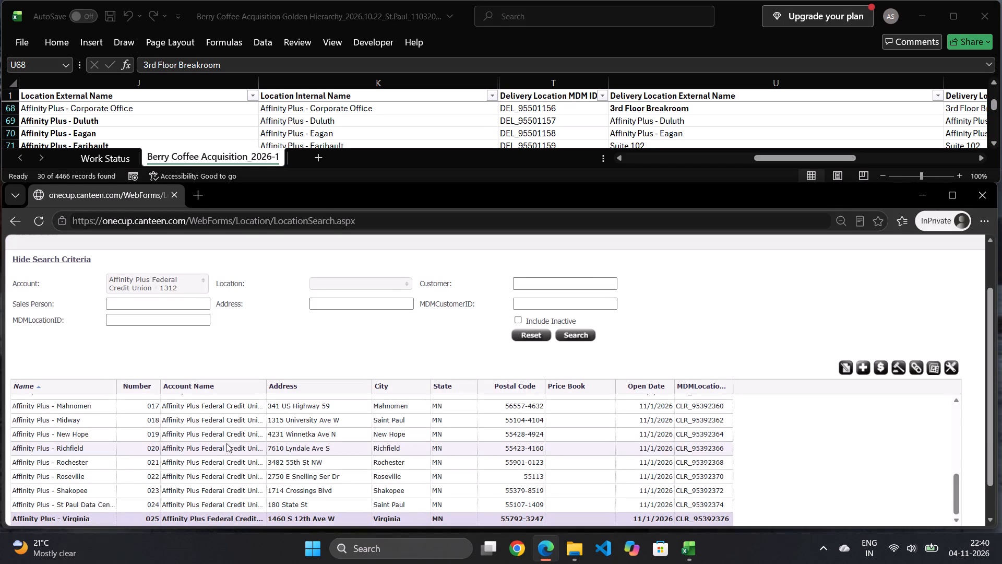
pyautogui.scroll(4, 92, 471)
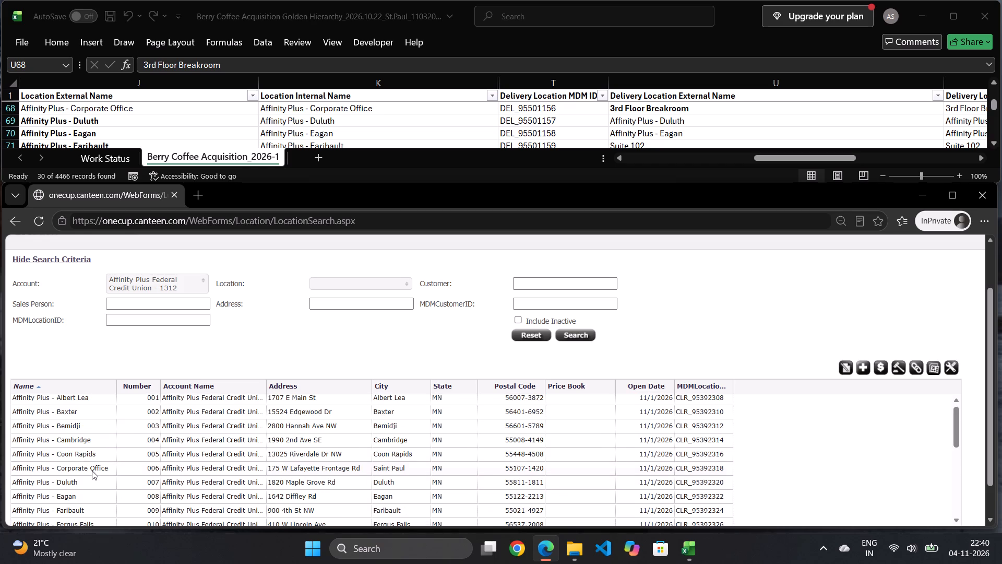
pyautogui.click(81, 481)
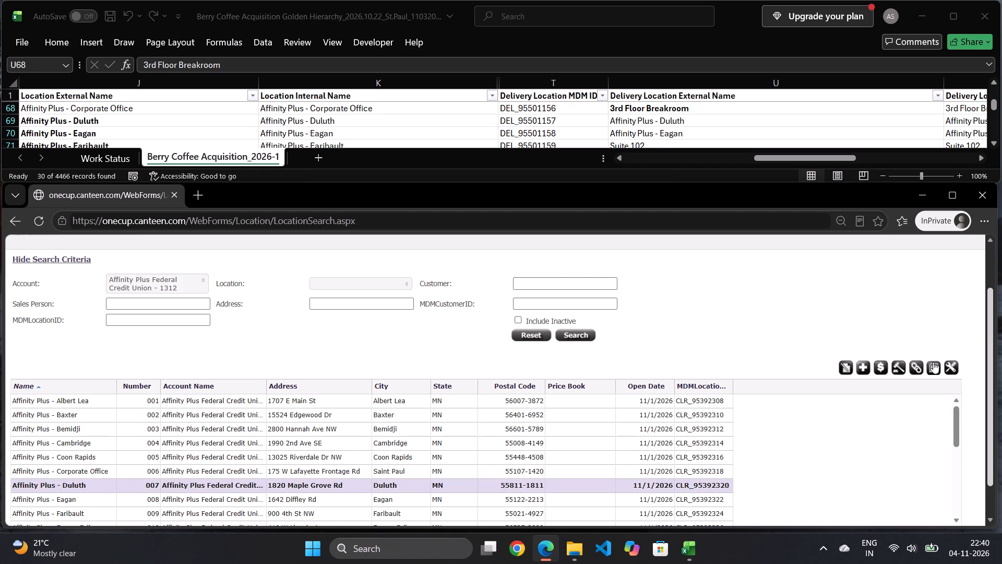
pyautogui.click(912, 365)
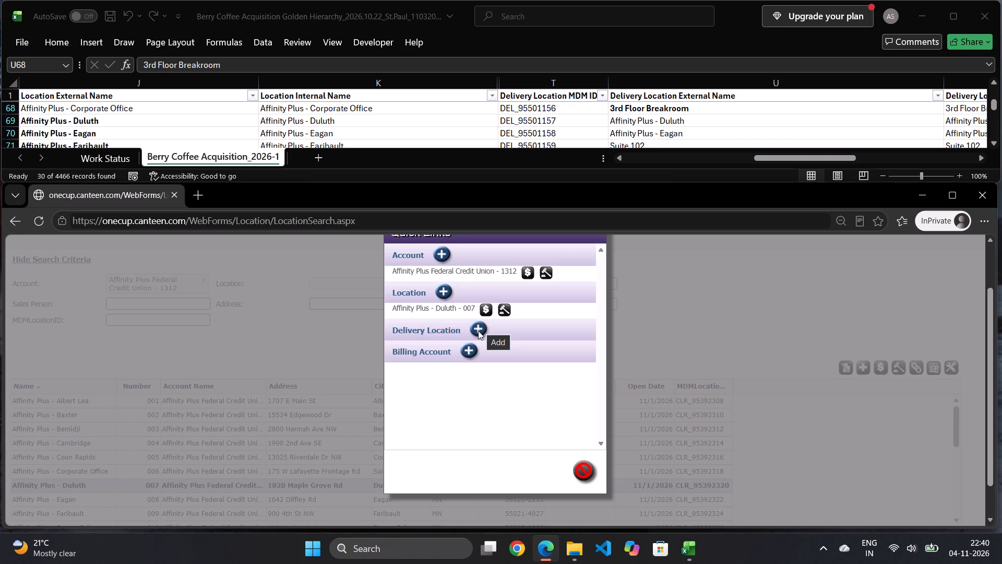
pyautogui.click(478, 331)
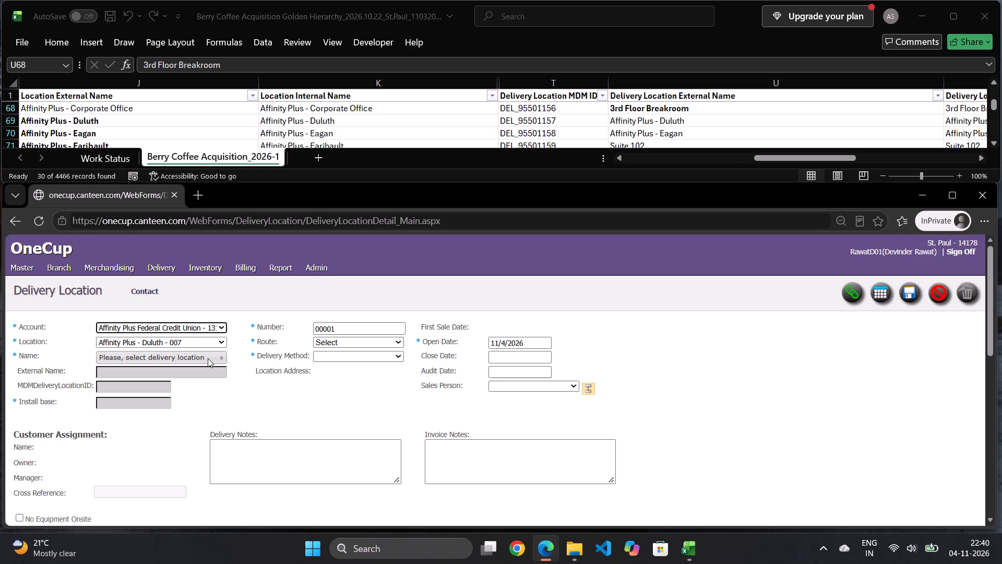
pyautogui.click(204, 359)
pyautogui.click(173, 391)
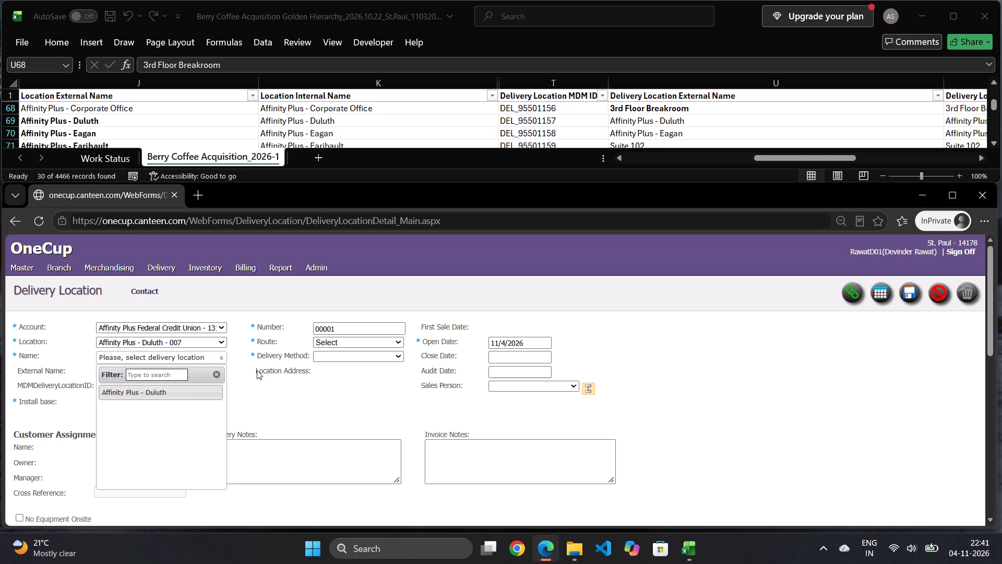
# Set route 027, delivery method Delivery and open date 11/01/2026 for Affinity Plus - Duluth, mark No Equipment Onsite, and save the record.
pyautogui.click(341, 346)
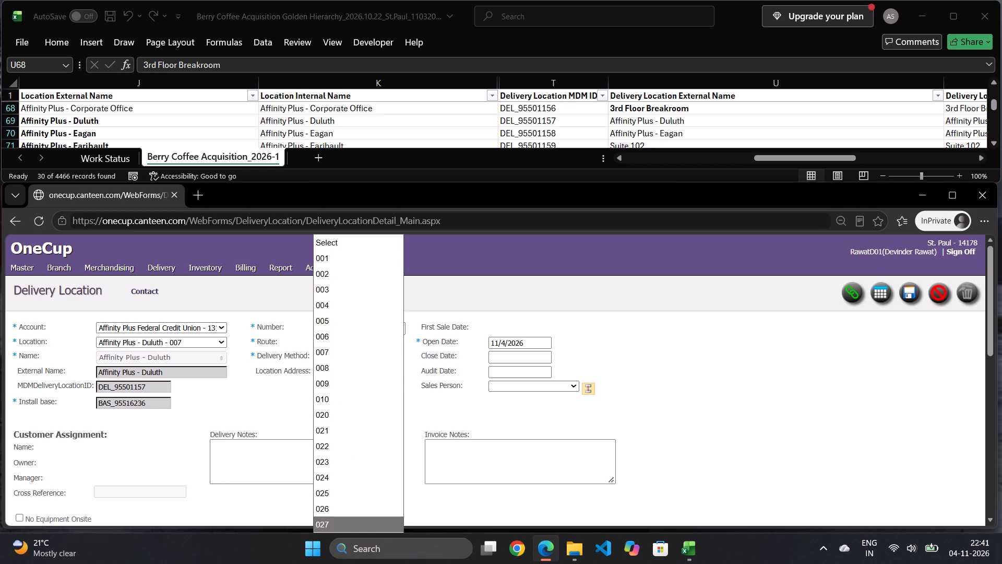
pyautogui.click(360, 526)
pyautogui.click(333, 360)
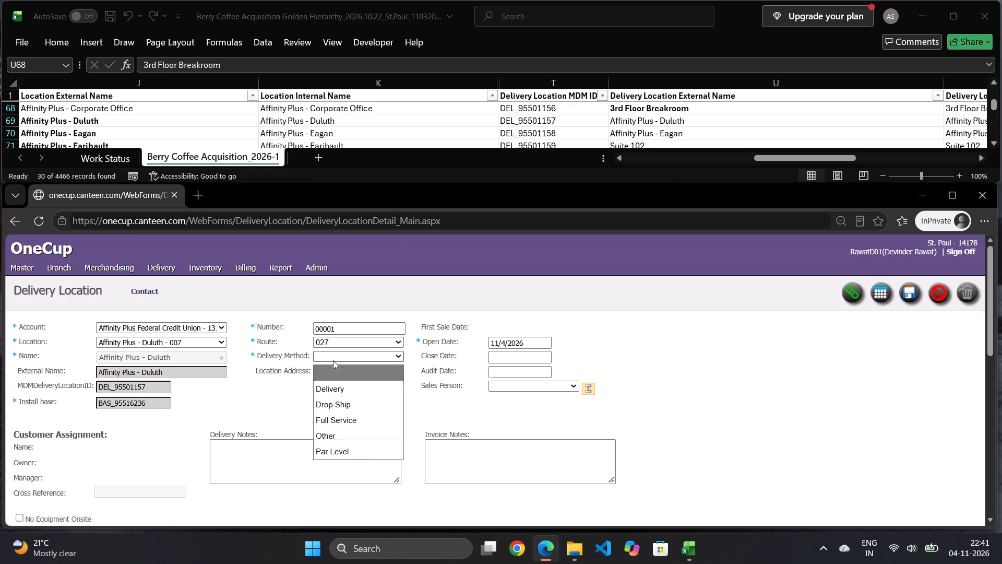
pyautogui.click(331, 392)
pyautogui.click(521, 339)
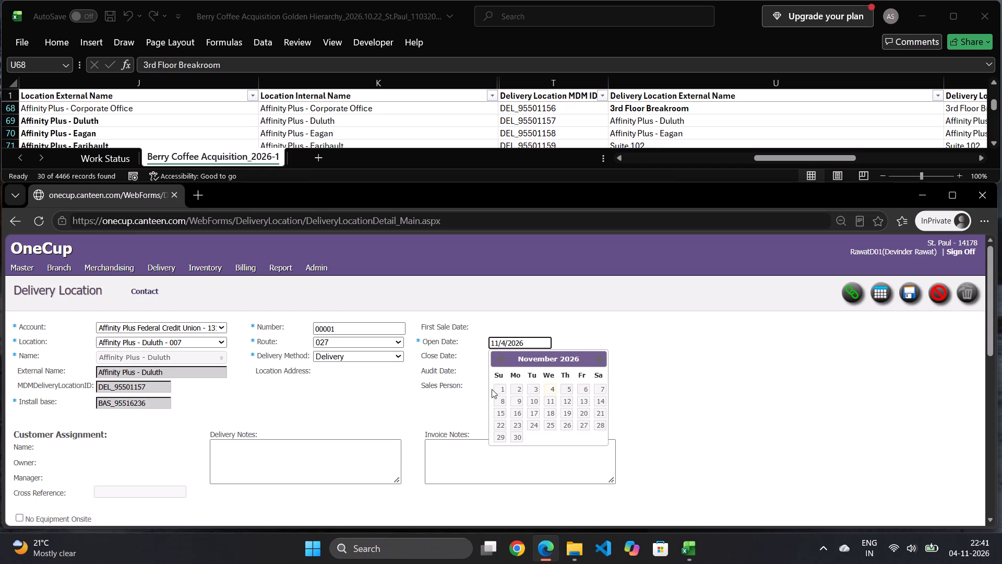
pyautogui.click(498, 388)
pyautogui.scroll(-1, 101, 469)
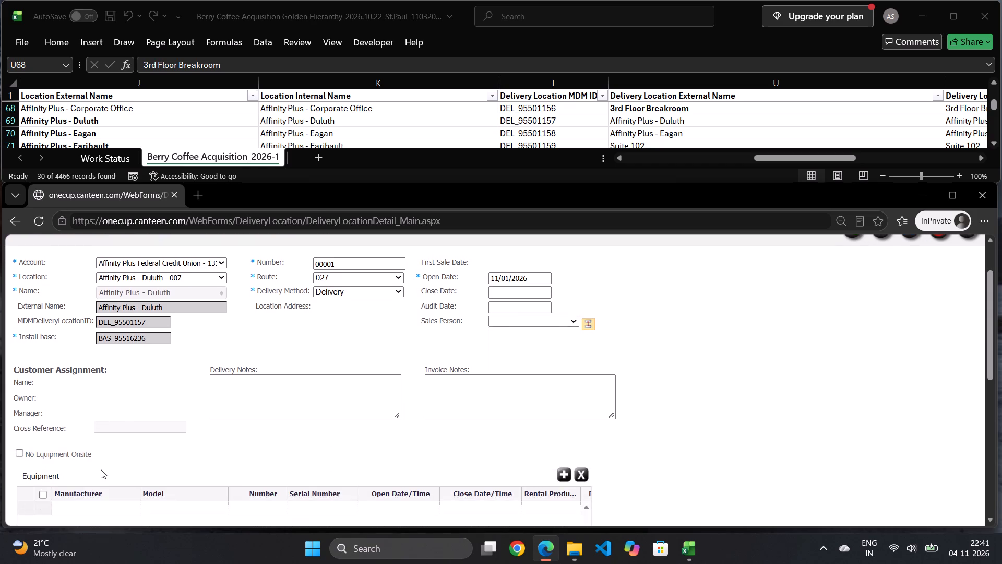
pyautogui.click(78, 455)
pyautogui.scroll(3, 154, 451)
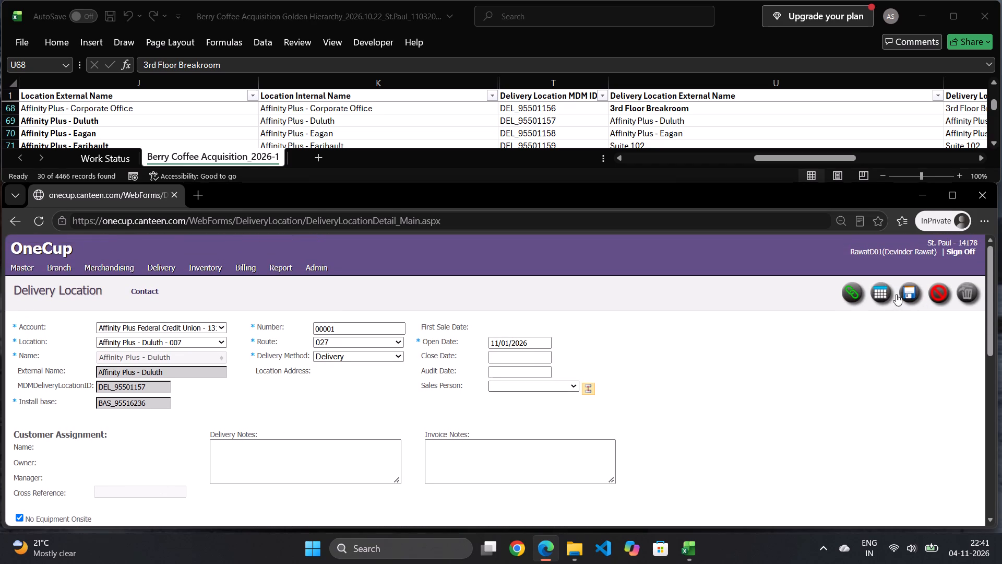
pyautogui.click(908, 292)
# In the Excel workbook, bold Affinity Plus - Duluth under Delivery Location External Name and move to the Affinity Plus - Eagan entry.
pyautogui.click(738, 103)
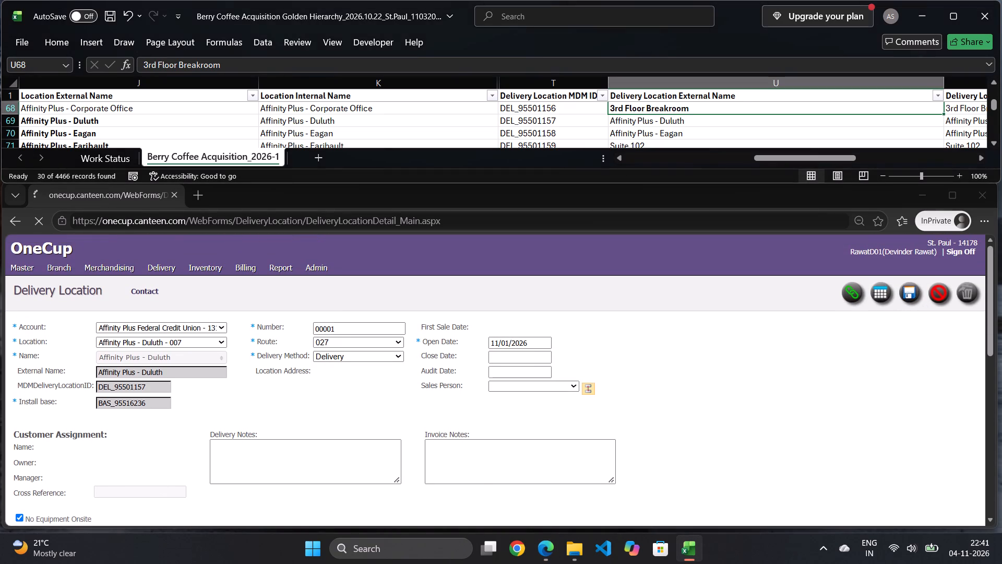
pyautogui.click(735, 115)
pyautogui.click(732, 123)
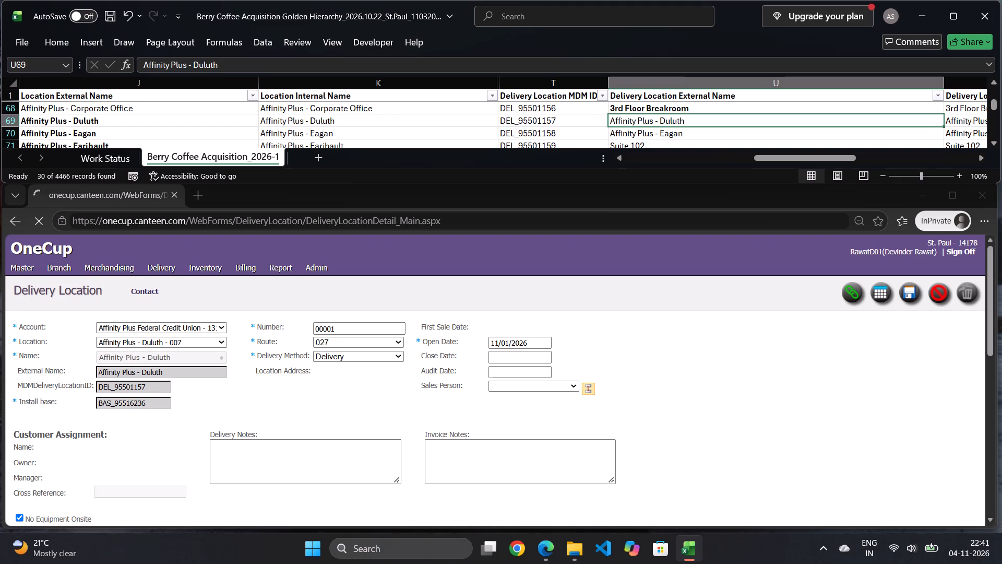
pyautogui.hotkey('ctrl', 'b')
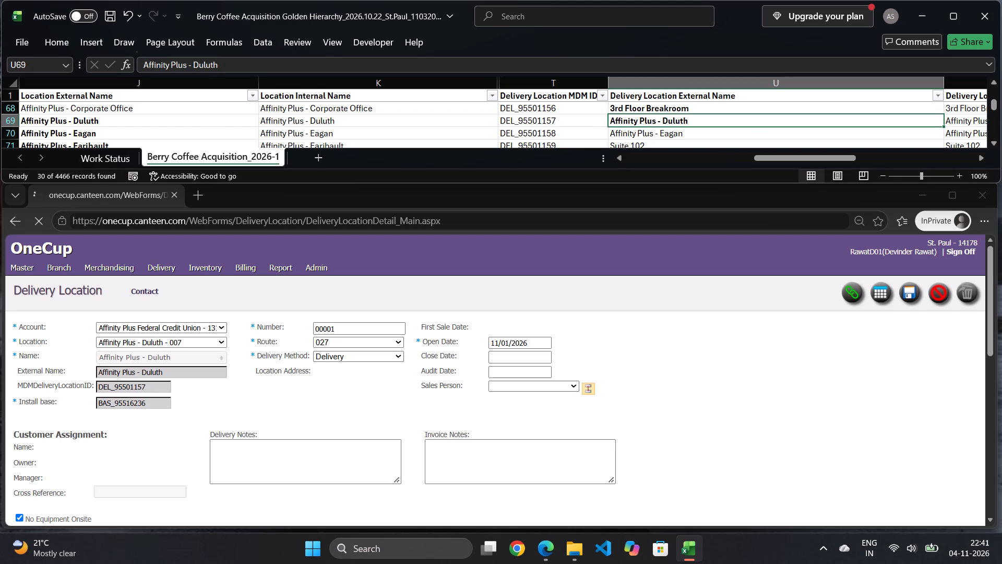
pyautogui.click(709, 132)
pyautogui.click(997, 146)
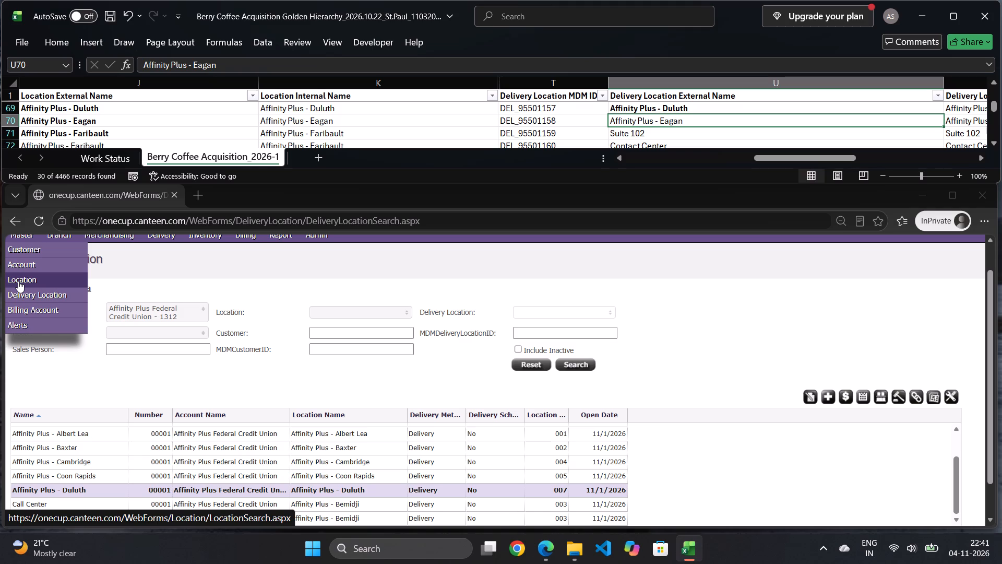
# In OneCup, start a delivery location from the Affinity Plus - Eagan location's Quick Links and select Affinity Plus - Eagan as its name.
pyautogui.click(18, 281)
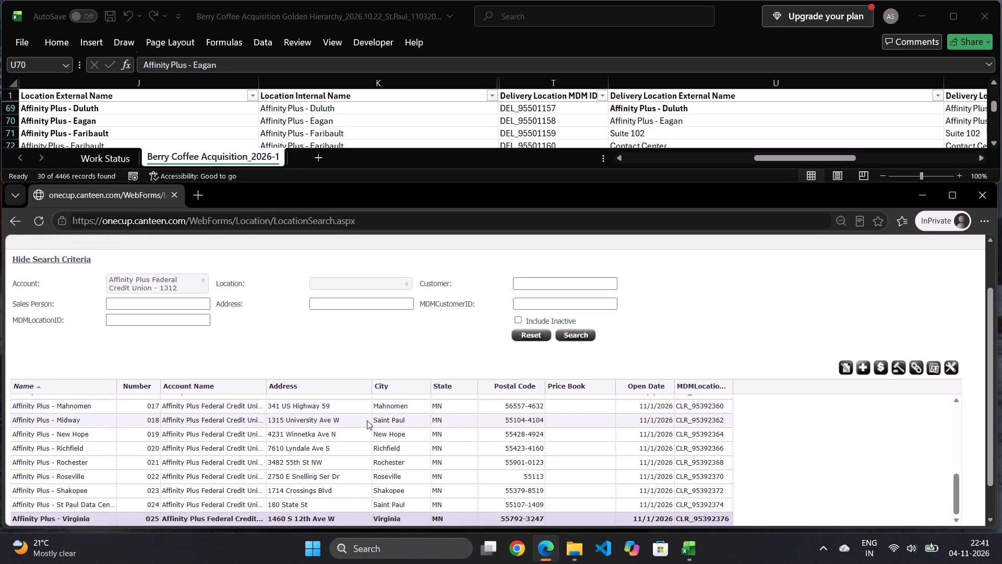
pyautogui.scroll(2, 71, 481)
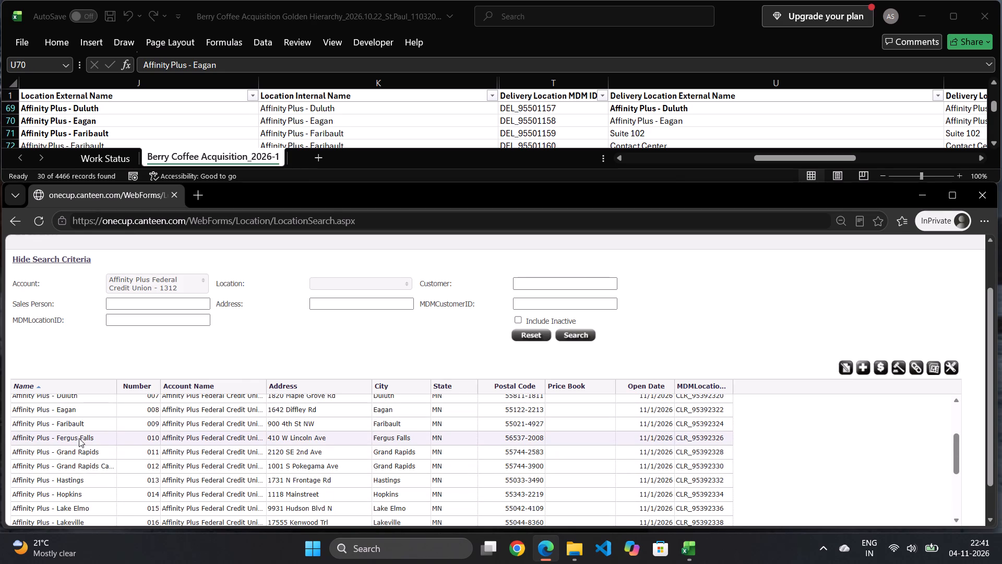
pyautogui.click(93, 409)
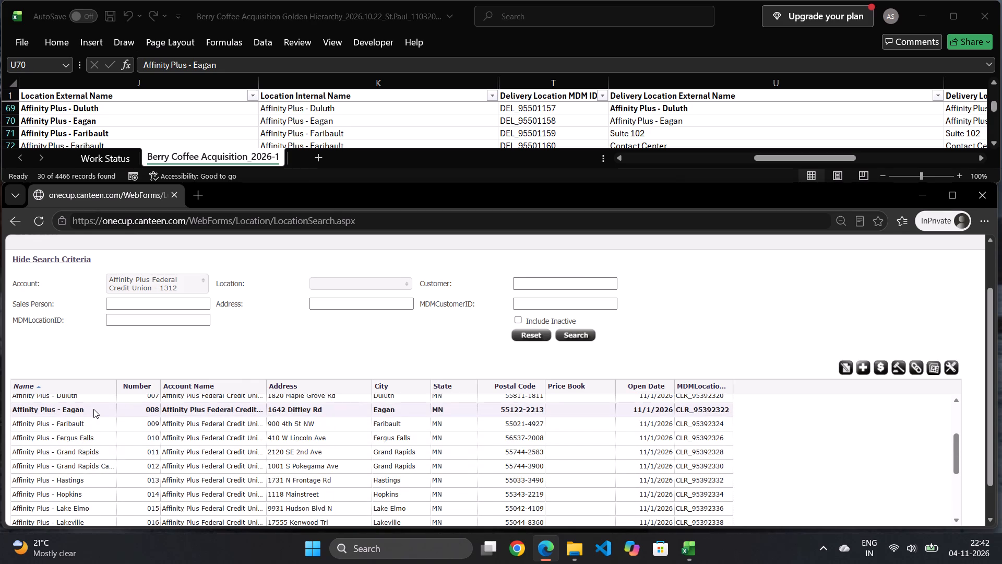
pyautogui.click(918, 367)
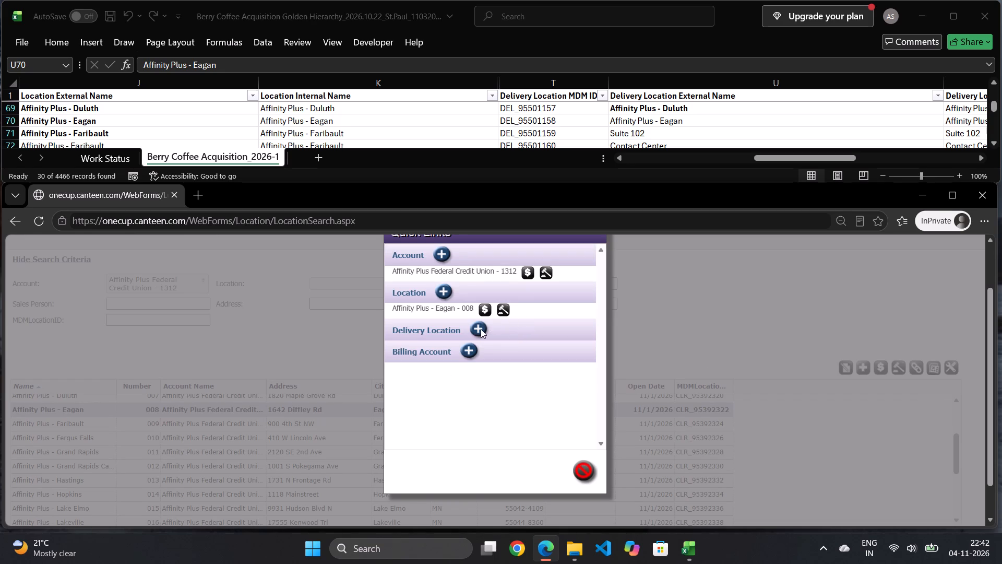
pyautogui.click(481, 329)
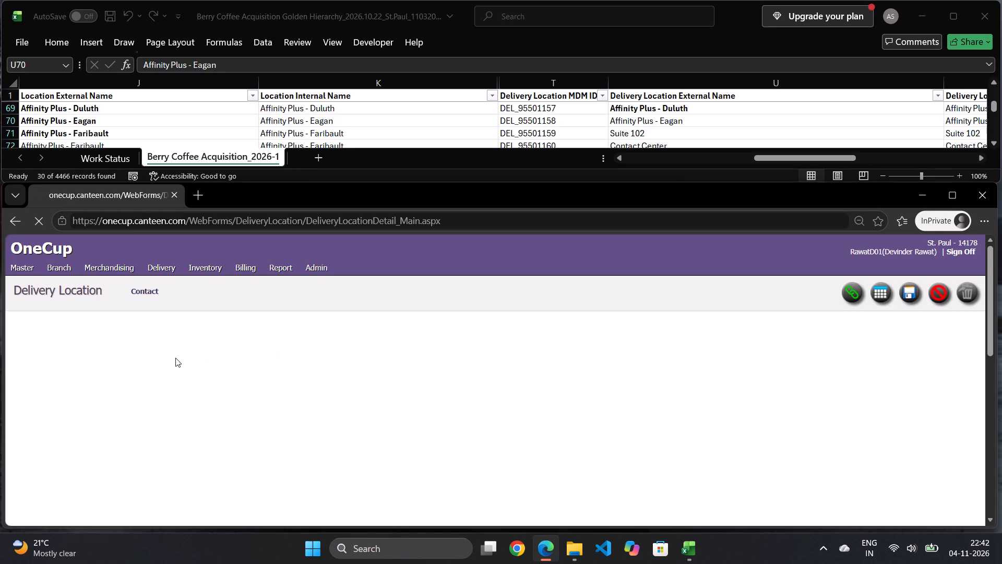
pyautogui.click(132, 358)
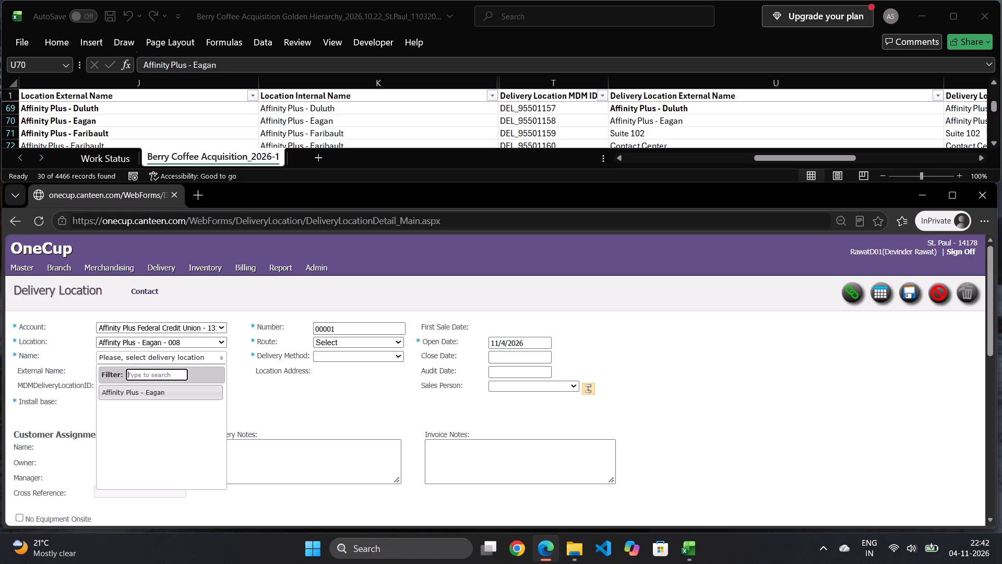
pyautogui.click(127, 392)
# Set route 027, delivery method Delivery and open date 11/01/2026 for Affinity Plus - Eagan, mark No Equipment Onsite, and save the record.
pyautogui.click(342, 346)
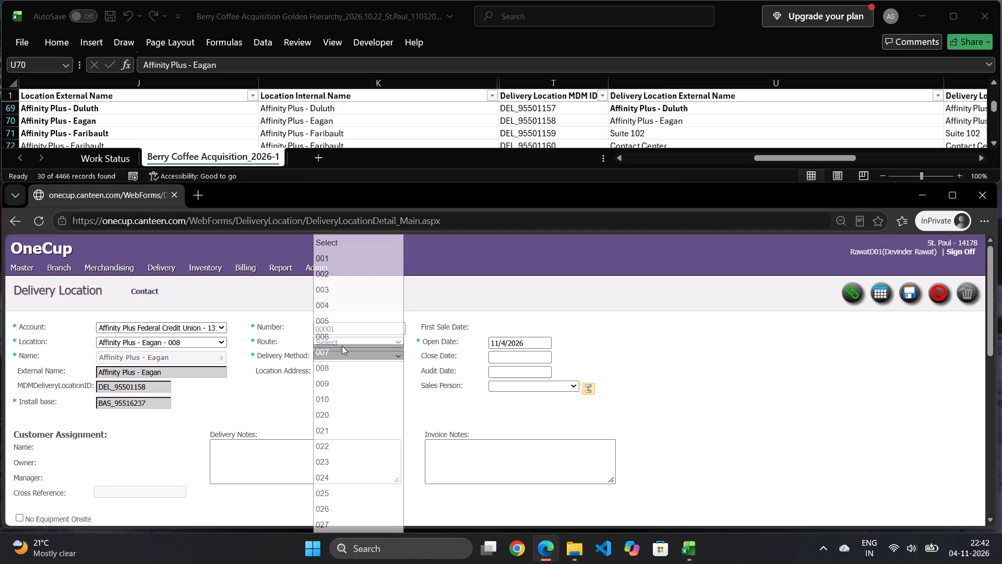
pyautogui.click(327, 519)
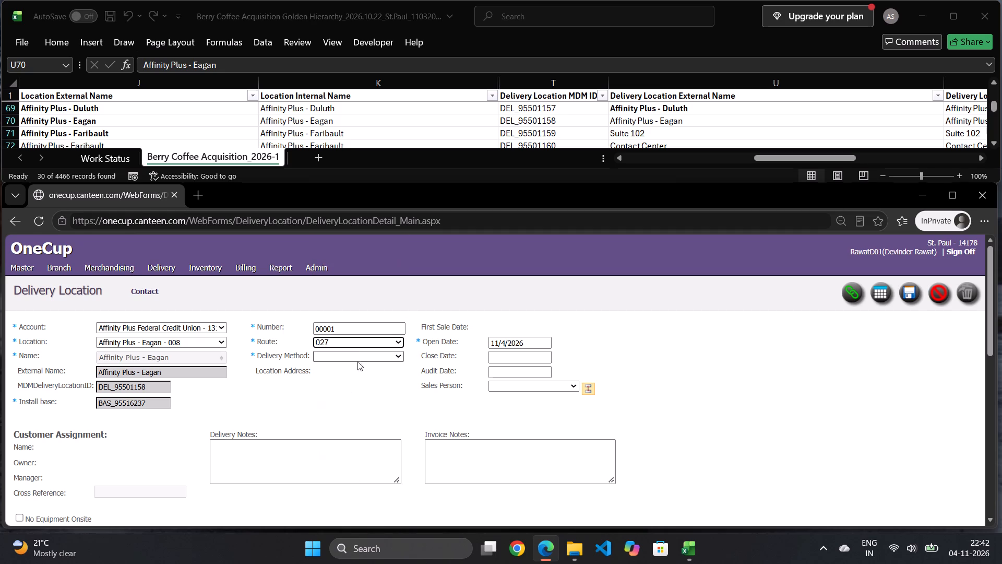
pyautogui.click(359, 355)
pyautogui.click(350, 390)
pyautogui.click(514, 343)
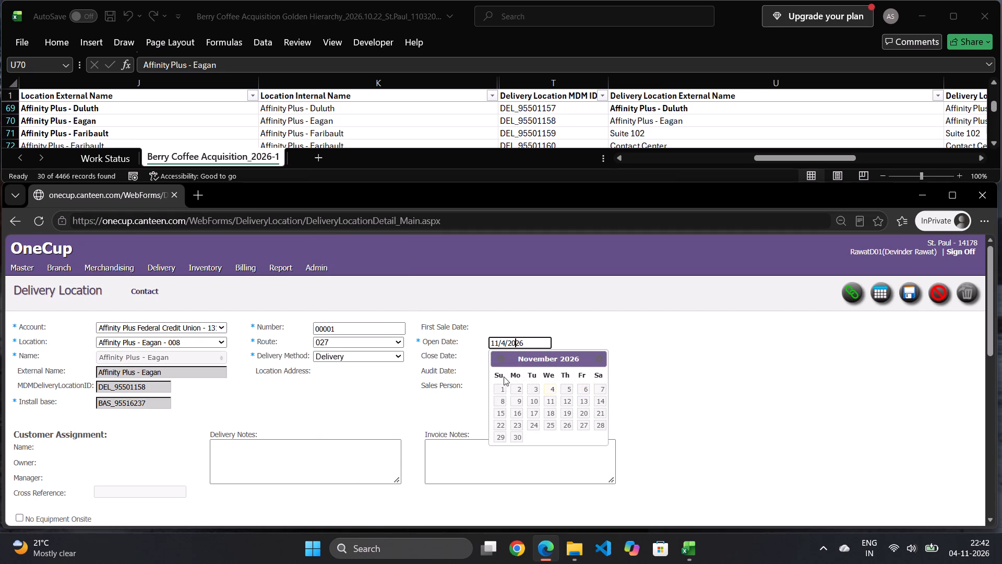
pyautogui.click(500, 383)
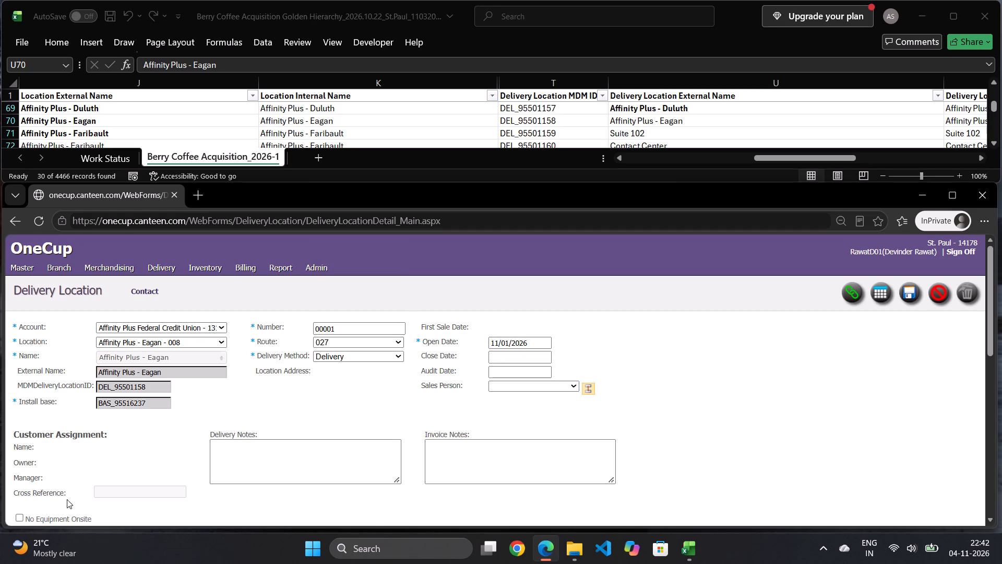
pyautogui.click(65, 516)
pyautogui.click(910, 291)
# In the Excel workbook, bold Affinity Plus - Eagan under Delivery Location External Name and move to the Suite 102 entry.
pyautogui.click(724, 122)
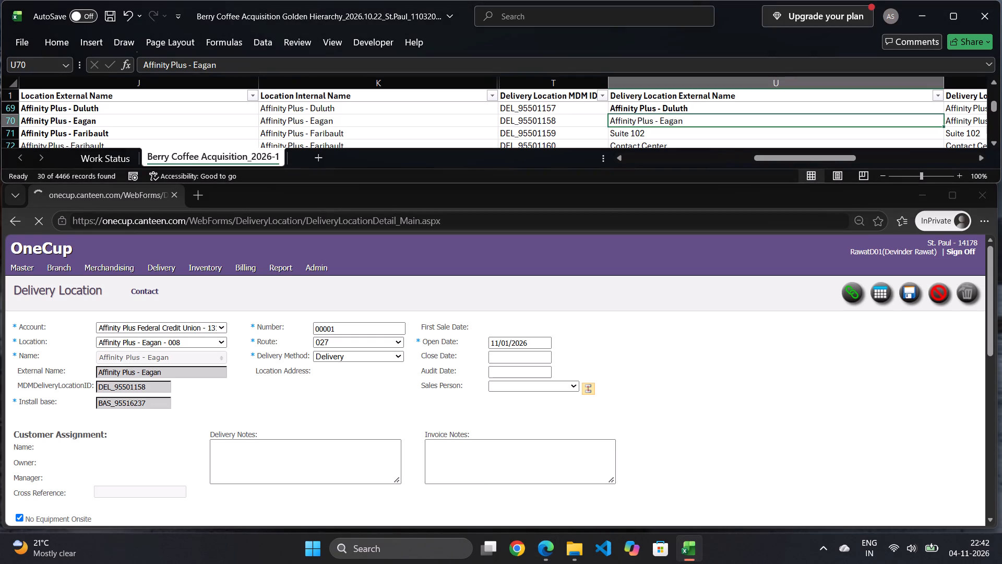
pyautogui.hotkey('ctrl', 'b')
pyautogui.press('Down')
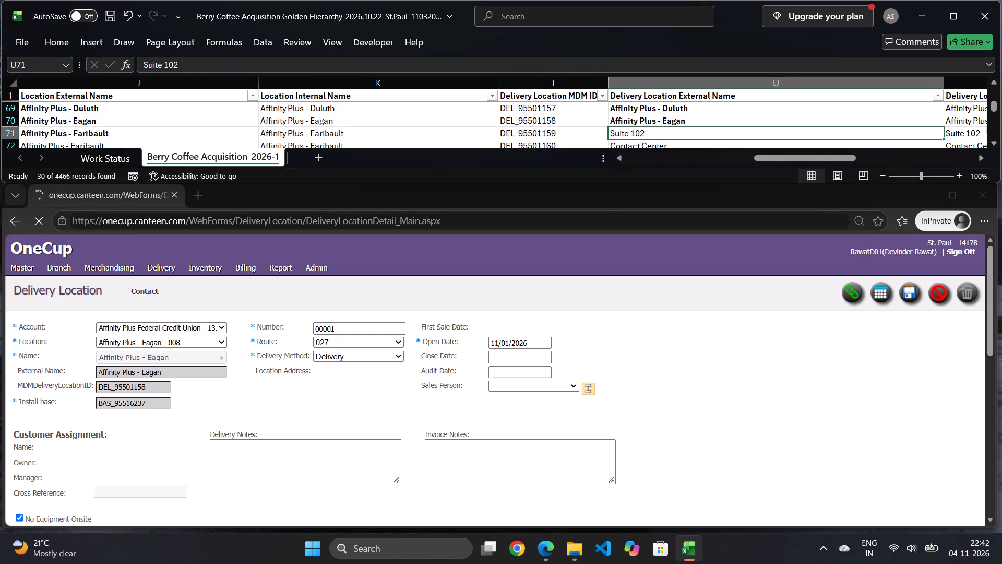
pyautogui.press('Down')
pyautogui.press('Up')
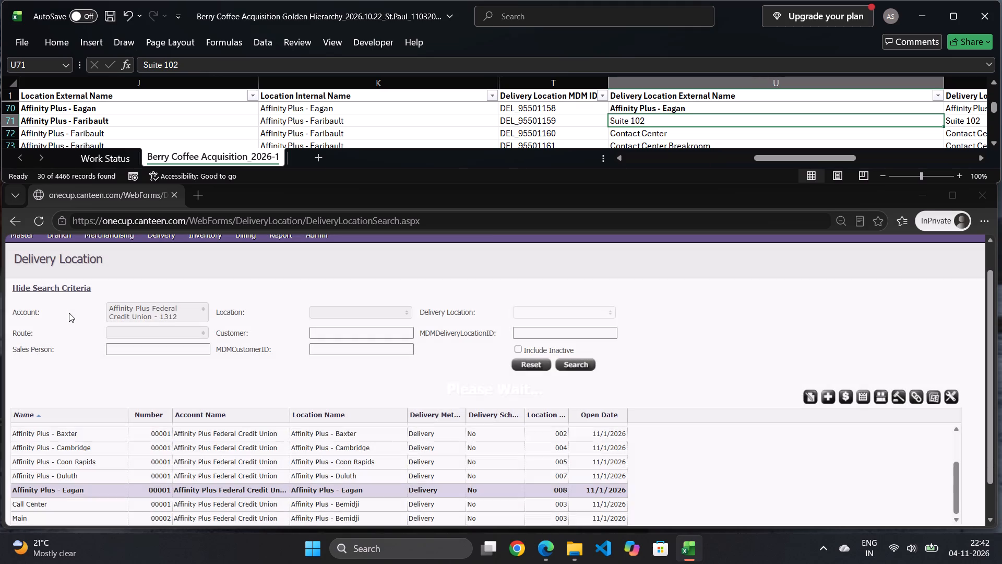
# In OneCup, open the location search and start a delivery location from the Affinity Plus - Faribault location's Quick Links.
pyautogui.scroll(1, 59, 321)
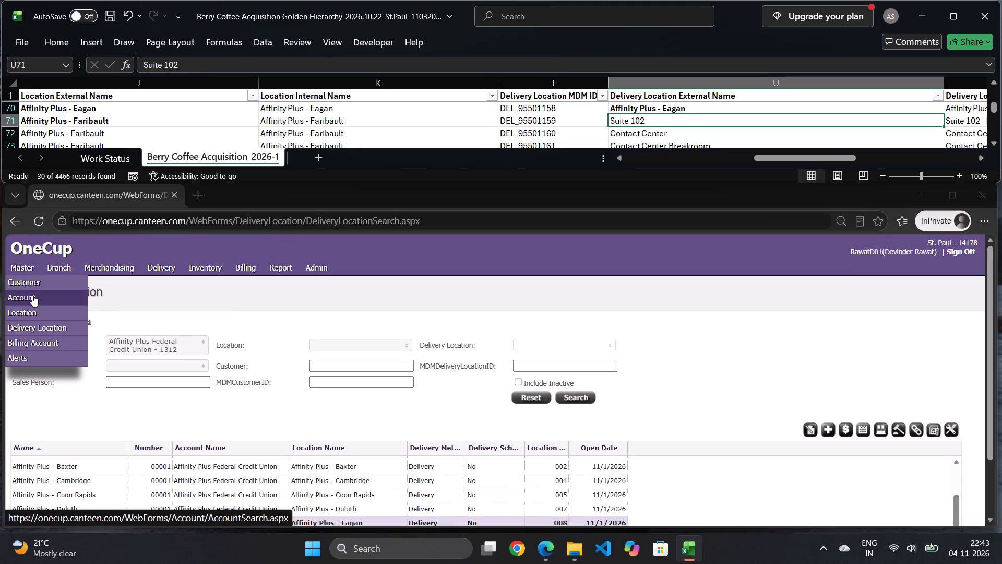
pyautogui.click(28, 311)
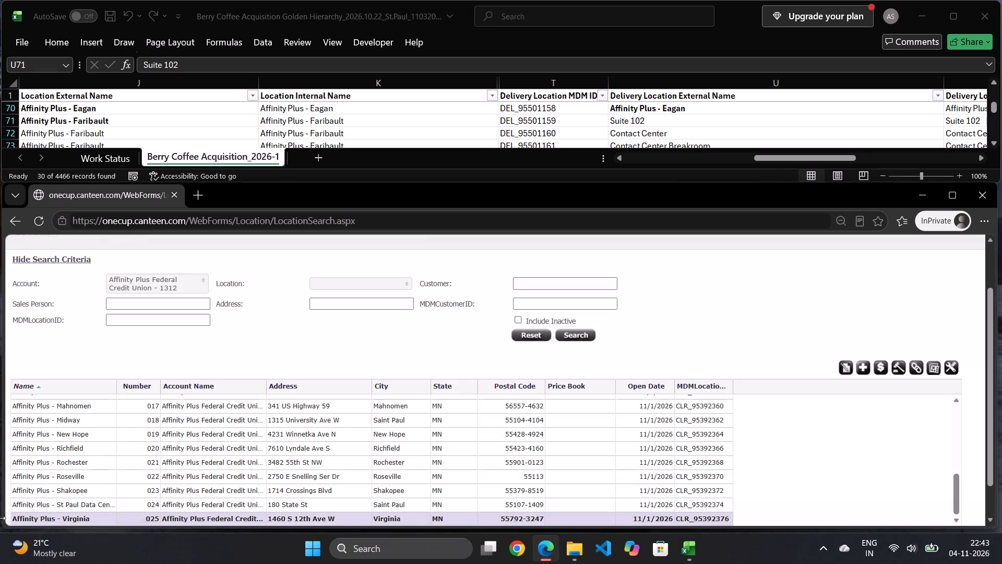
pyautogui.scroll(2, 147, 488)
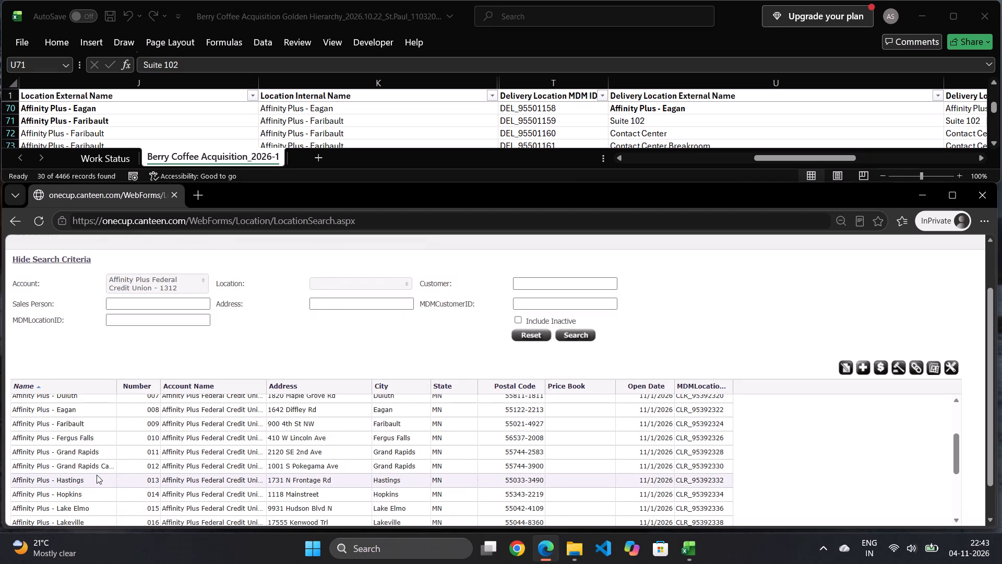
pyautogui.click(87, 424)
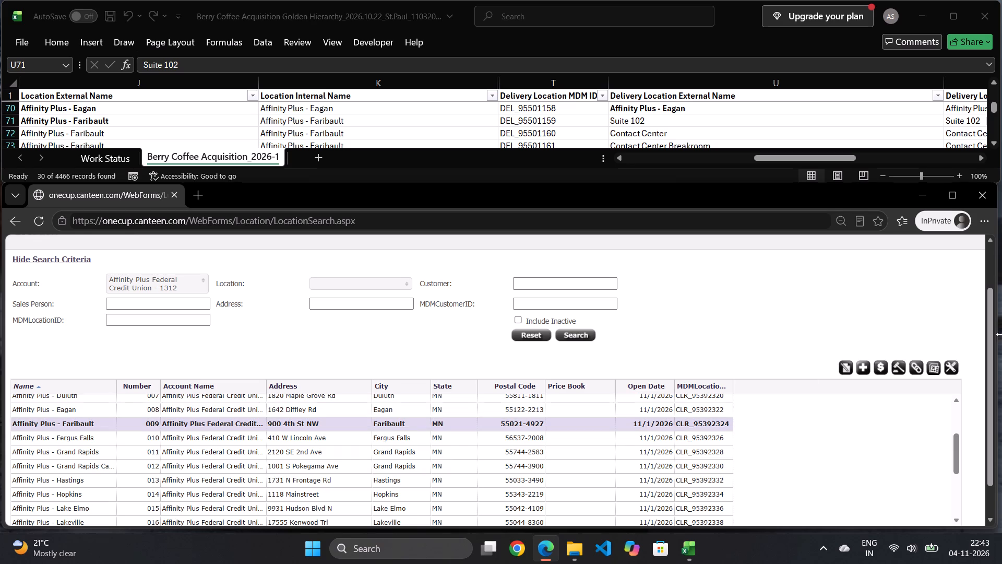
pyautogui.click(917, 364)
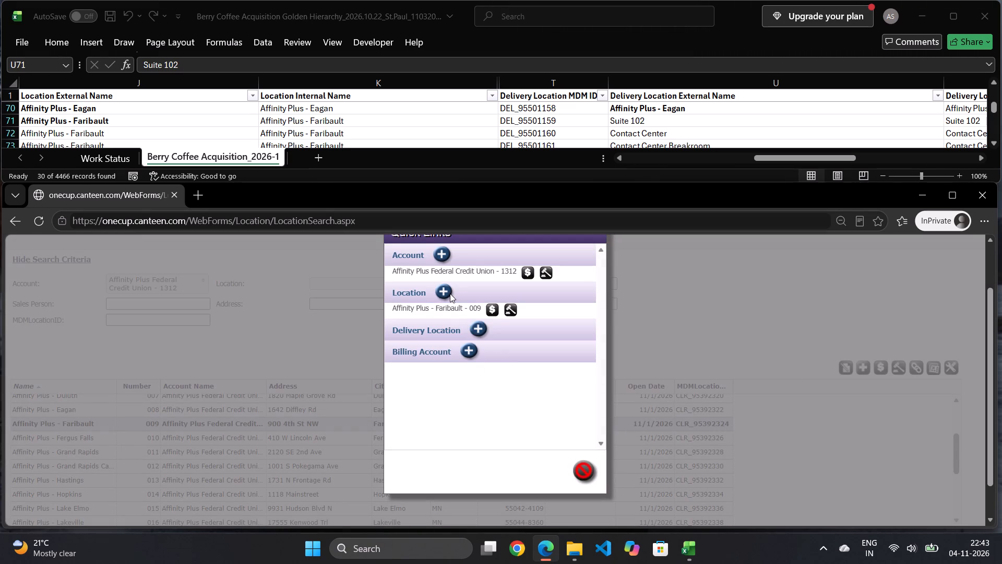
pyautogui.click(477, 327)
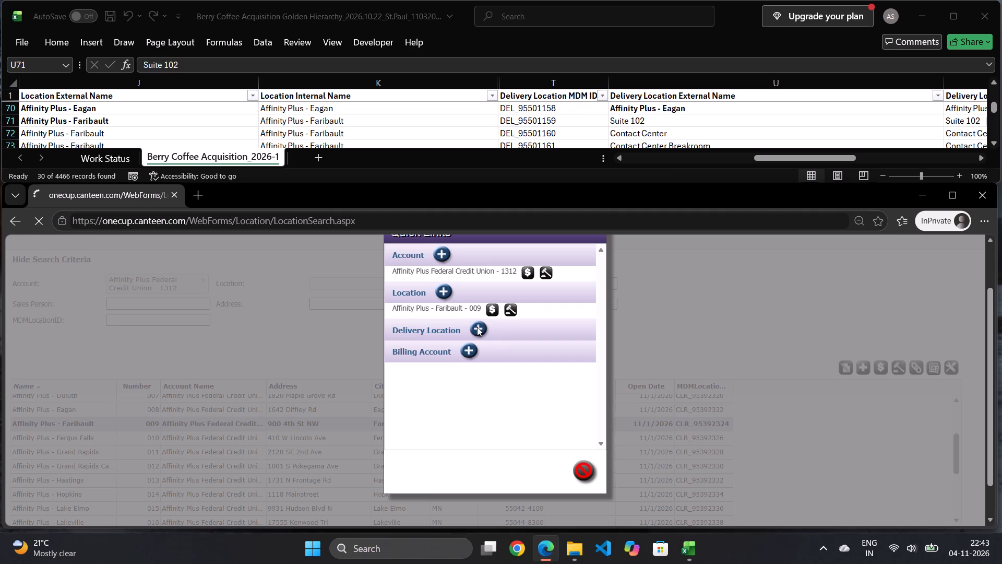
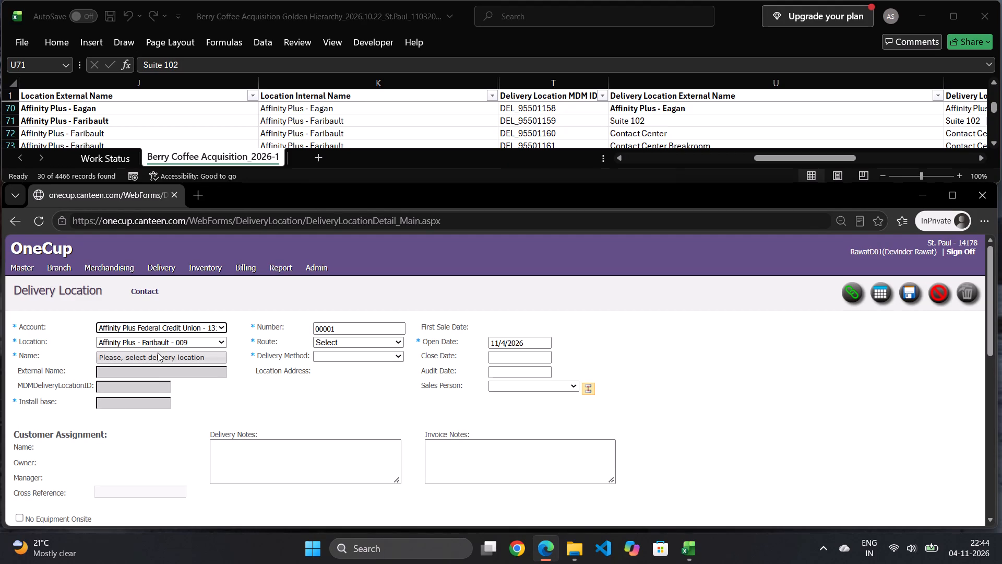
# Name the new Faribault delivery location Suite 102, set route 027, method Delivery and open date 11/01/2026, mark No Equipment Onsite, and save it.
pyautogui.click(158, 352)
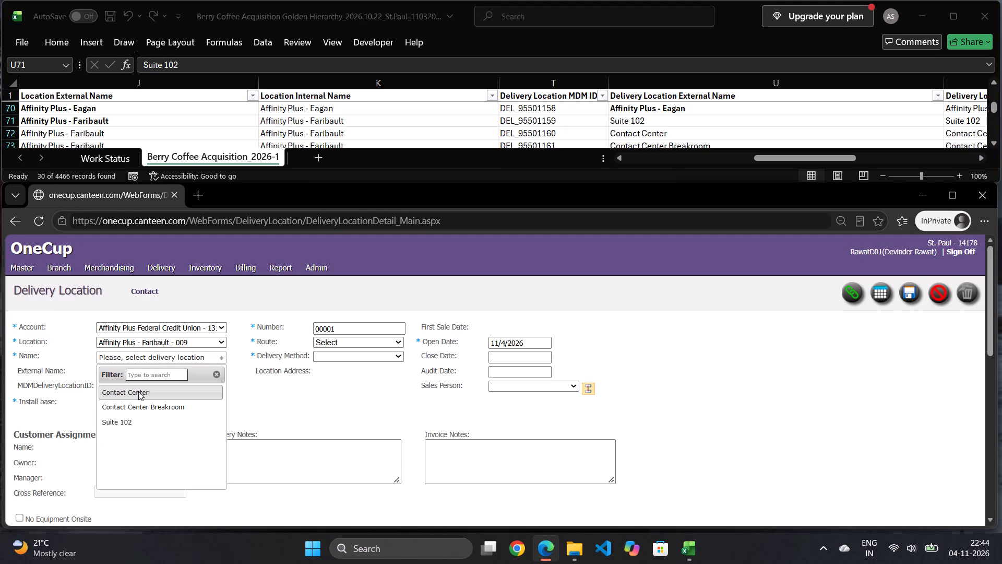
pyautogui.click(130, 423)
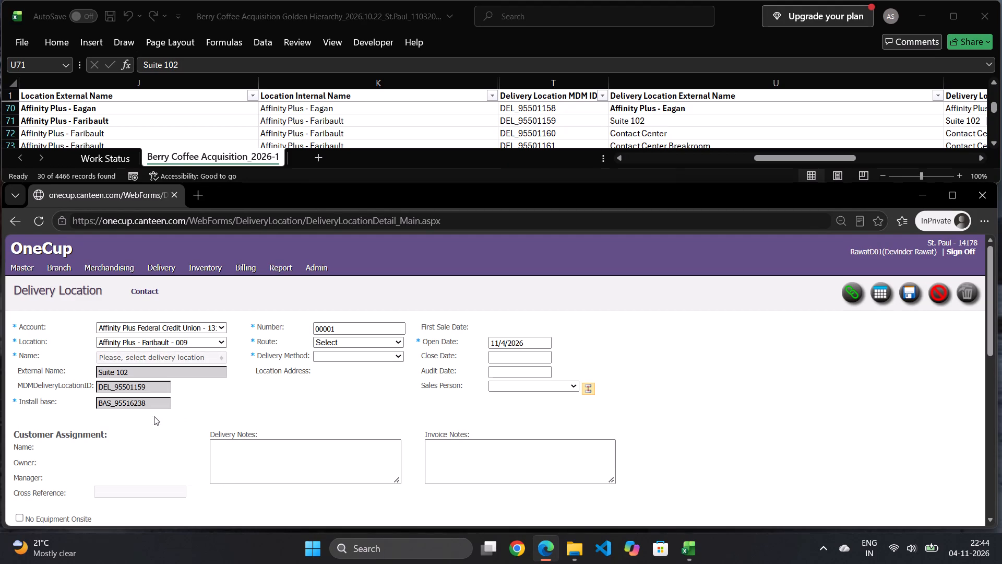
pyautogui.click(336, 340)
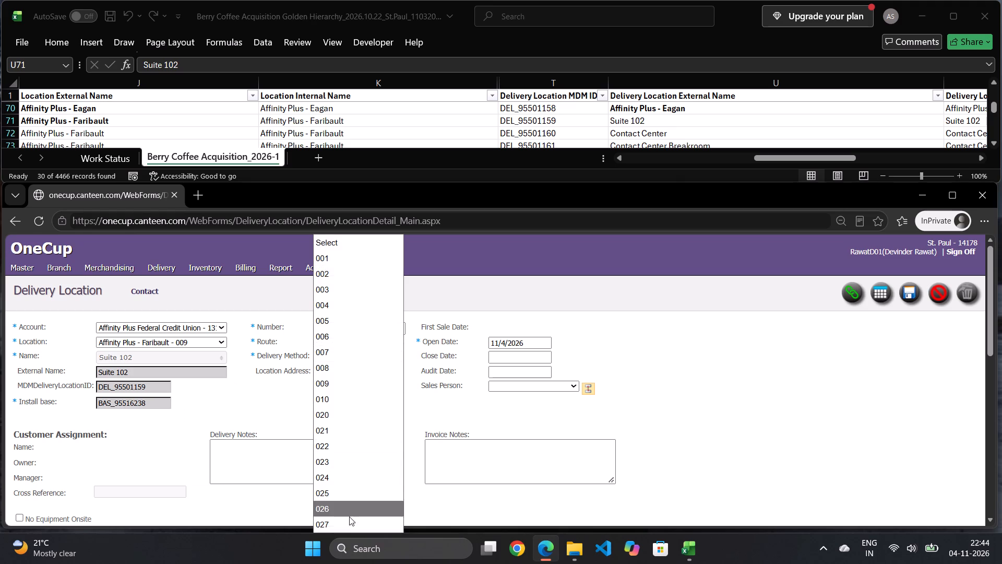
pyautogui.click(349, 518)
pyautogui.click(363, 350)
pyautogui.click(354, 357)
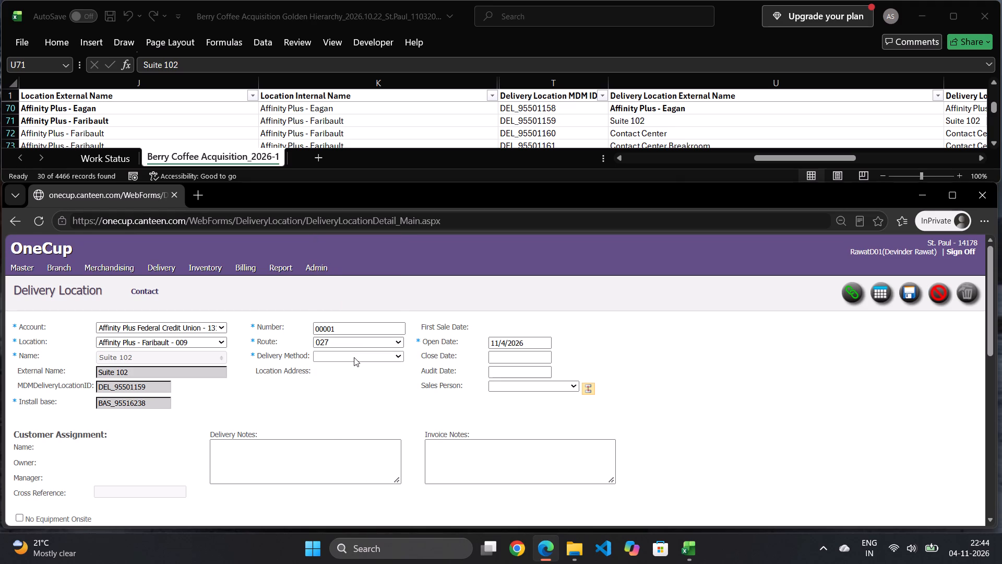
pyautogui.click(340, 390)
pyautogui.click(517, 343)
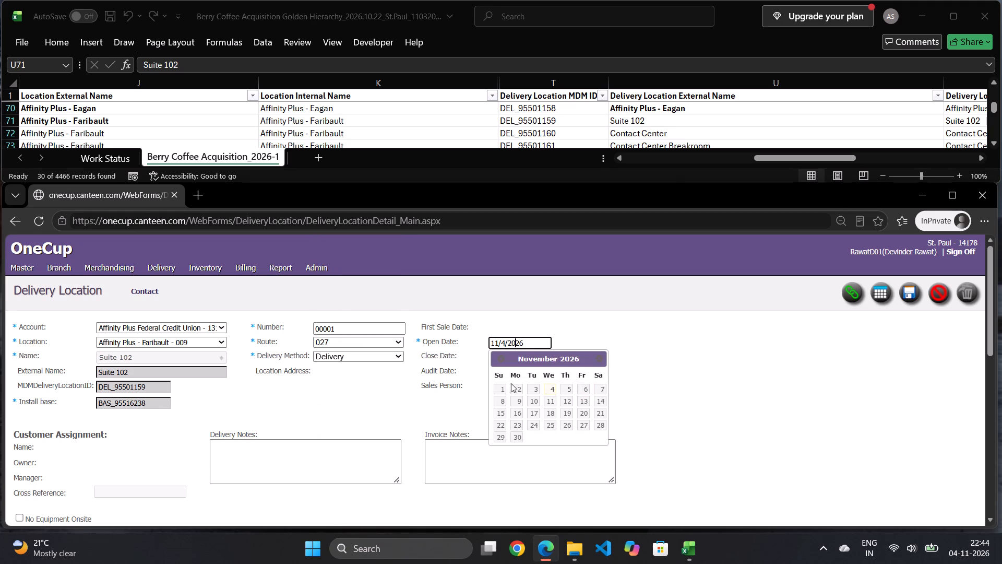
pyautogui.click(504, 394)
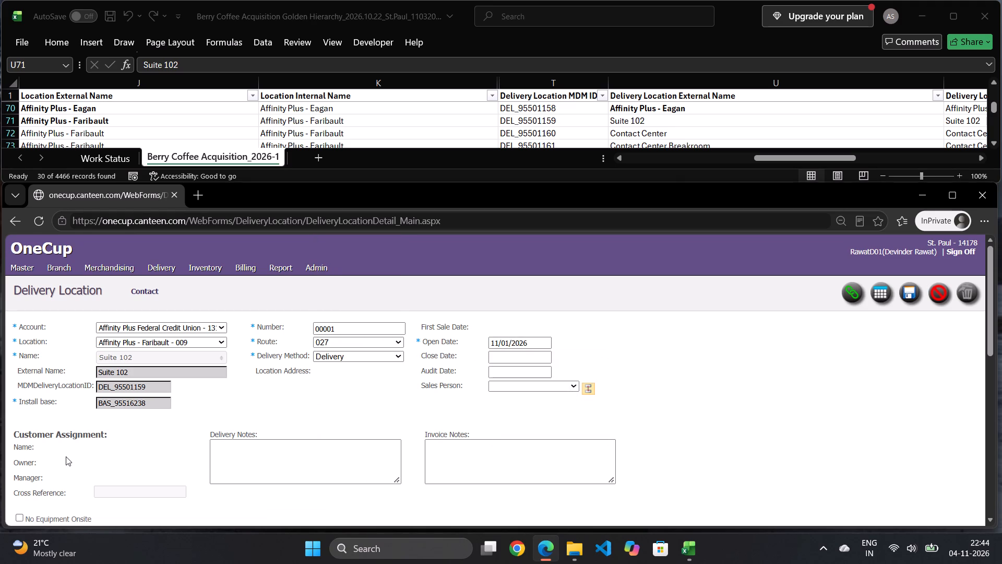
pyautogui.scroll(-1, 64, 457)
pyautogui.click(58, 460)
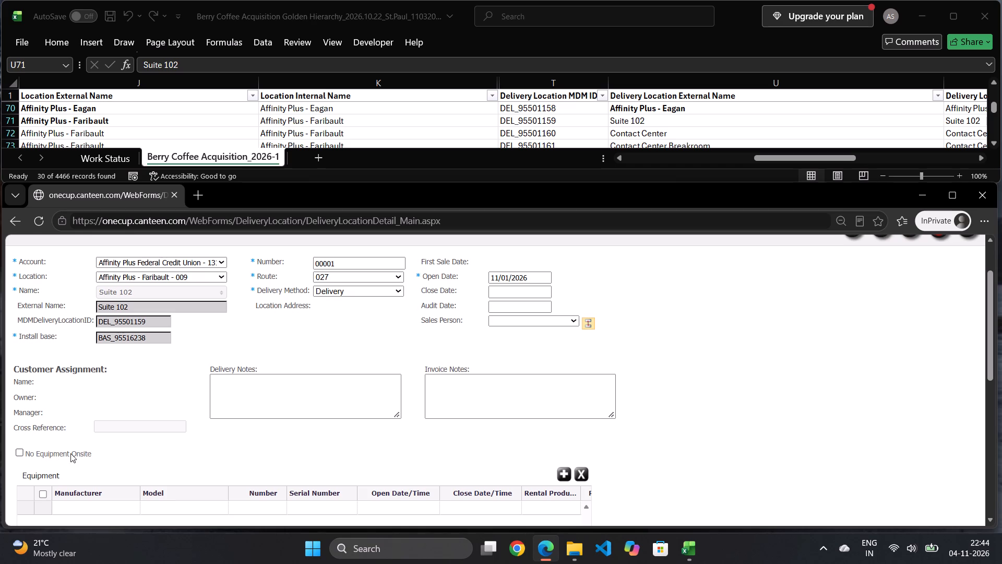
pyautogui.click(70, 453)
pyautogui.scroll(3, 411, 469)
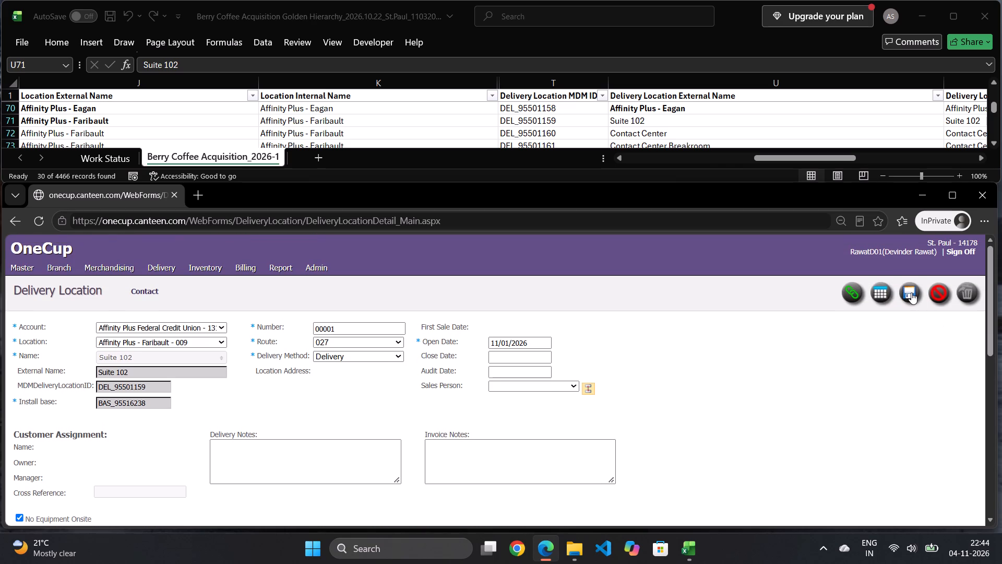
pyautogui.click(911, 292)
# In the Excel workbook, bold Suite 102 under Delivery Location External Name and move to the Contact Center entry.
pyautogui.click(733, 118)
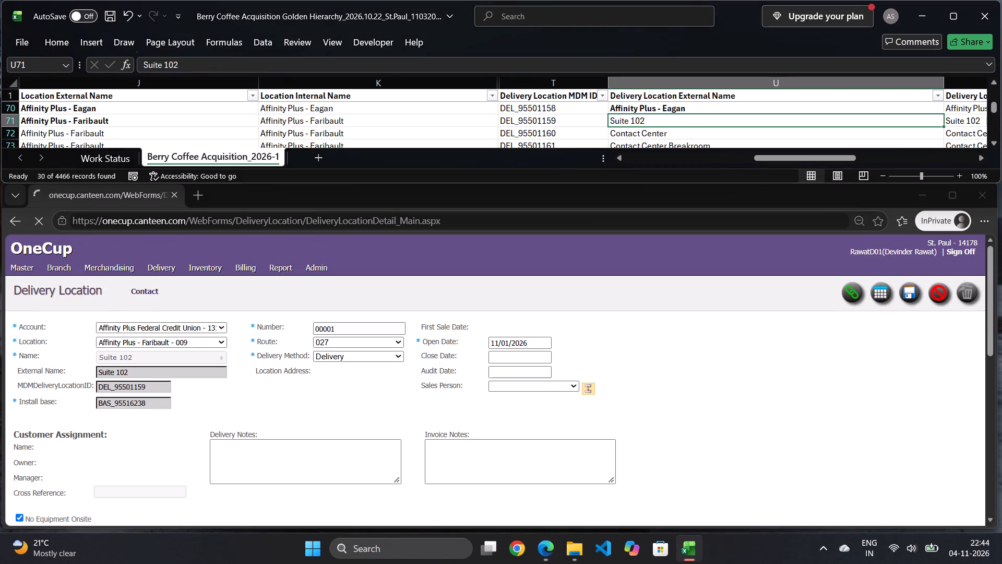
pyautogui.hotkey('ctrl', 'b')
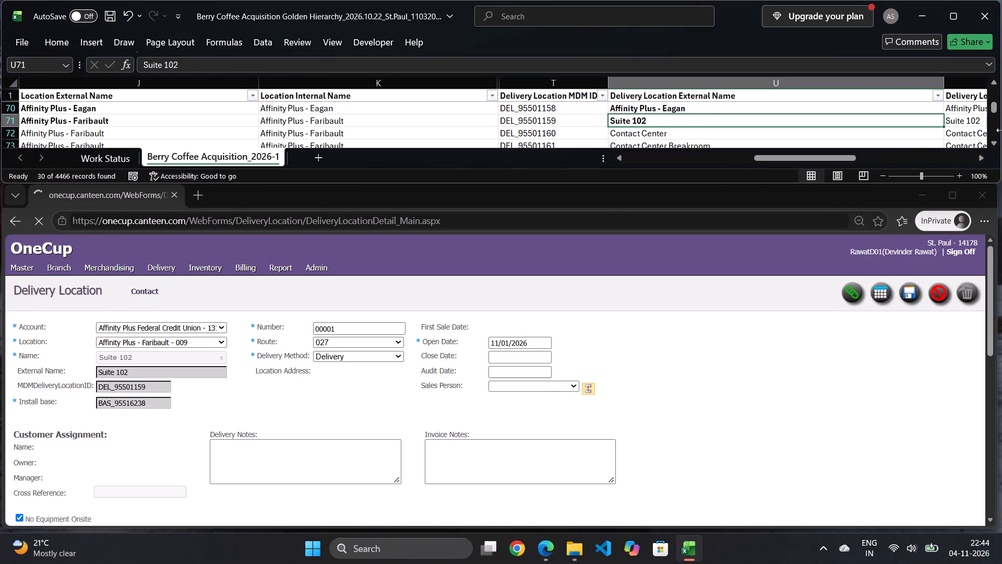
pyautogui.click(996, 141)
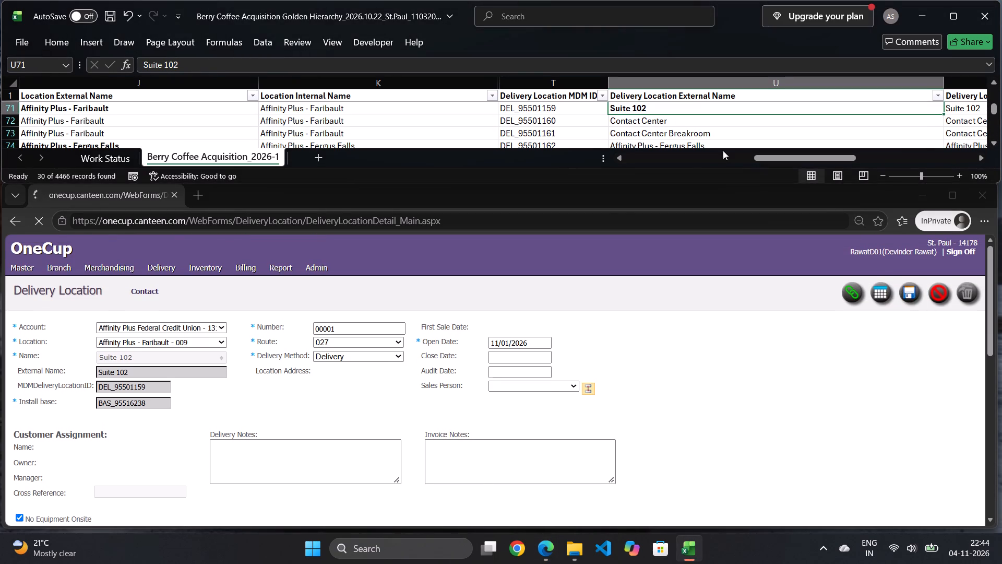
pyautogui.click(673, 125)
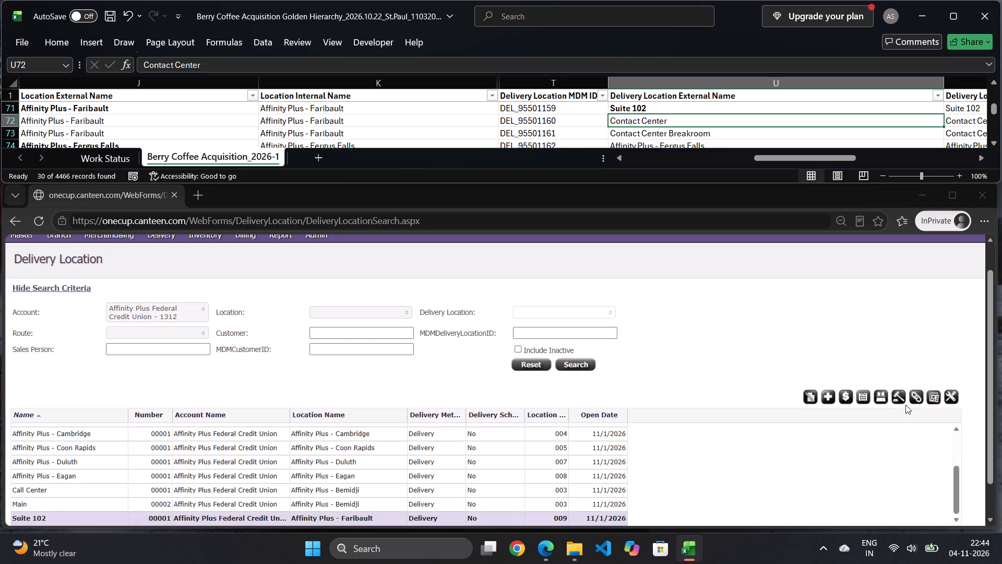
# In OneCup, start another Affinity Plus - Faribault delivery location from the Suite 102 record's Quick Links and select Contact Center as its name.
pyautogui.click(919, 391)
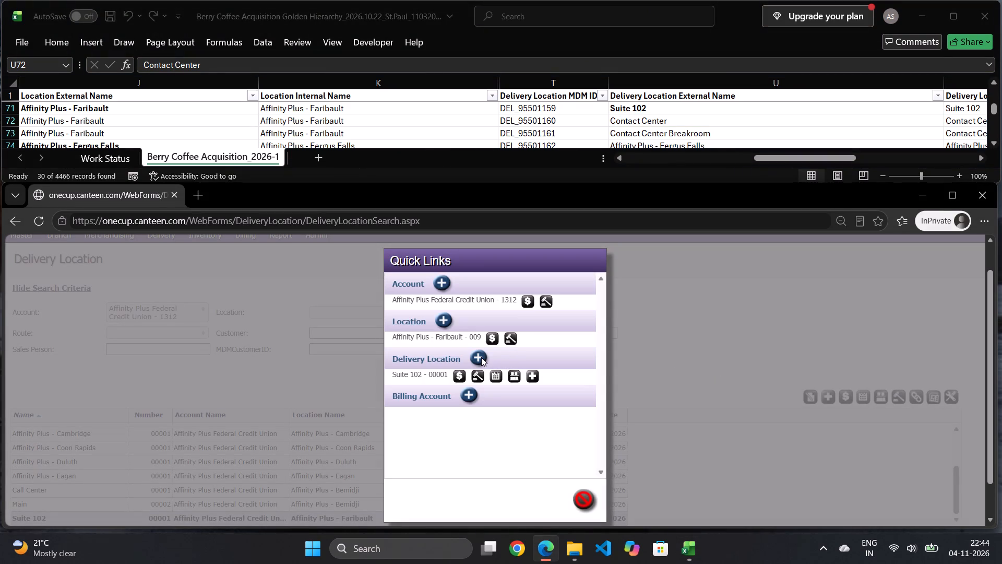
pyautogui.click(481, 357)
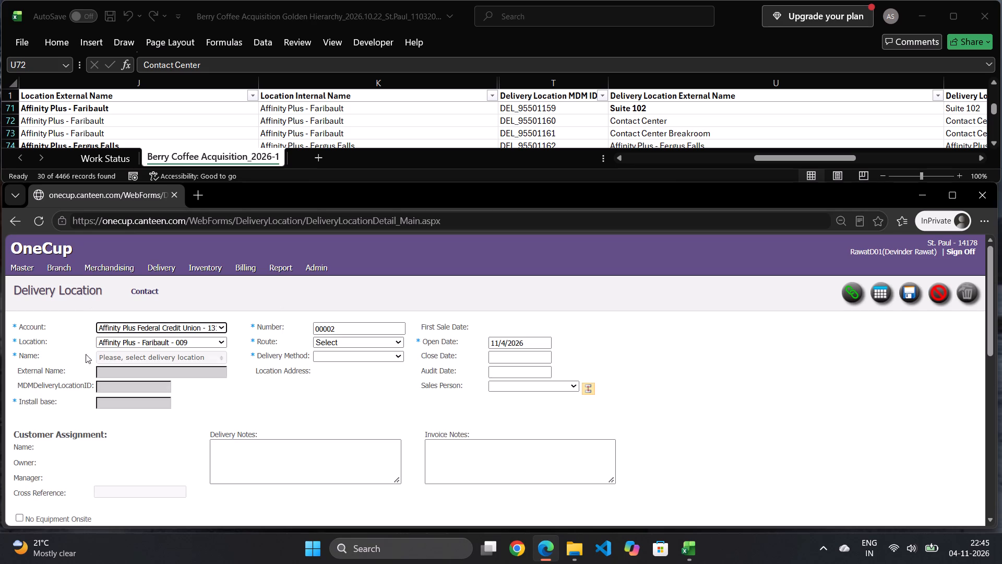
pyautogui.click(105, 350)
pyautogui.click(106, 354)
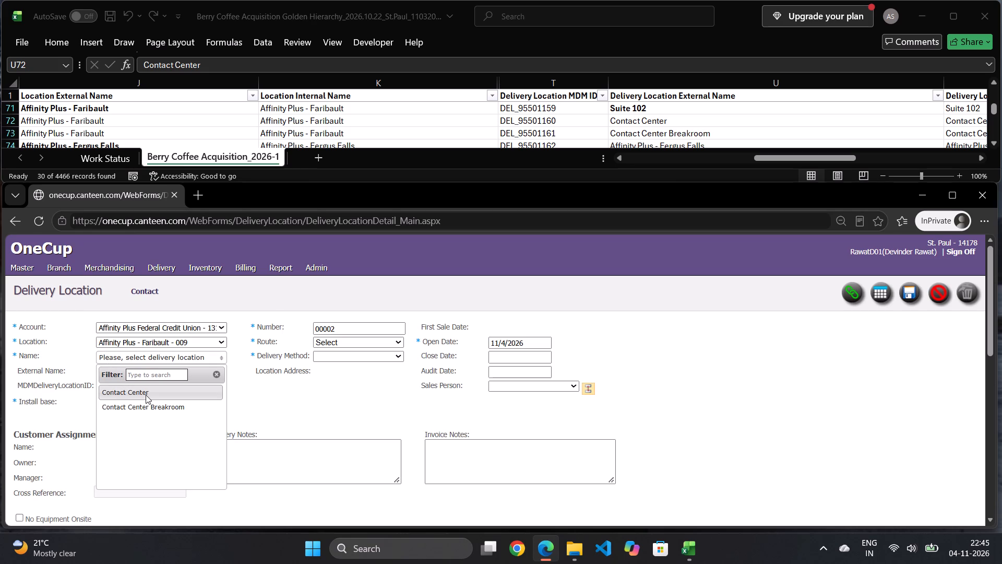
pyautogui.click(146, 395)
# Set route 027, delivery method Delivery and open date 11/01/2026 for Contact Center, mark No Equipment Onsite, and save the record.
pyautogui.click(359, 342)
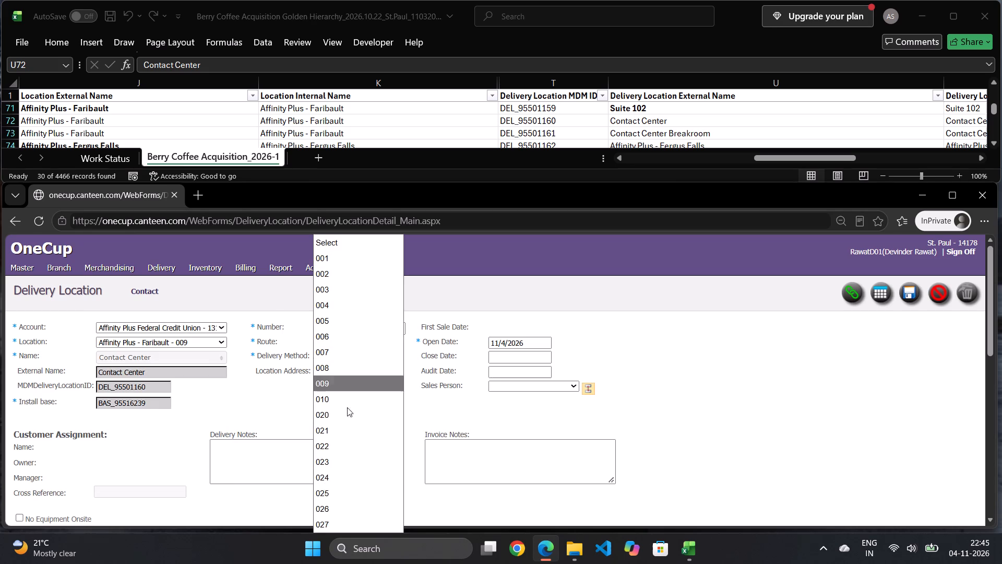
pyautogui.click(333, 524)
pyautogui.click(331, 357)
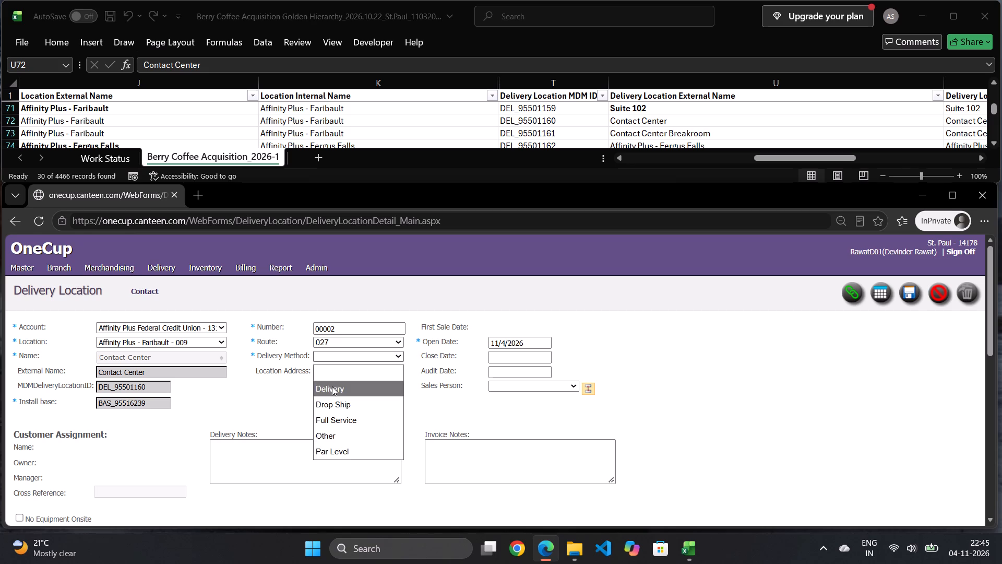
pyautogui.click(332, 386)
pyautogui.click(516, 345)
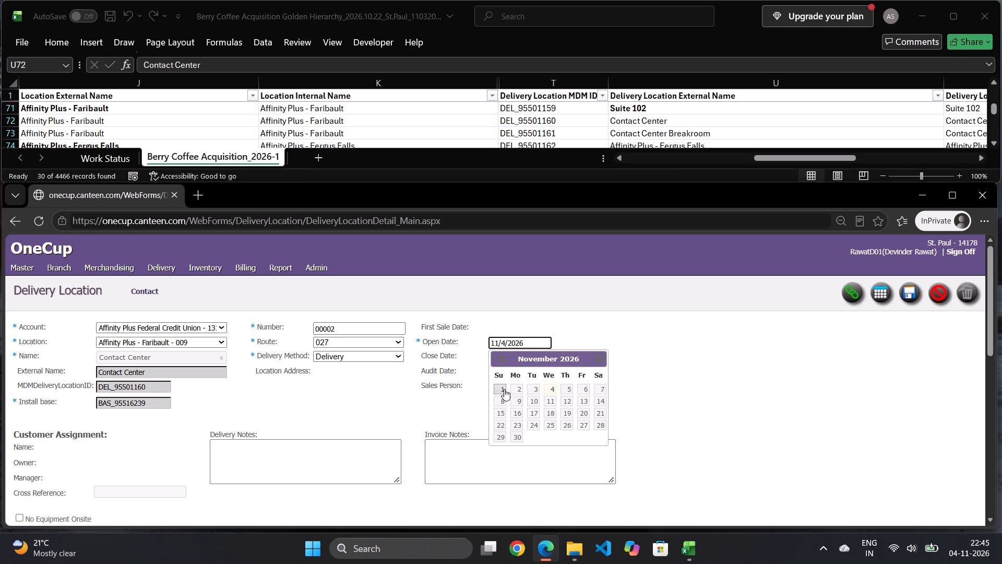
pyautogui.click(504, 389)
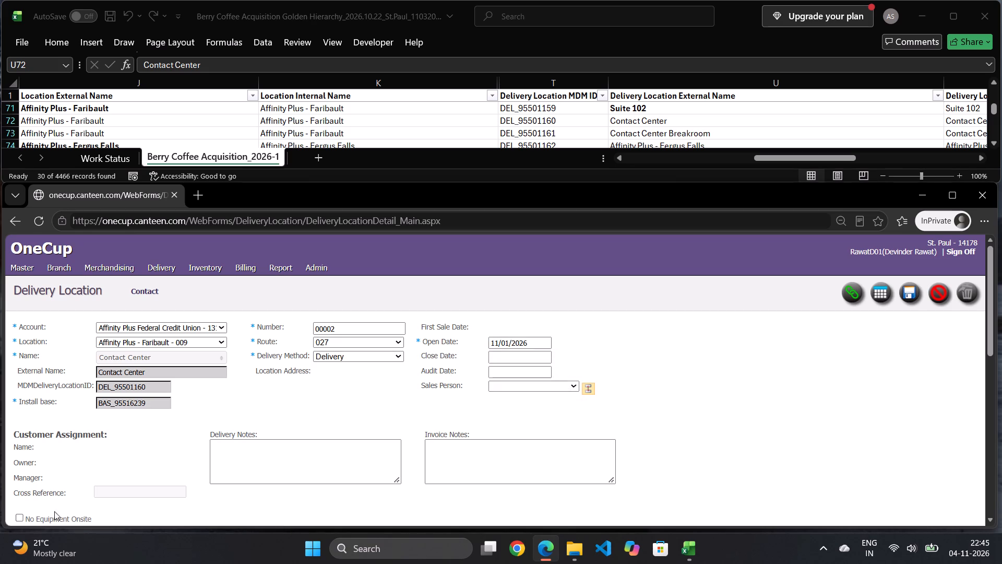
pyautogui.click(52, 516)
pyautogui.click(906, 293)
# In the Excel workbook, bold Contact Center under Delivery Location External Name and move to the Contact Center Breakroom entry.
pyautogui.click(664, 131)
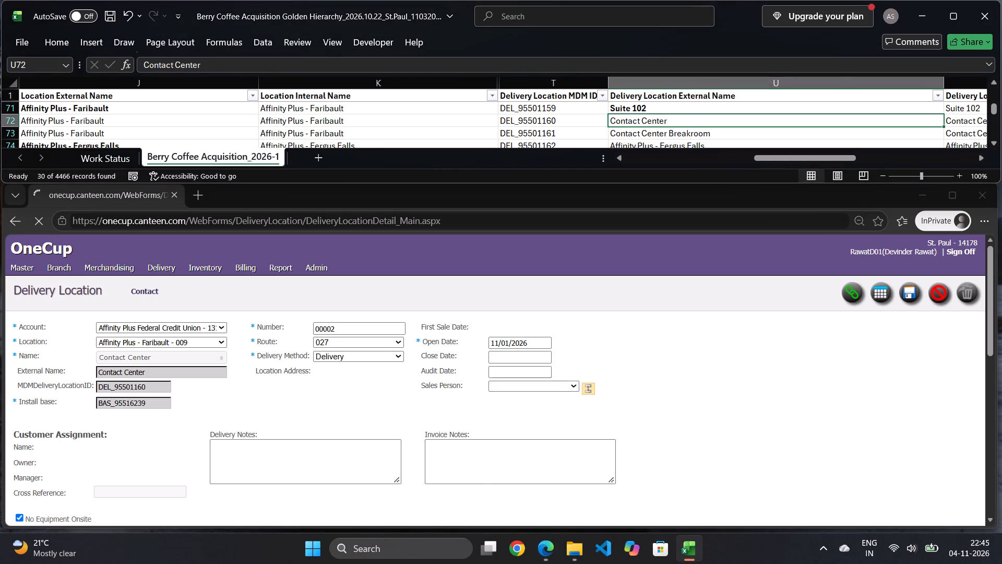
pyautogui.hotkey('ctrl', 'b')
pyautogui.click(683, 133)
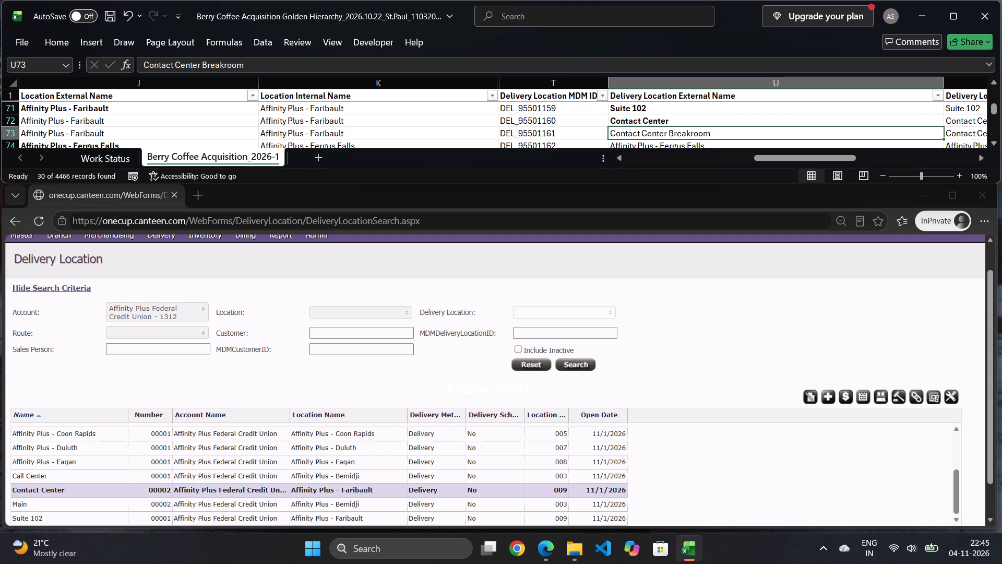
# In OneCup, start another Affinity Plus - Faribault delivery location from the Contact Center record's Quick Links and select Contact Center Breakroom as its name.
pyautogui.click(917, 392)
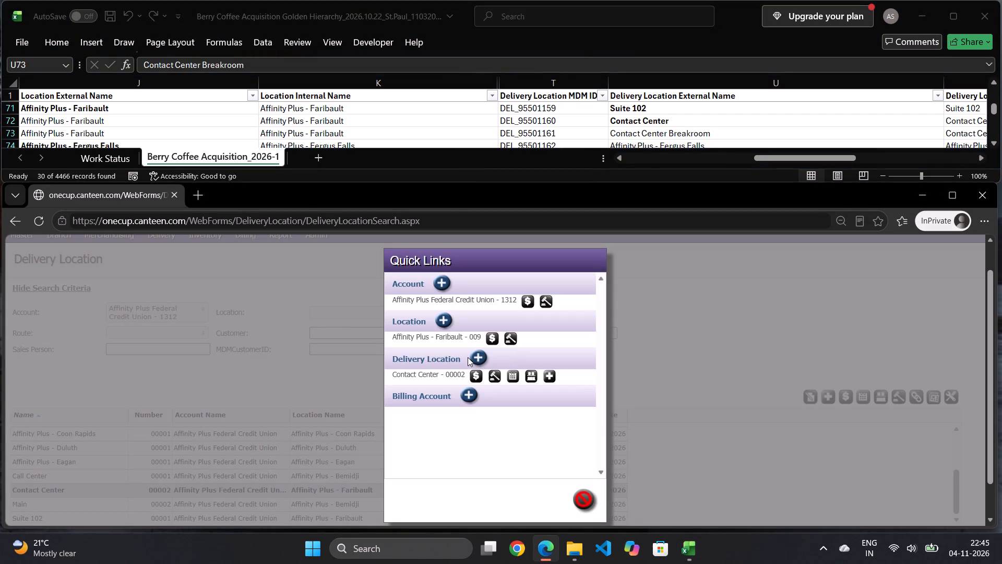
pyautogui.click(479, 358)
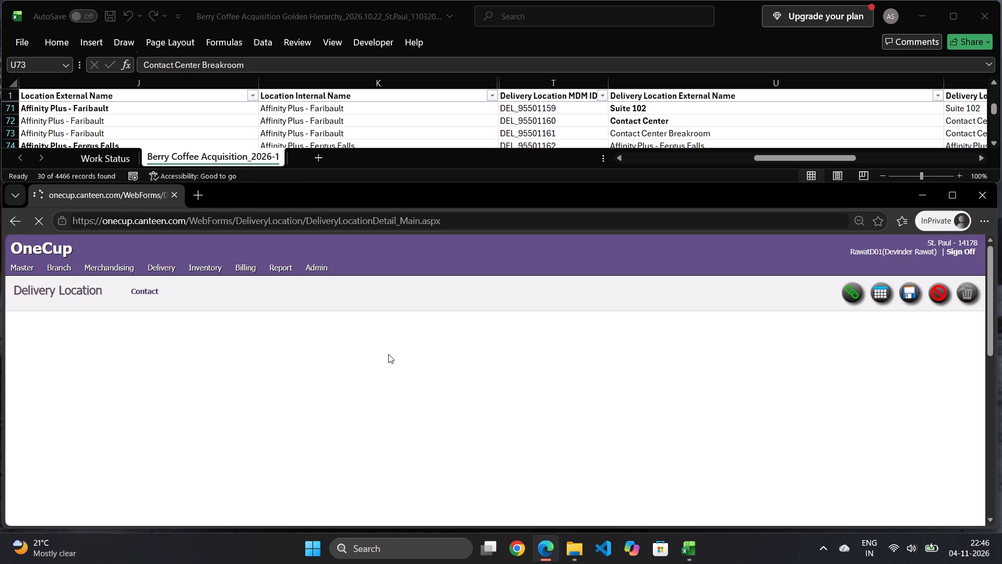
pyautogui.click(176, 352)
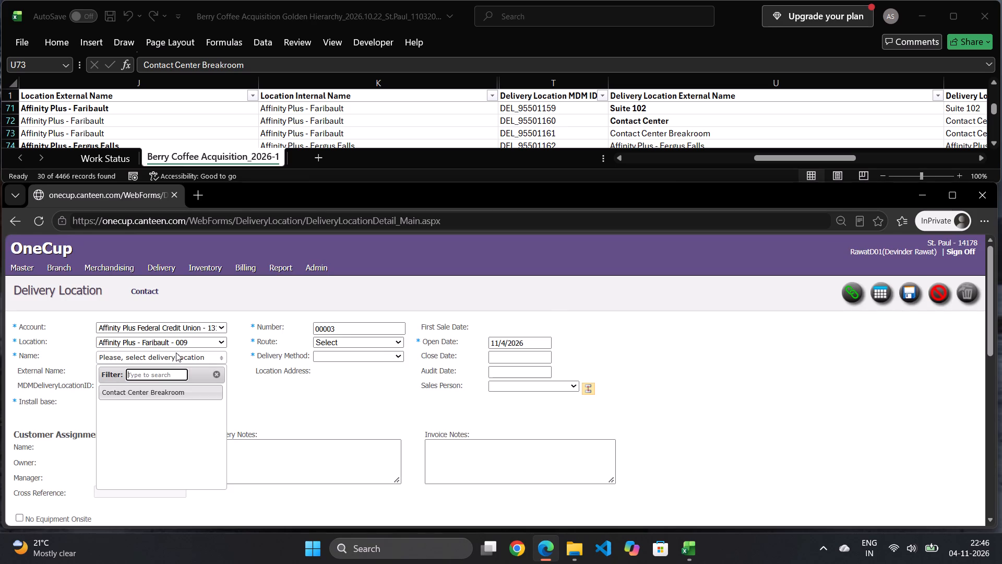
pyautogui.click(155, 392)
# Set route 027, delivery method Delivery and open date 11/01/2026 for Contact Center Breakroom, mark No Equipment Onsite, and save the record.
pyautogui.click(328, 345)
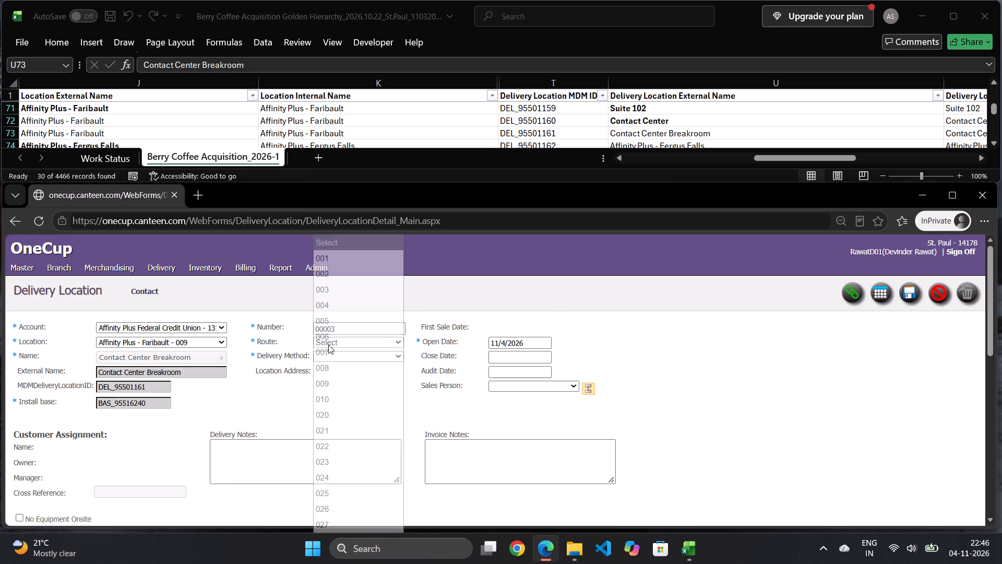
pyautogui.click(341, 519)
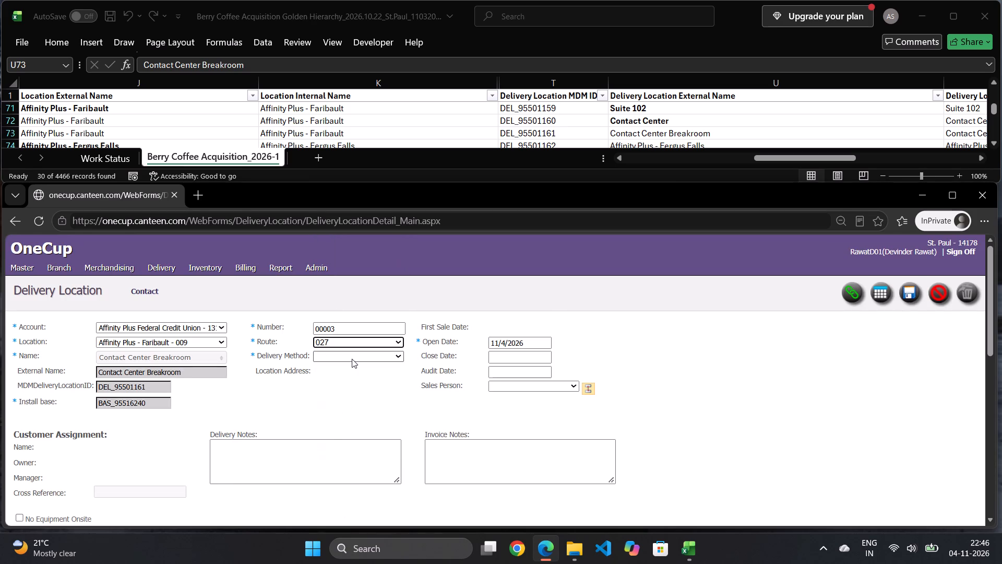
pyautogui.click(352, 359)
pyautogui.click(347, 387)
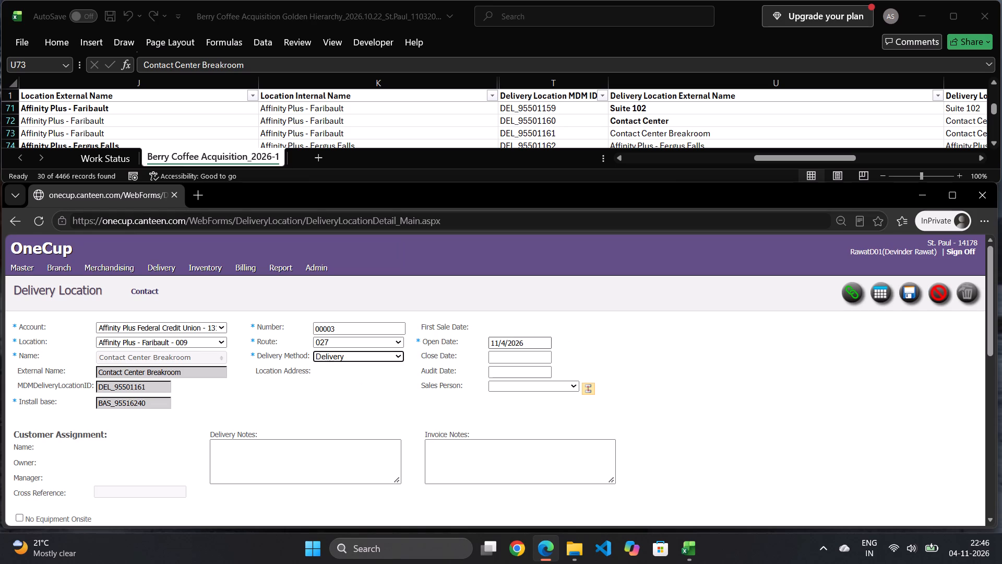
pyautogui.click(528, 339)
pyautogui.click(499, 391)
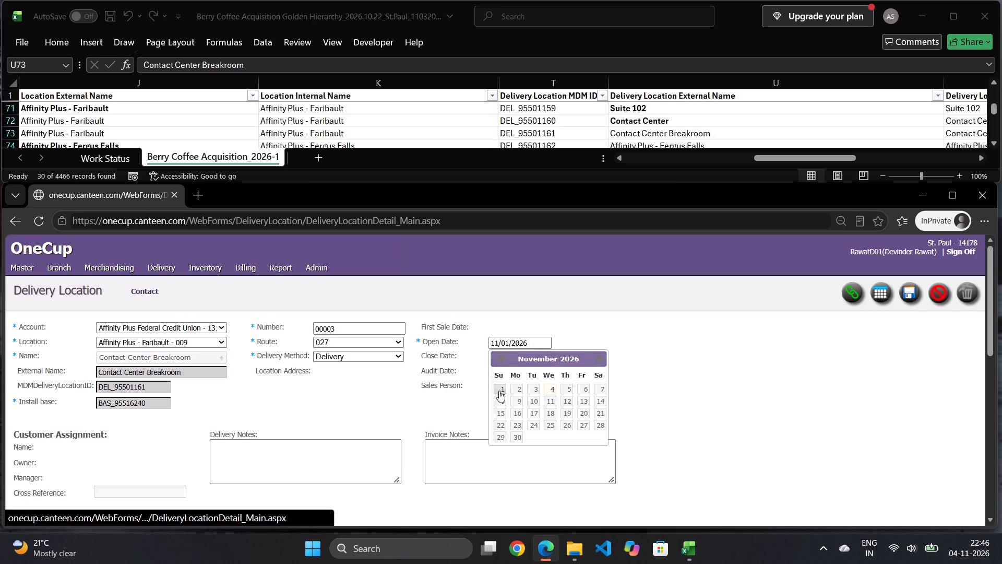
pyautogui.click(16, 518)
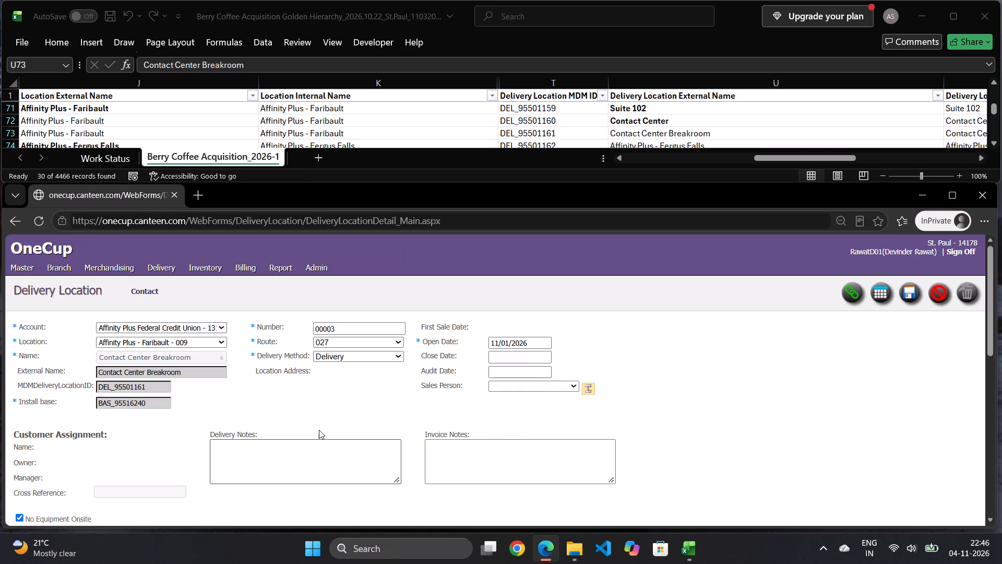
pyautogui.click(909, 286)
# In the Excel workbook, bold Contact Center Breakroom under Delivery Location External Name and move to the Affinity Plus - Fergus Falls entry.
pyautogui.click(742, 133)
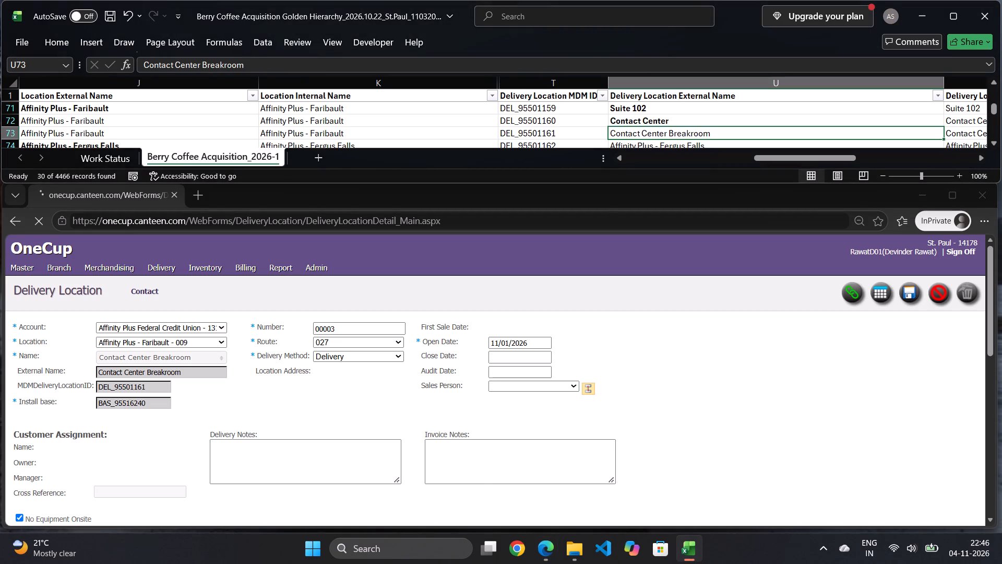
pyautogui.hotkey('ctrl', 'b')
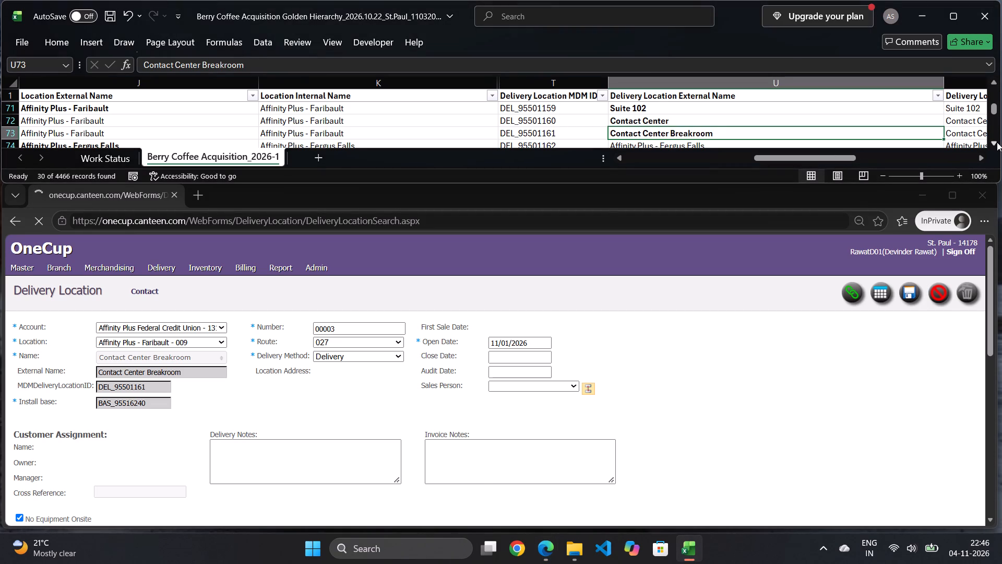
pyautogui.doubleClick(996, 142)
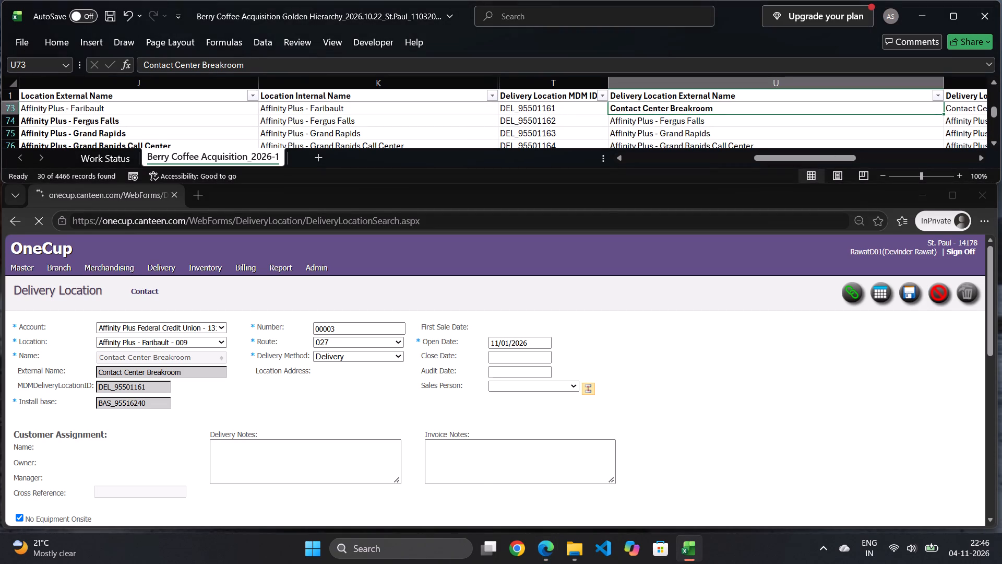
pyautogui.click(735, 127)
pyautogui.click(745, 118)
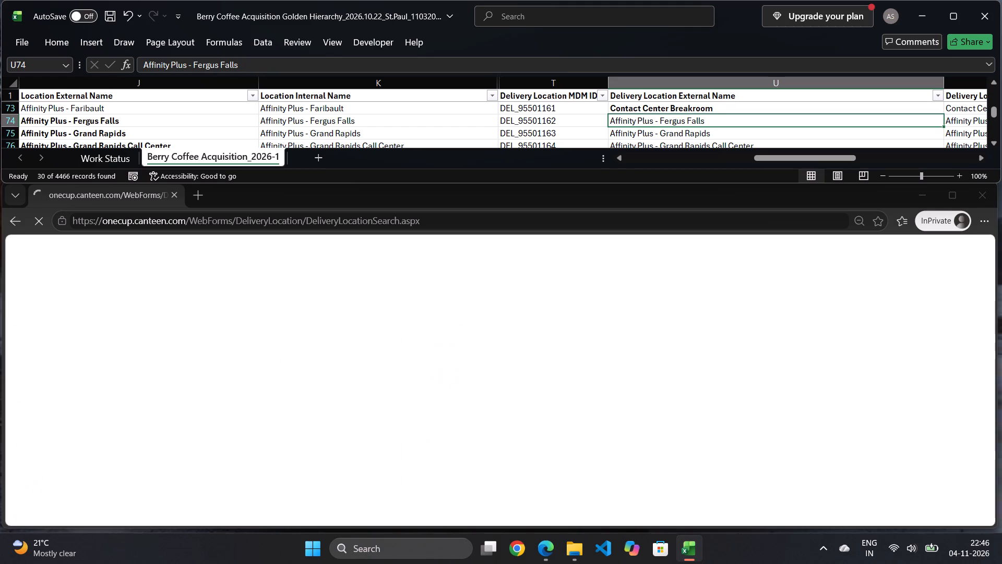
# Save the Excel workbook.
pyautogui.hotkey('ctrl', 's')
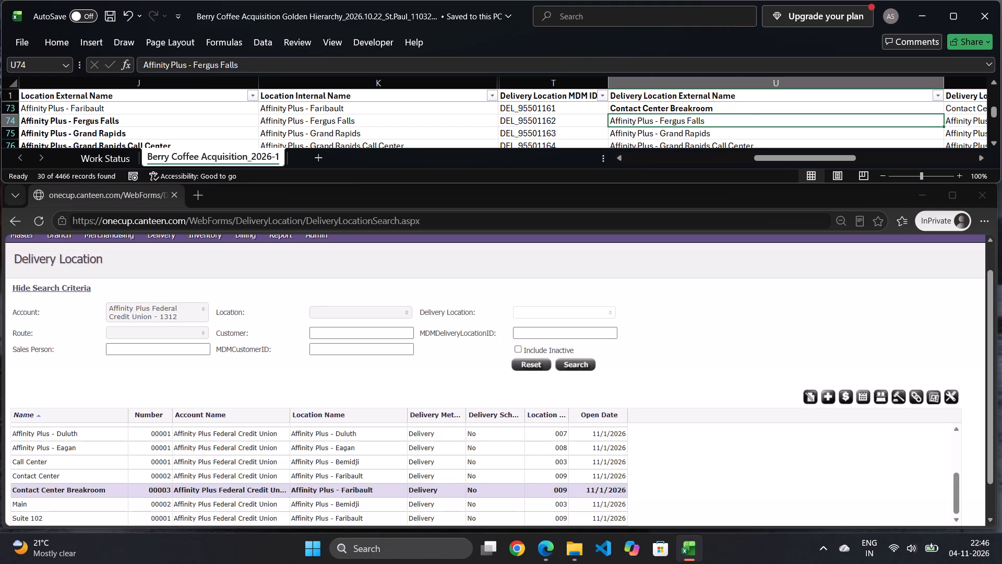
# In OneCup, open the Location records, select Affinity Plus - Fergus Falls, and start a new delivery location from its Quick Links.
pyautogui.scroll(-4, 611, 376)
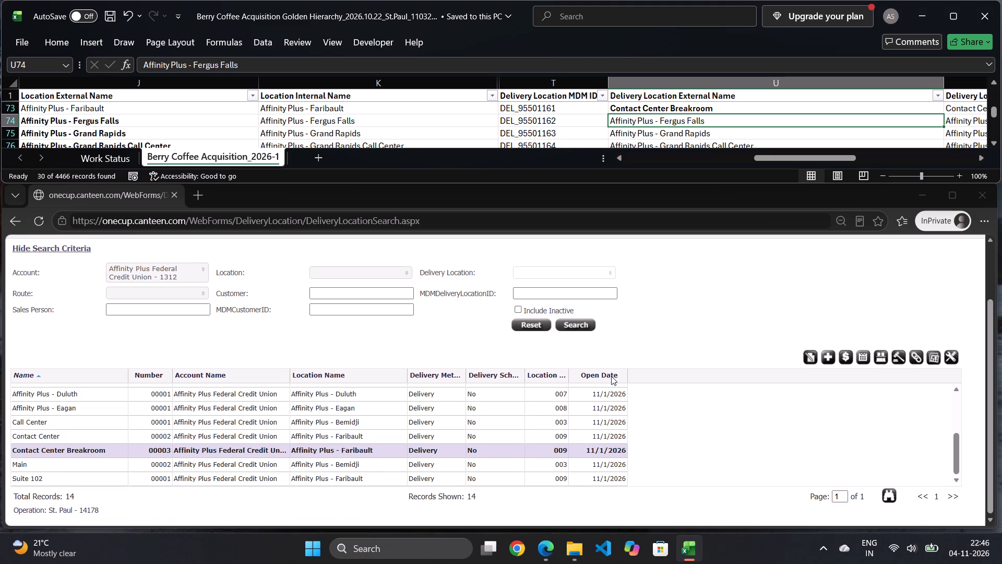
pyautogui.scroll(2, 611, 376)
pyautogui.scroll(-1, 611, 376)
pyautogui.scroll(1, 611, 376)
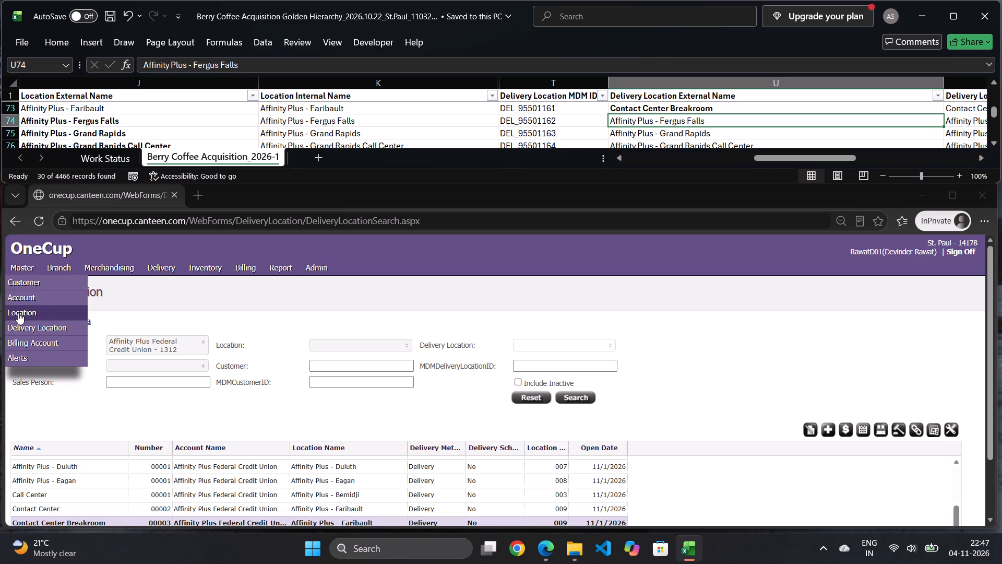
pyautogui.click(18, 313)
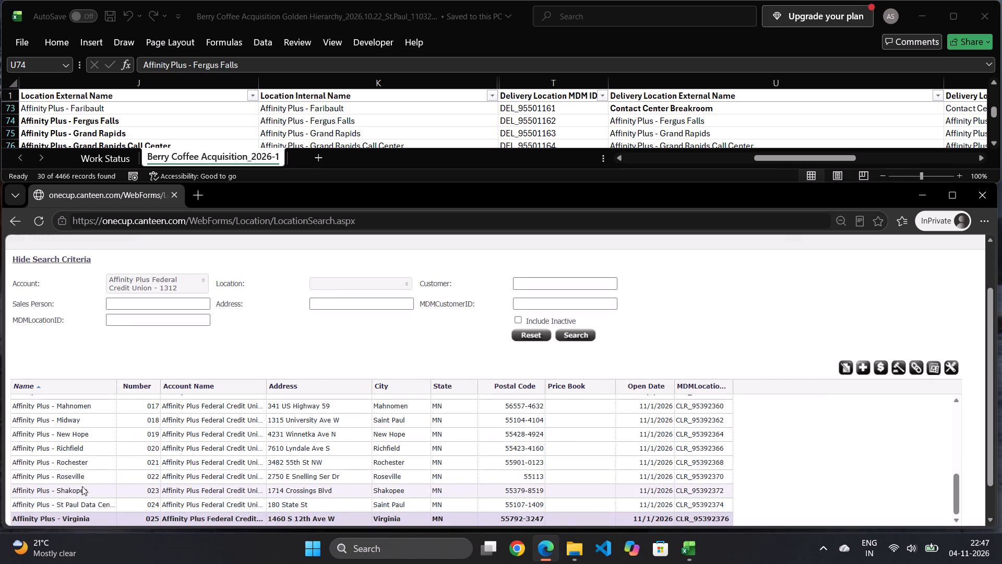
pyautogui.scroll(1, 88, 439)
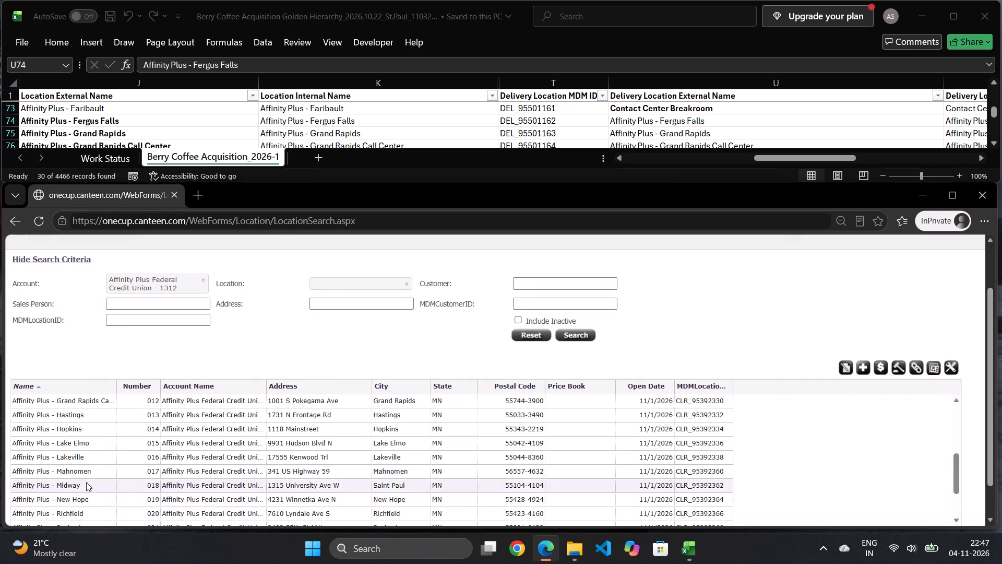
pyautogui.scroll(1, 87, 440)
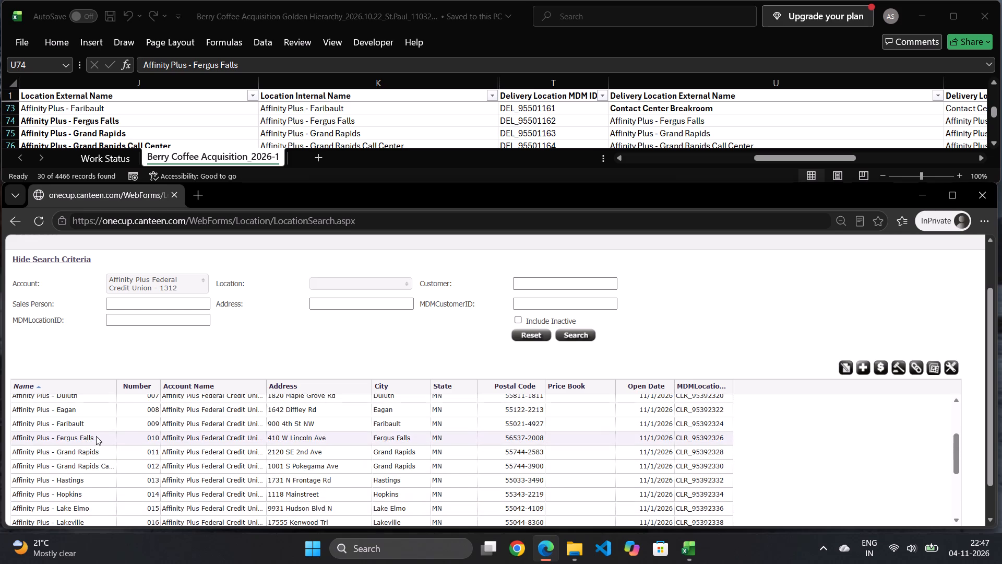
pyautogui.click(96, 436)
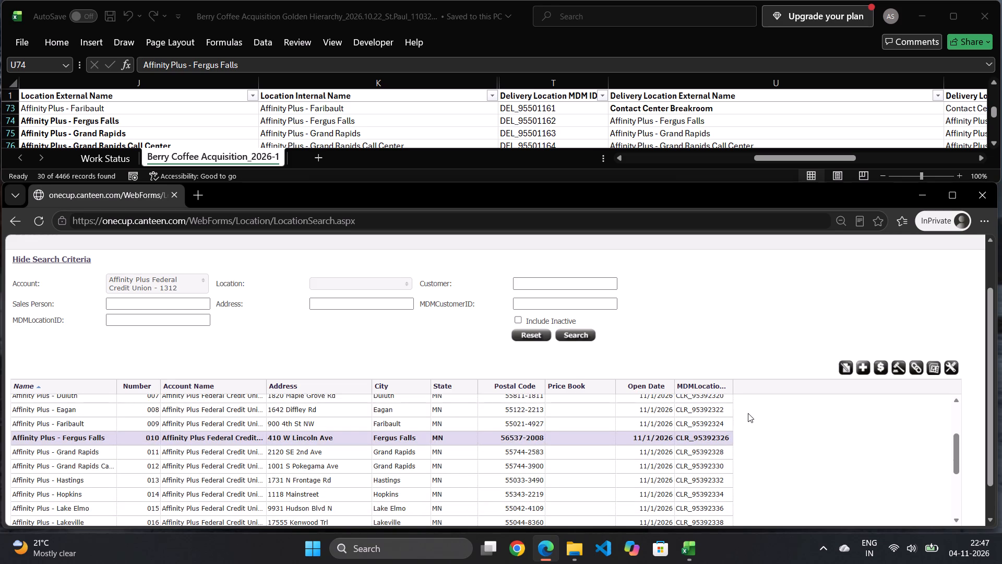
pyautogui.click(915, 367)
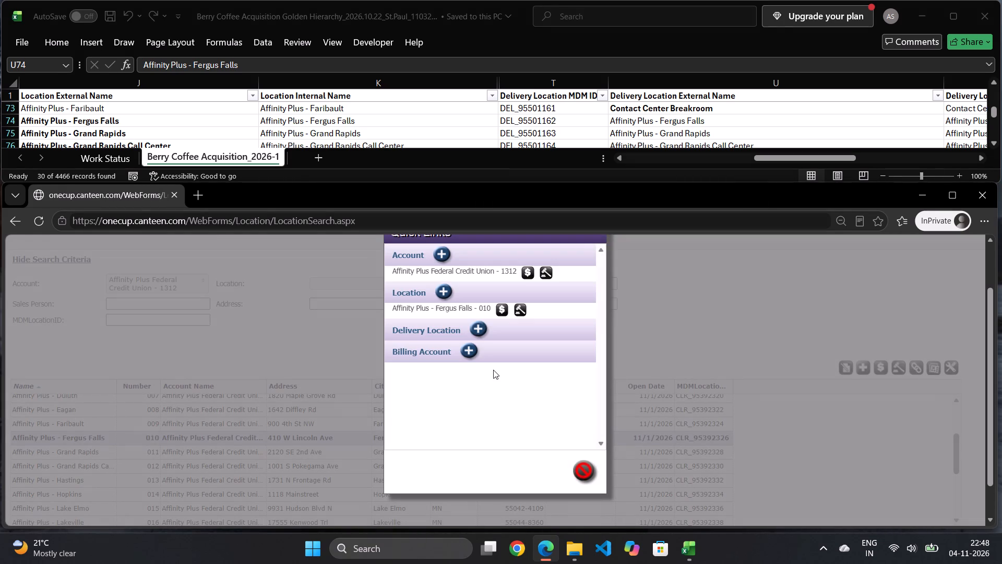
pyautogui.click(479, 332)
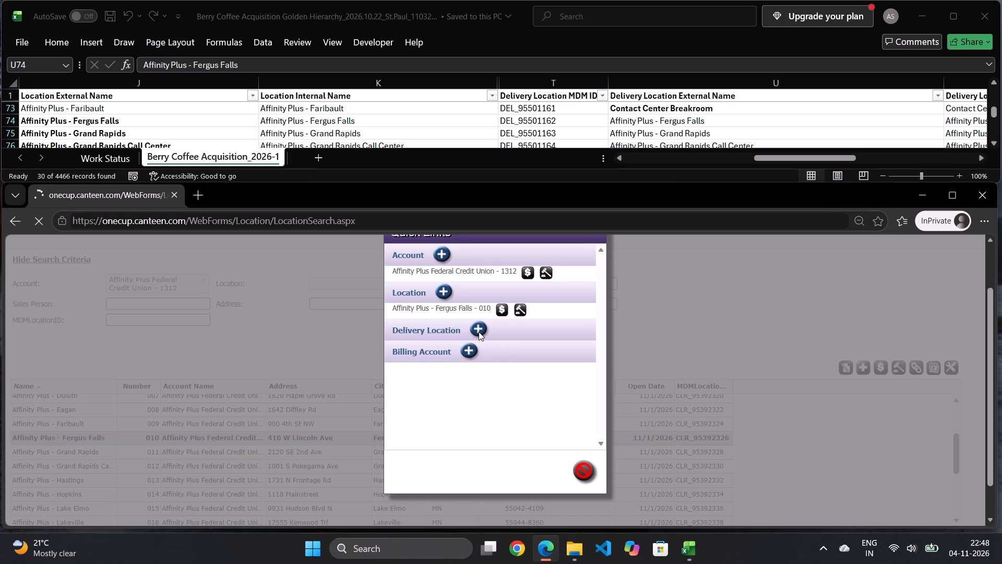
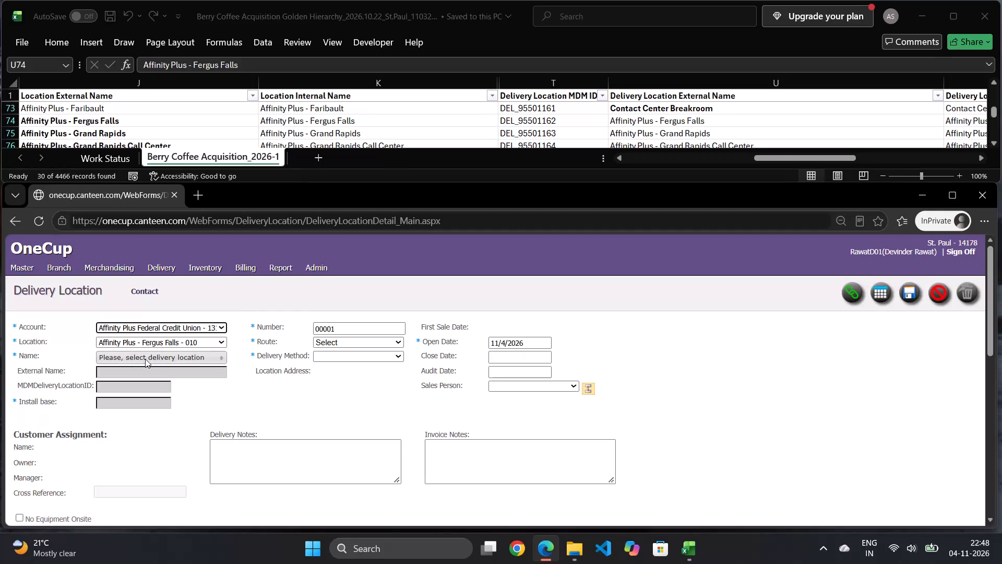
# Choose Affinity Plus - Fergus Falls as the name, set route 027, method Delivery, open date 11/01/2026, mark No Equipment Onsite, and save the record.
pyautogui.click(147, 358)
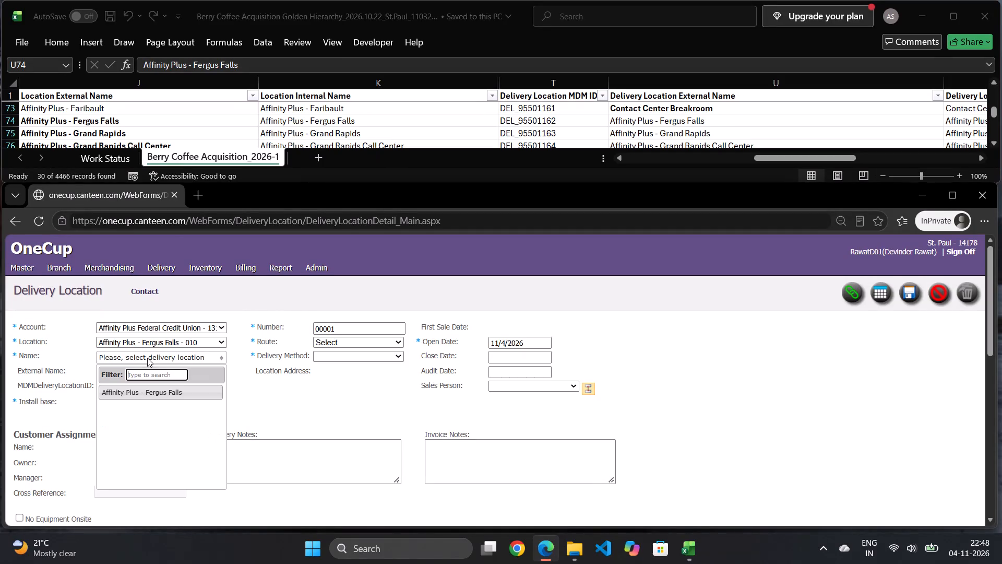
pyautogui.click(157, 396)
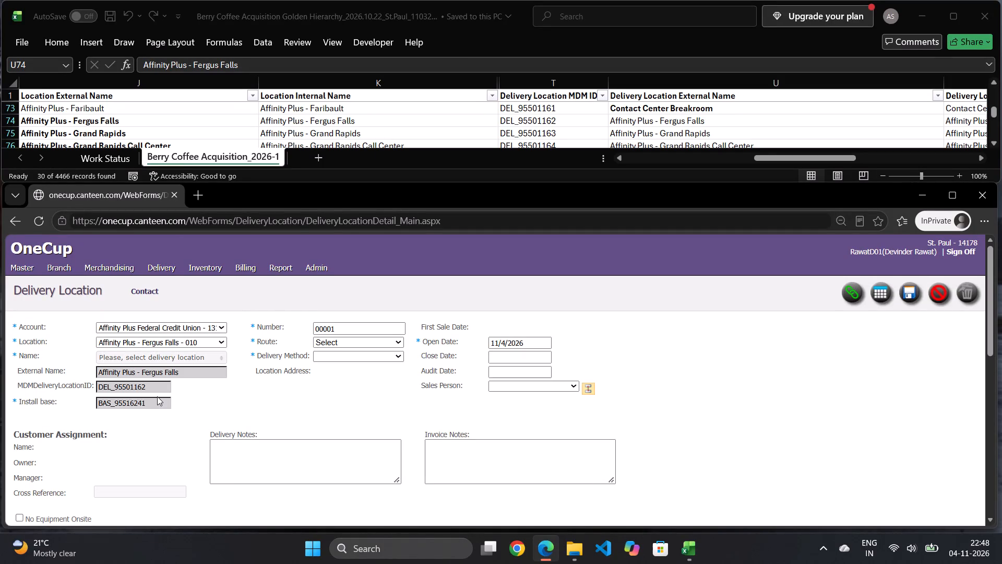
pyautogui.click(362, 342)
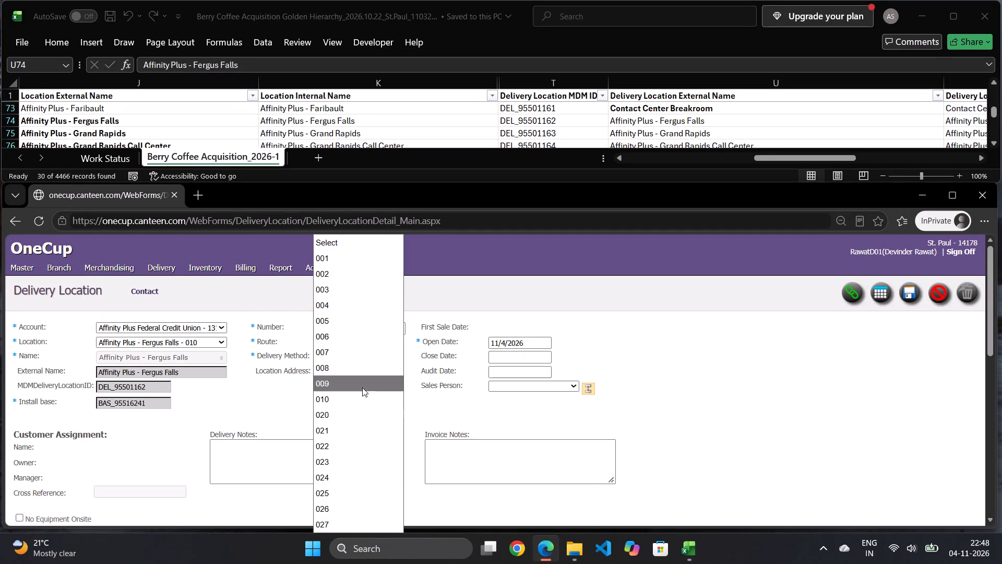
pyautogui.click(344, 522)
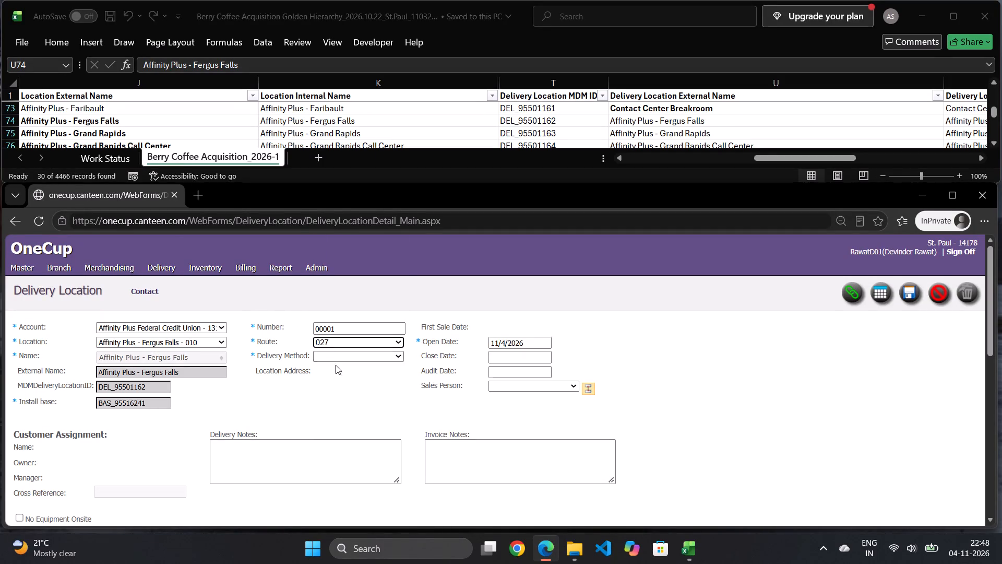
pyautogui.click(344, 358)
pyautogui.click(342, 384)
pyautogui.click(528, 338)
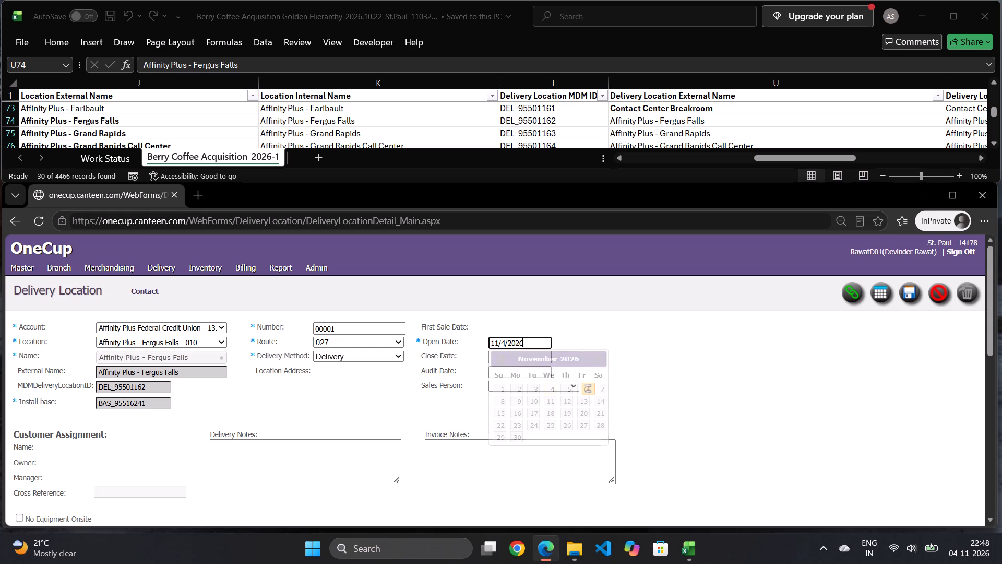
pyautogui.click(504, 390)
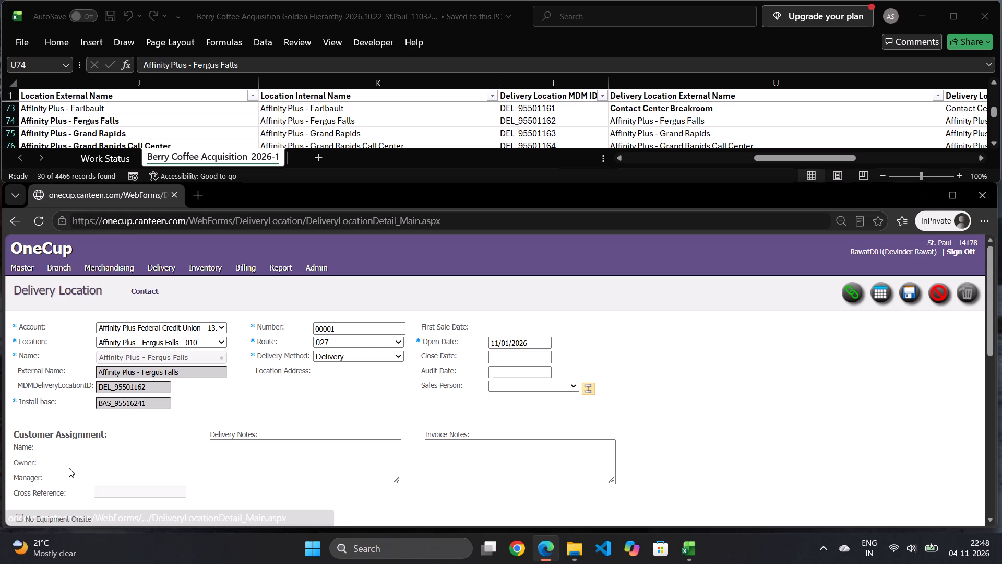
pyautogui.click(41, 519)
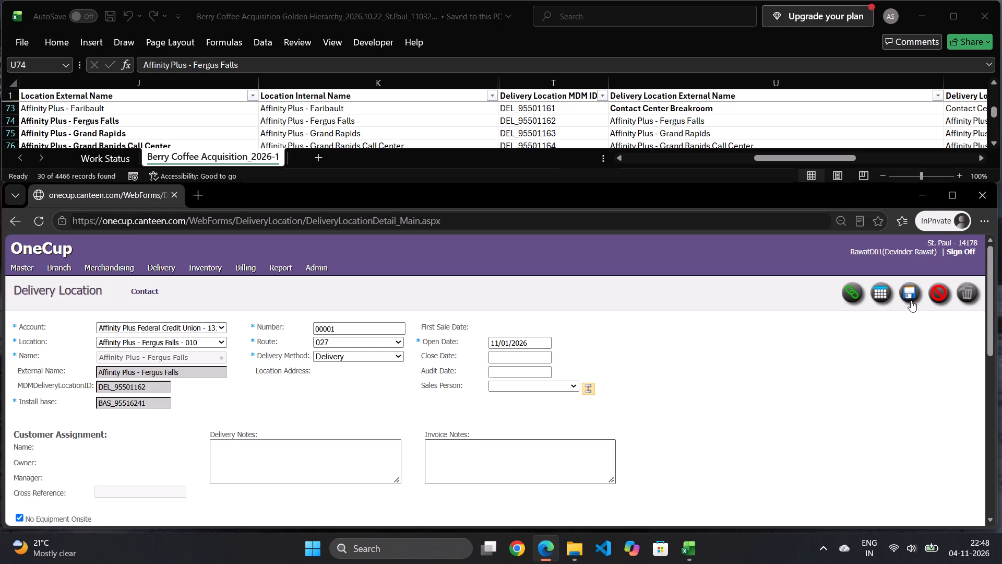
pyautogui.click(912, 295)
# In the Excel workbook, bold Affinity Plus - Fergus Falls under Delivery Location External Name and move to the Affinity Plus - Grand Rapids entry.
pyautogui.click(743, 120)
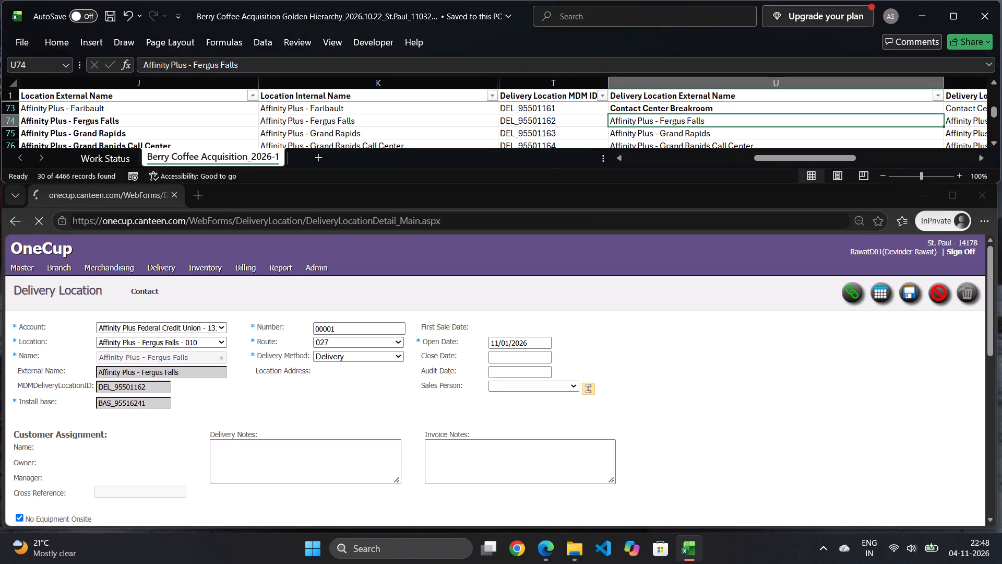
pyautogui.hotkey('ctrl', 'b')
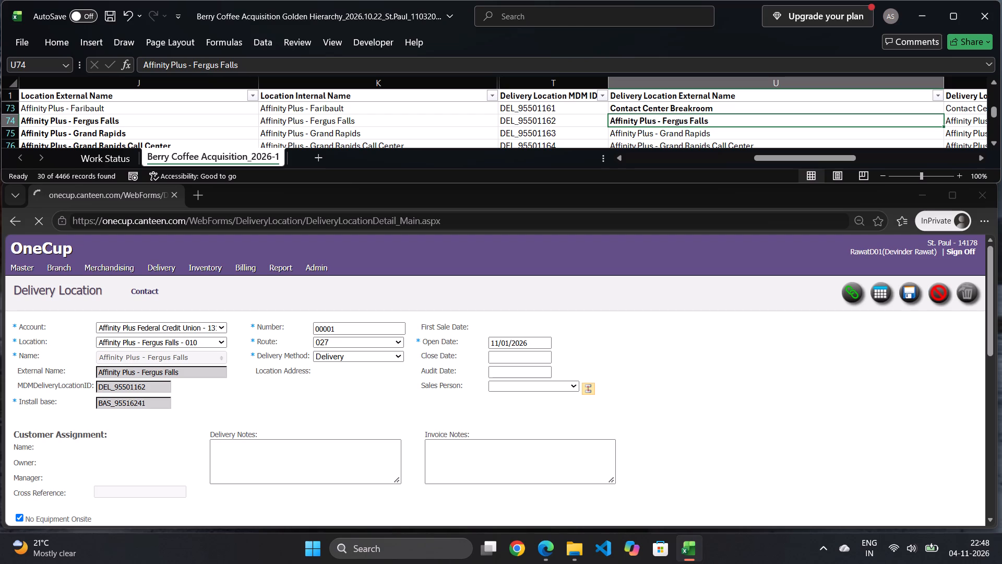
pyautogui.press('Down')
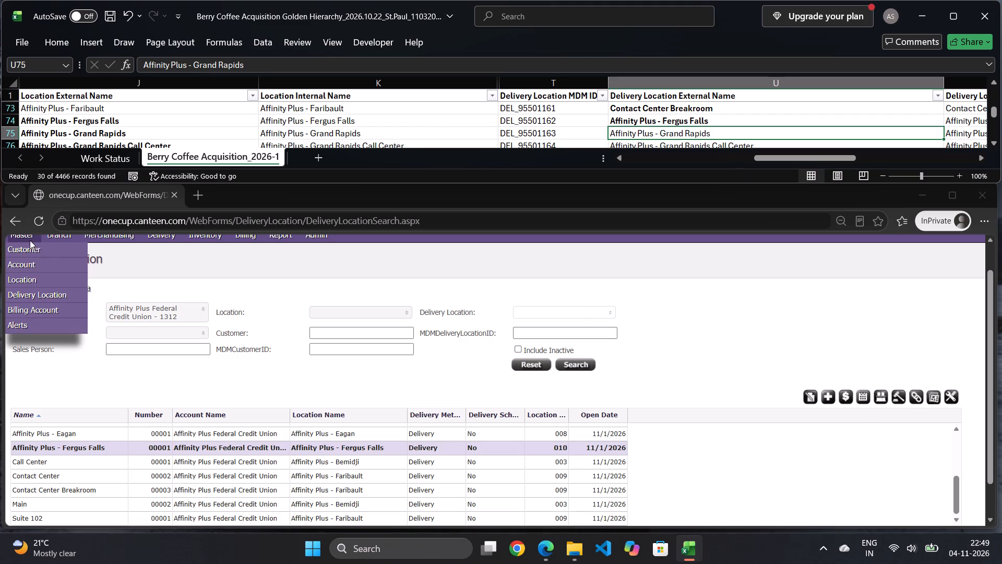
# In OneCup, open the Location records, select Affinity Plus - Grand Rapids, and start a new delivery location from its Quick Links.
pyautogui.click(25, 276)
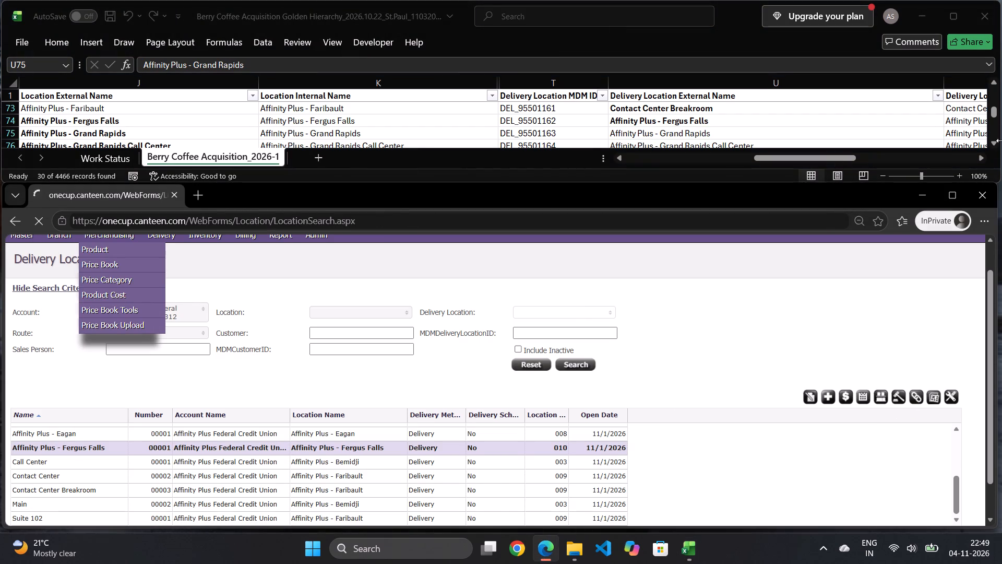
pyautogui.click(994, 145)
pyautogui.click(994, 145)
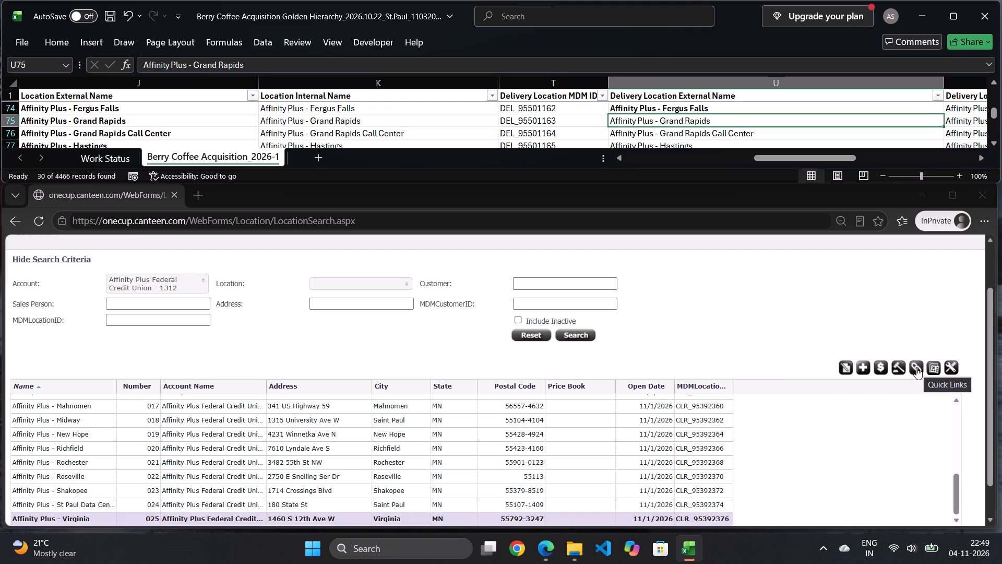
pyautogui.scroll(2, 41, 483)
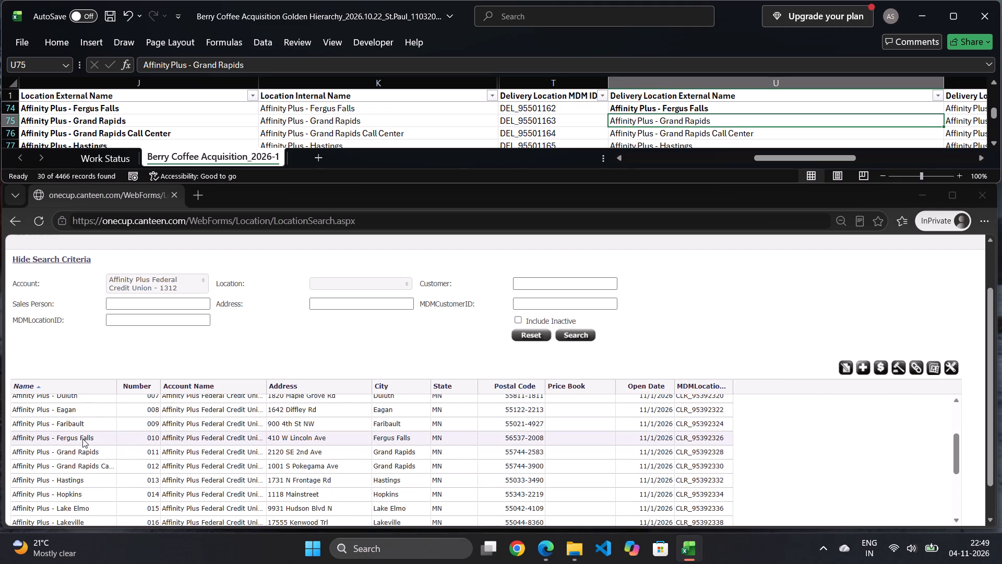
pyautogui.click(78, 452)
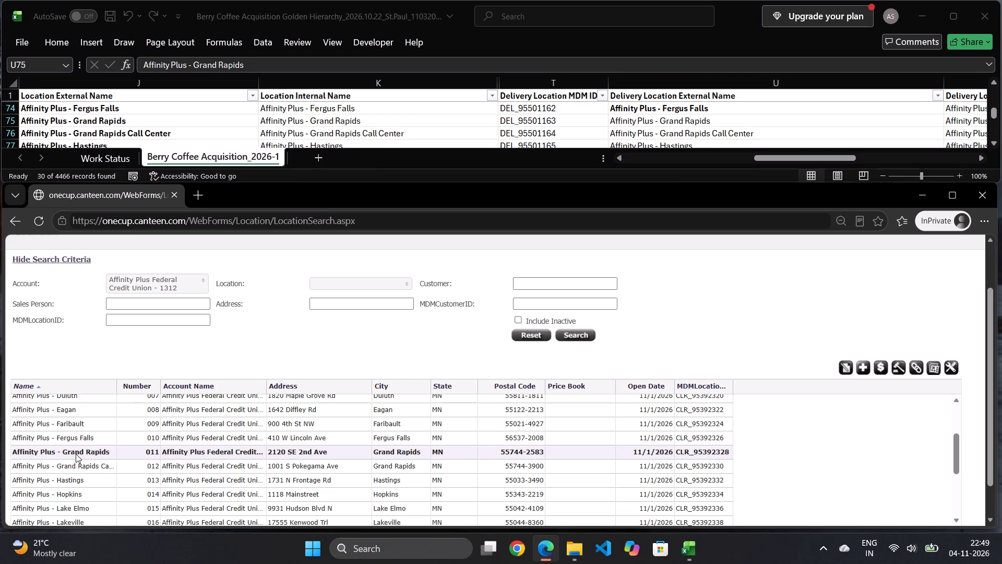
pyautogui.click(918, 367)
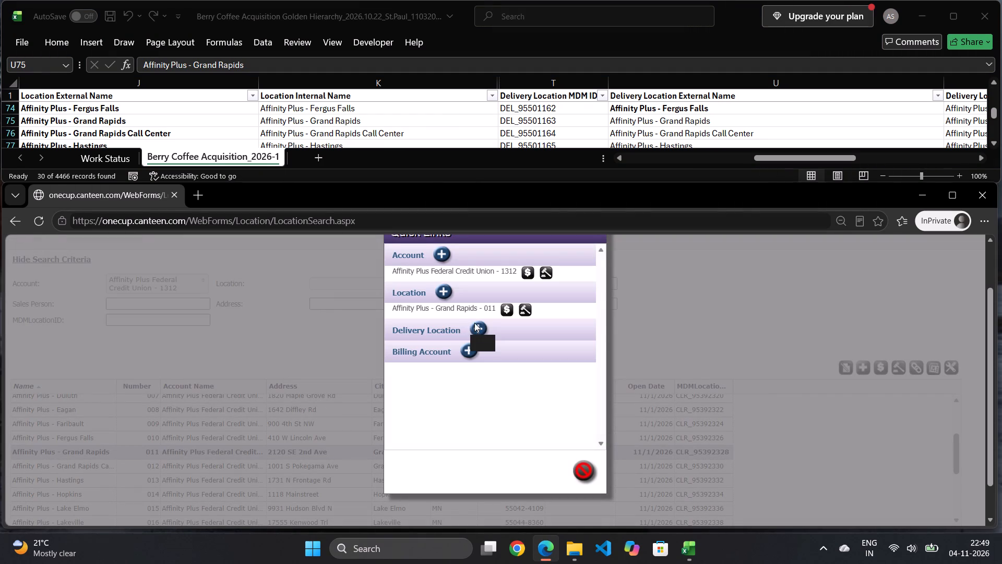
pyautogui.click(475, 327)
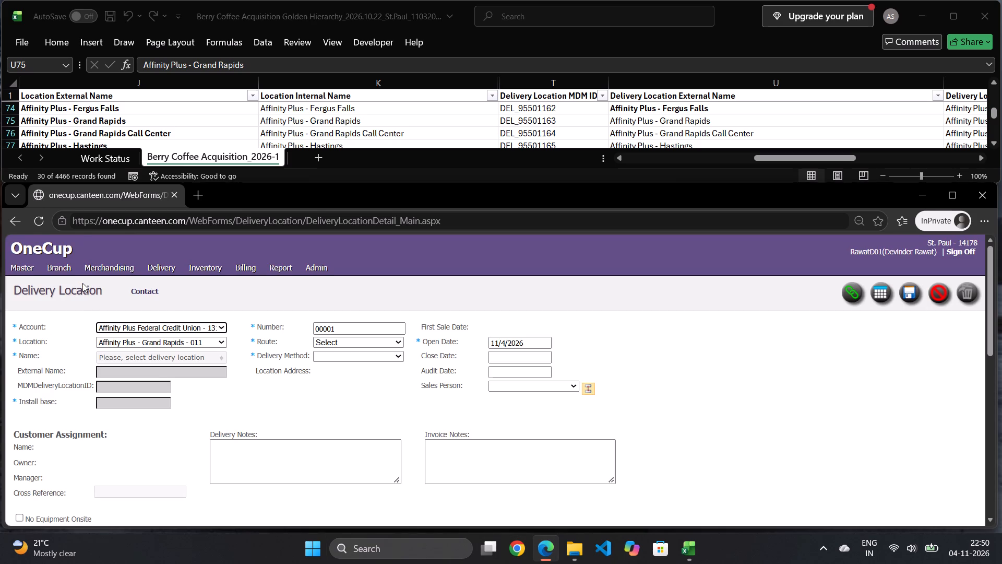
# Choose Affinity Plus - Grand Rapids as the name, set route 027, method Delivery, open date 11/01/2026, mark No Equipment Onsite, and save the record.
pyautogui.click(181, 355)
pyautogui.click(150, 391)
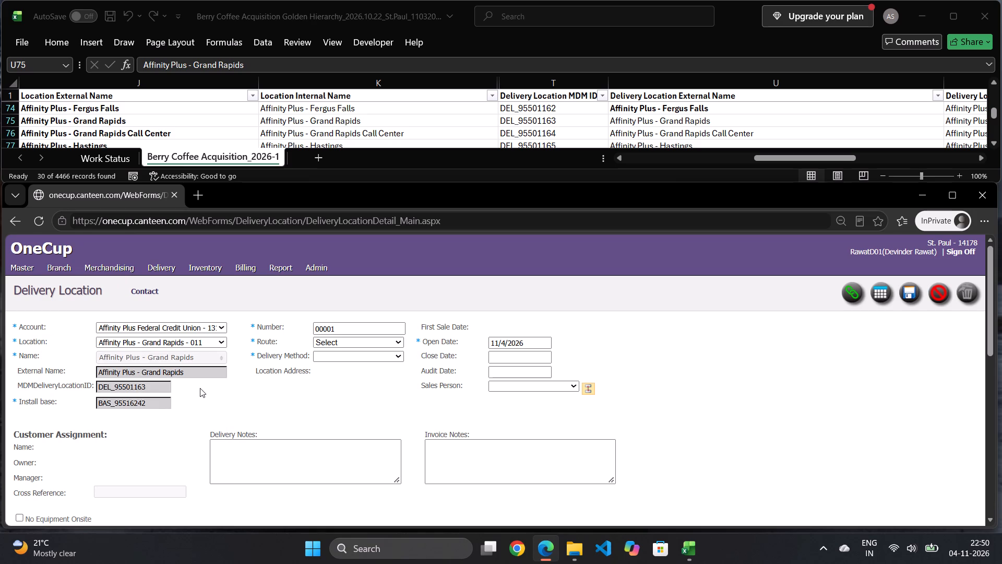
pyautogui.click(329, 340)
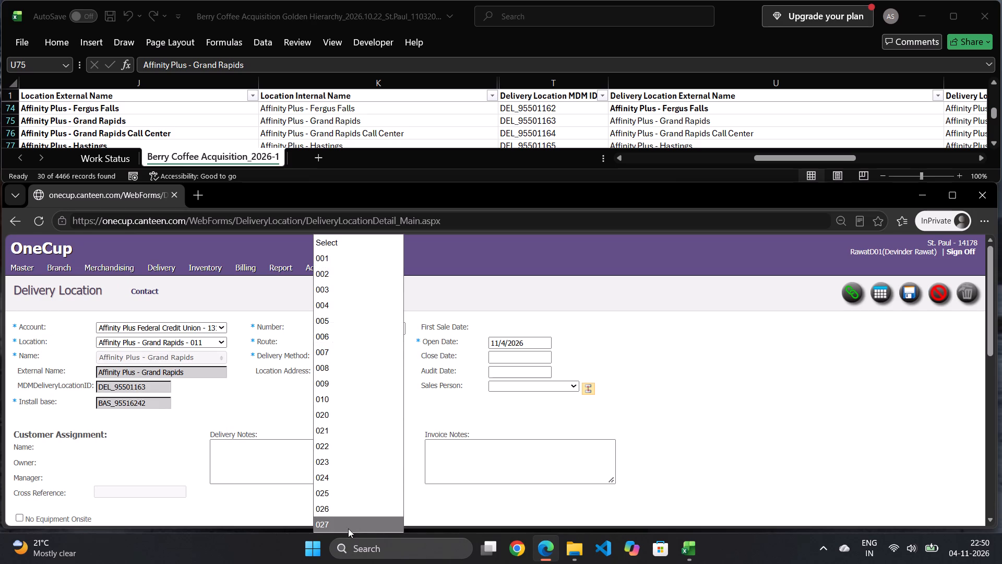
pyautogui.click(348, 528)
pyautogui.click(367, 360)
pyautogui.click(353, 382)
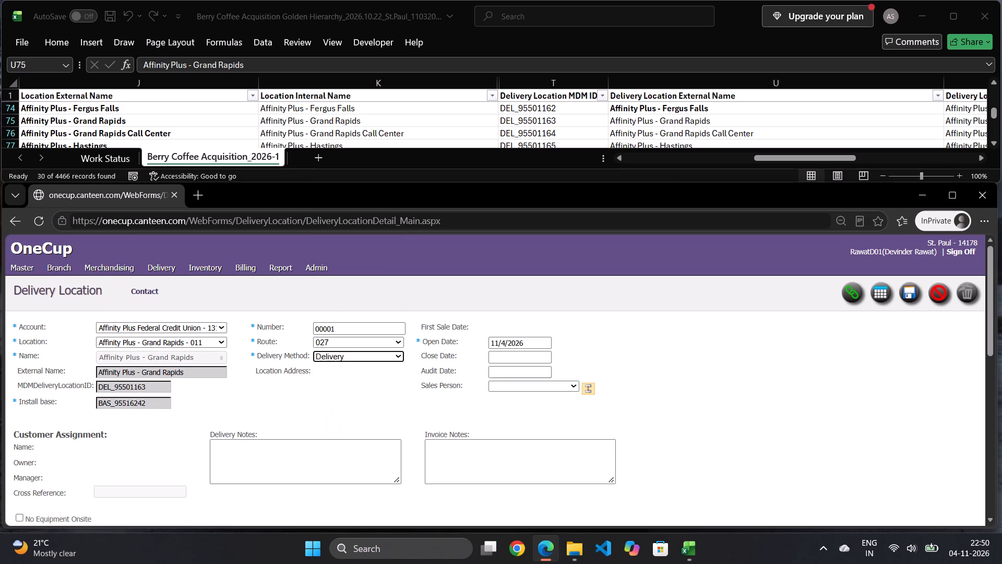
pyautogui.click(509, 342)
pyautogui.click(495, 387)
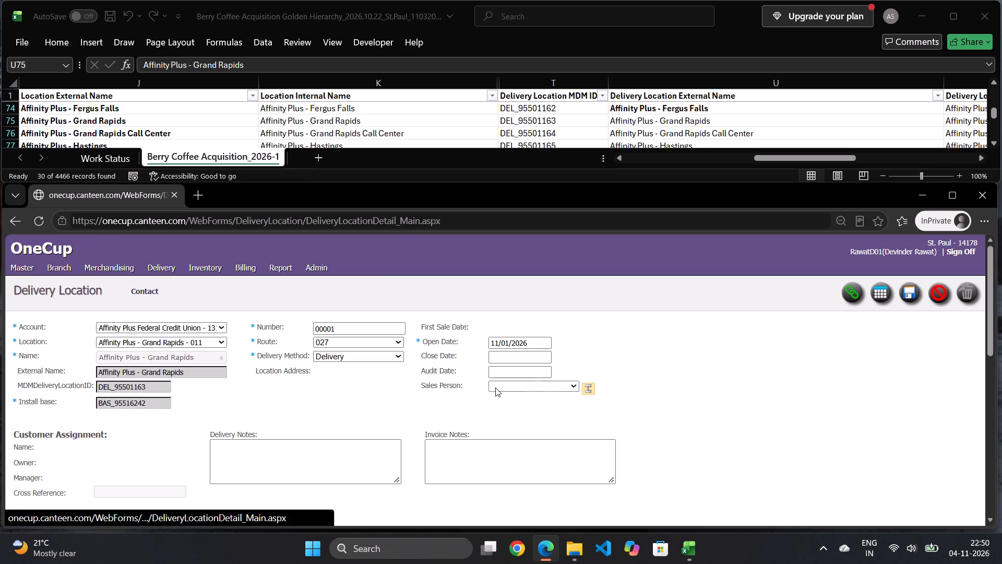
pyautogui.click(71, 516)
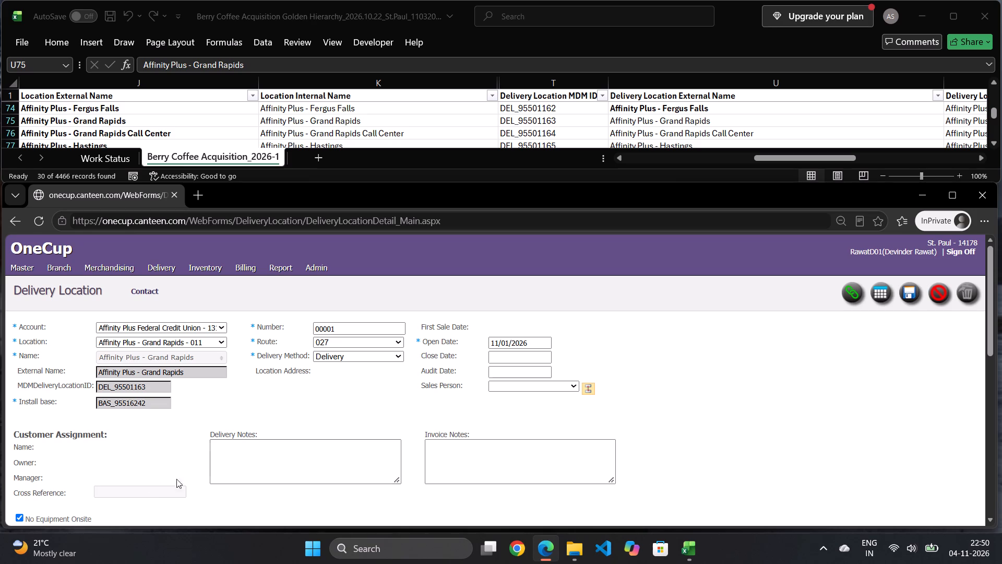
pyautogui.click(910, 291)
# In the Excel workbook, bold Affinity Plus - Grand Rapids under Delivery Location External Name and move to the Grand Rapids Call Center entry.
pyautogui.click(733, 113)
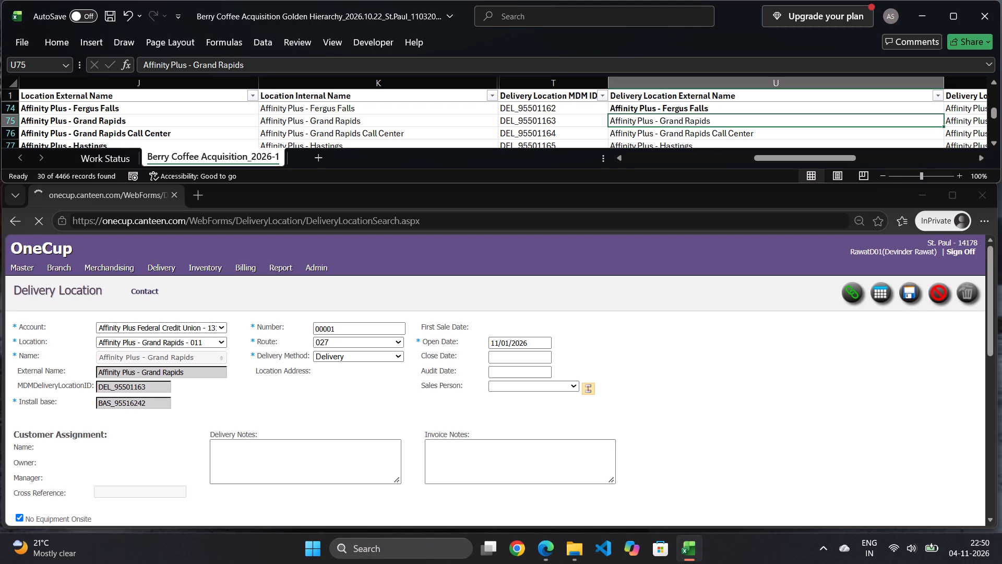
pyautogui.hotkey('ctrl', 'b')
pyautogui.click(731, 133)
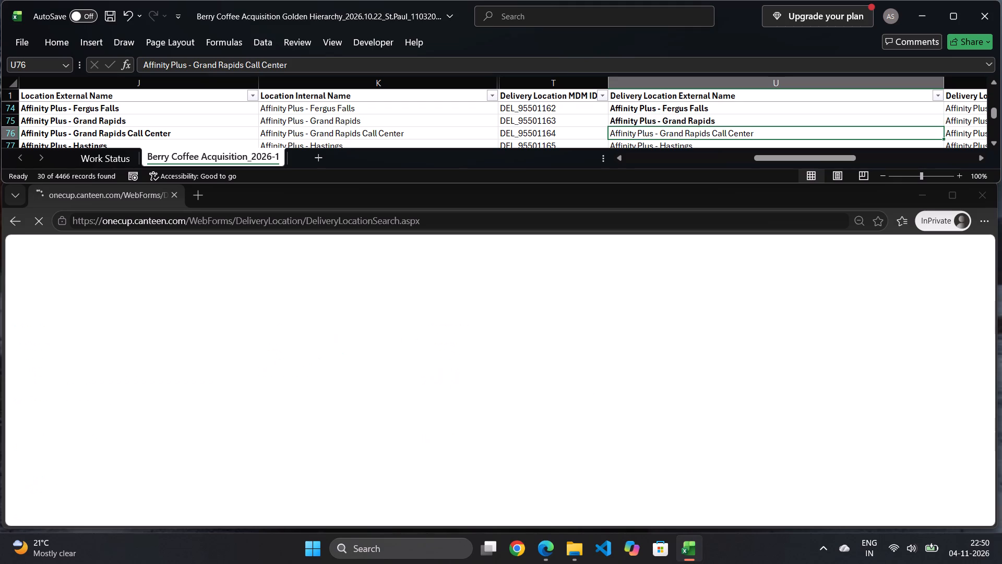
pyautogui.click(997, 145)
pyautogui.click(997, 145)
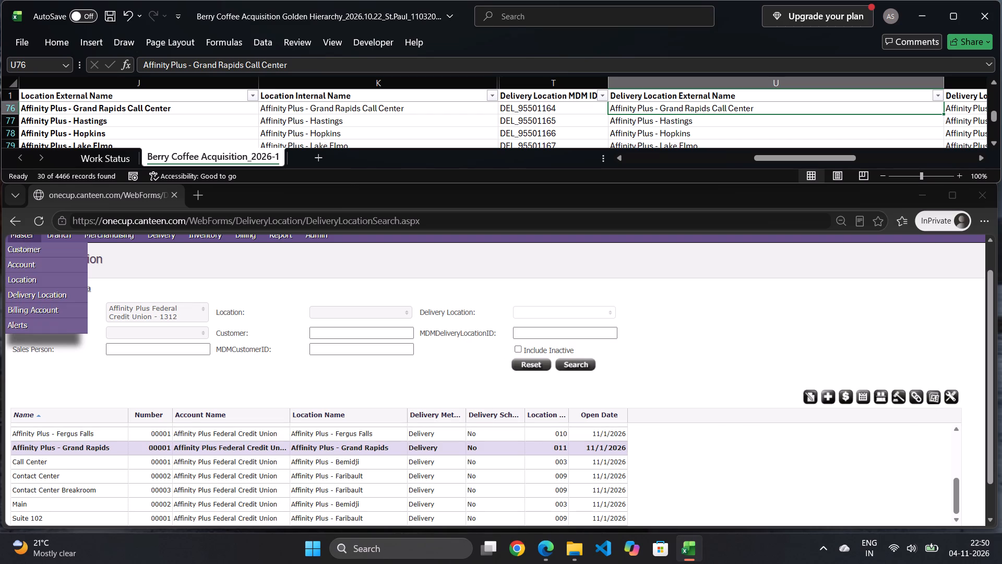
# In OneCup, open the Location records, select Affinity Plus - Grand Rapids Call Center, and start a new delivery location from its Quick Links.
pyautogui.click(21, 276)
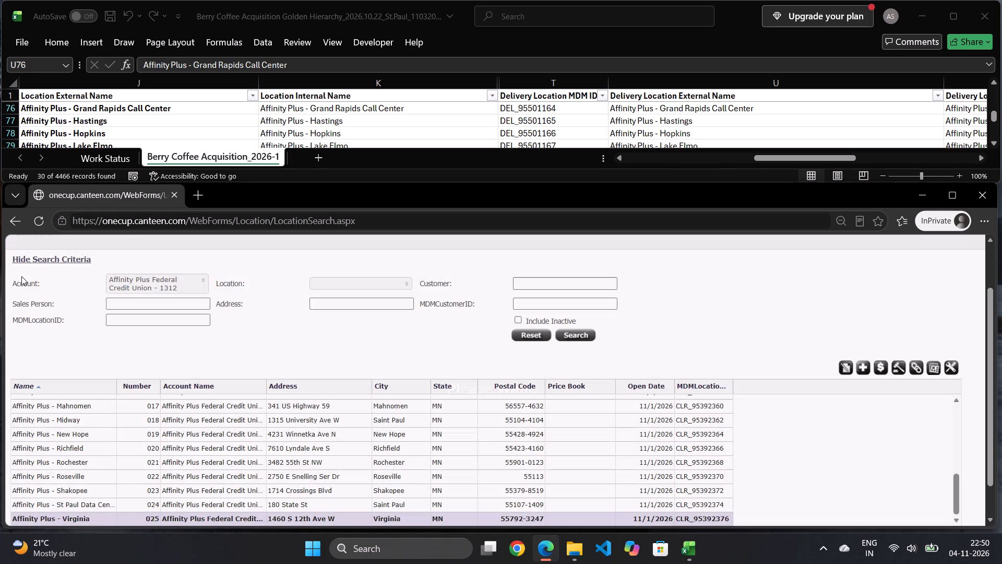
pyautogui.scroll(2, 79, 467)
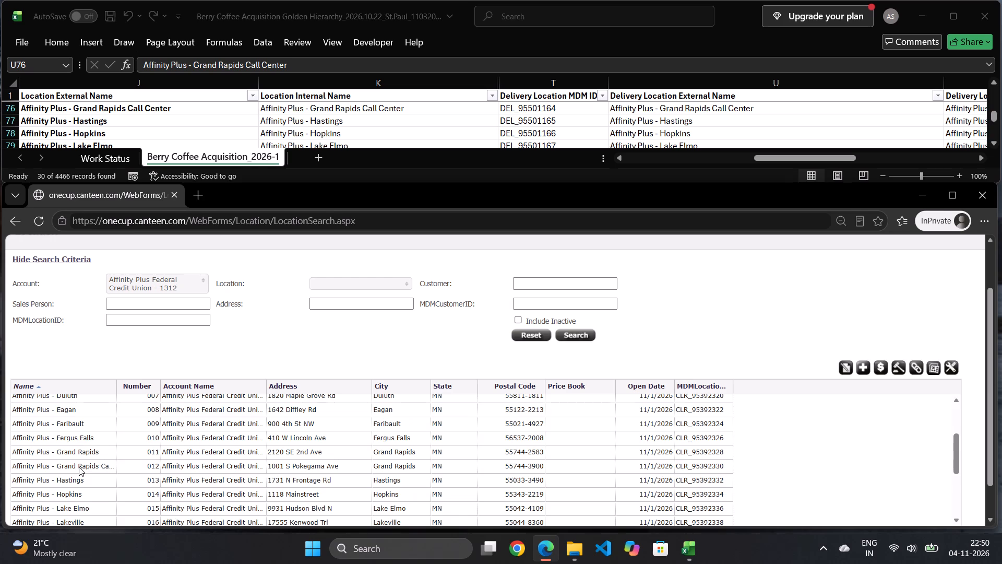
pyautogui.click(93, 466)
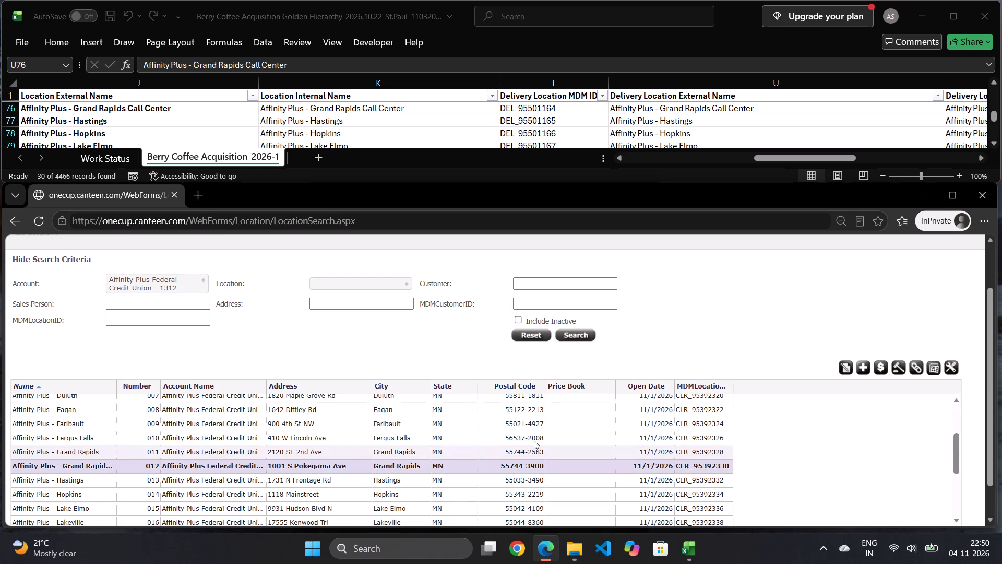
pyautogui.click(916, 365)
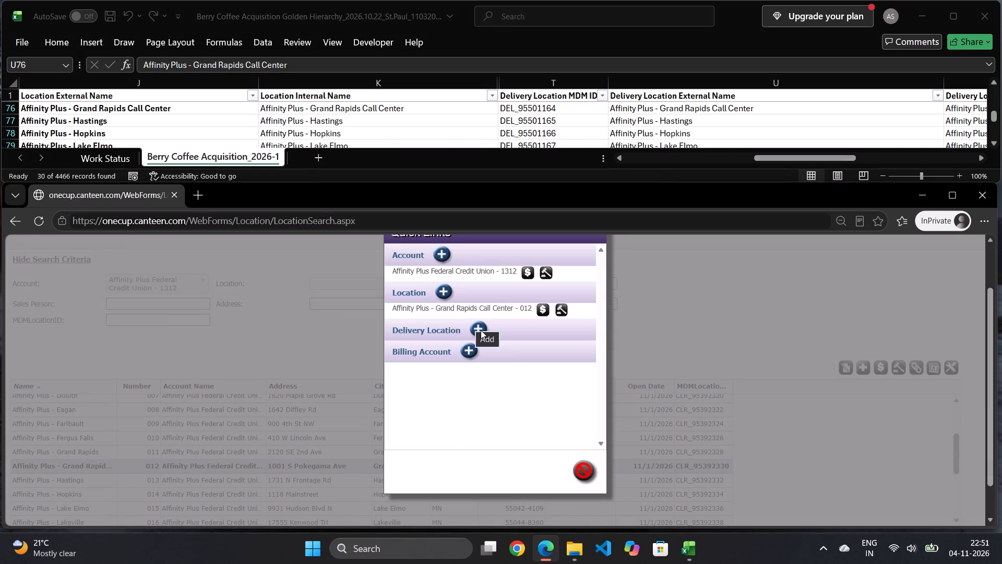
pyautogui.click(481, 330)
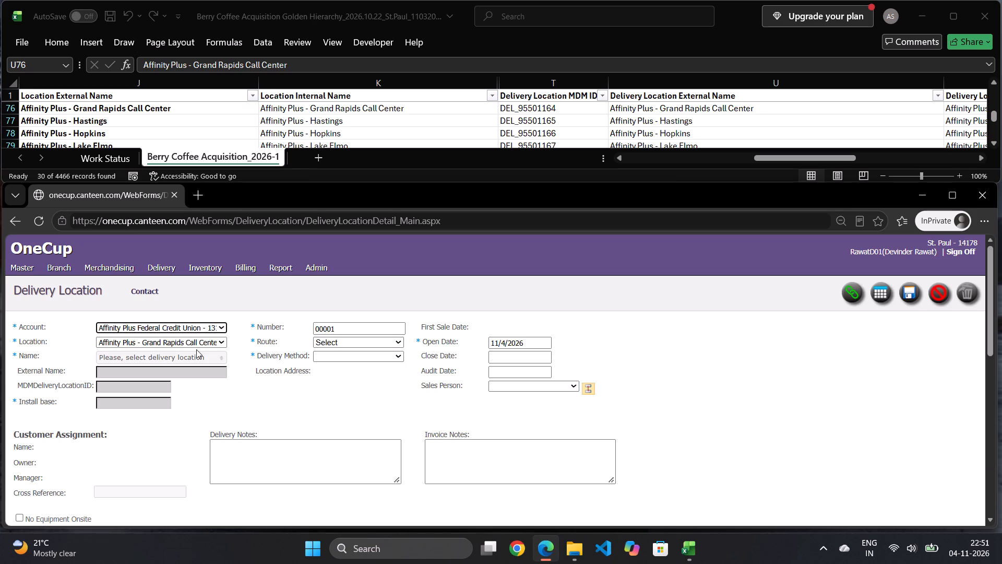
# Choose Affinity Plus - Grand Rapids Call Center as the name, set route 027, method Delivery, open date 11/01/2026, mark No Equipment Onsite, and save the record.
pyautogui.click(185, 354)
pyautogui.click(164, 395)
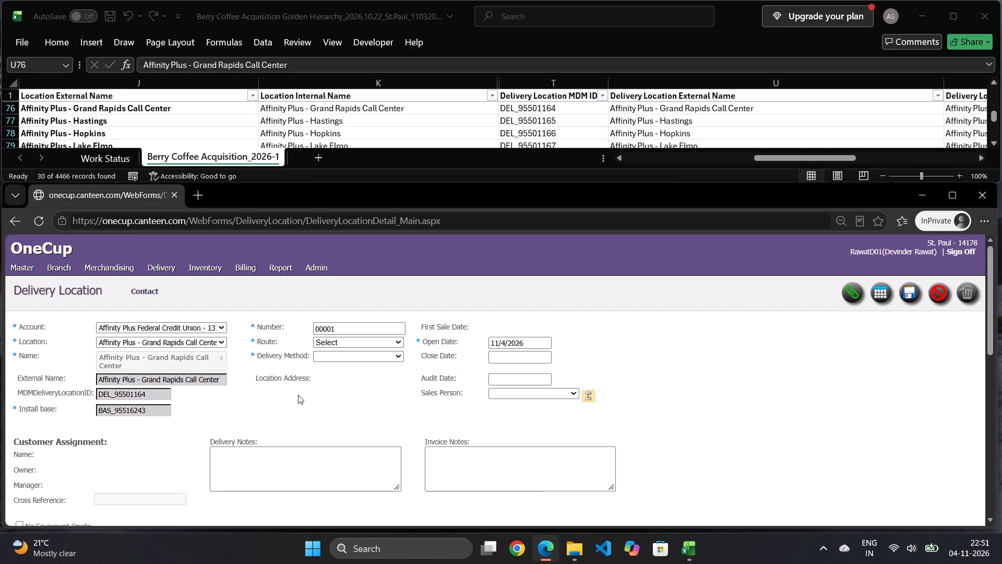
pyautogui.click(335, 340)
pyautogui.click(340, 524)
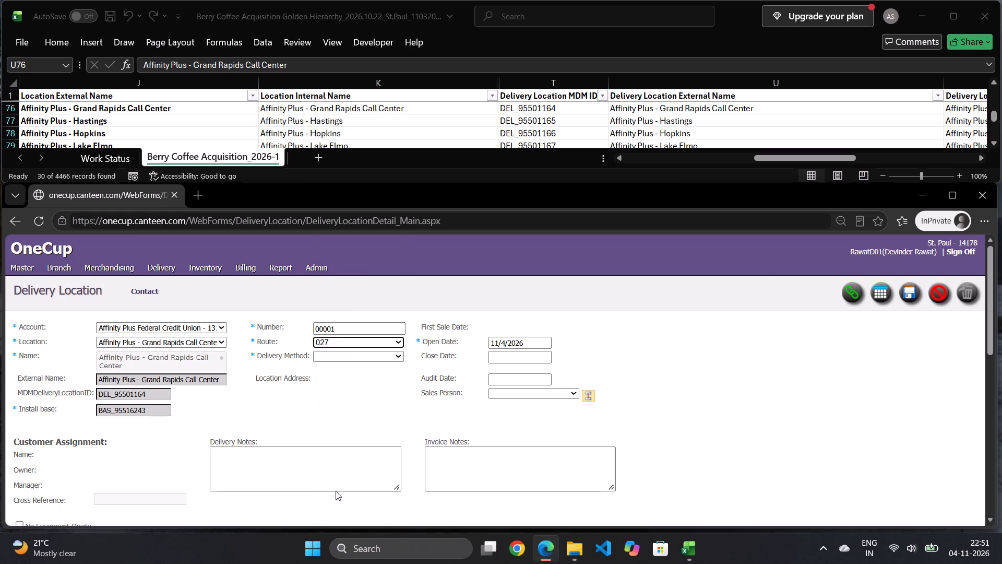
pyautogui.click(359, 356)
pyautogui.click(349, 383)
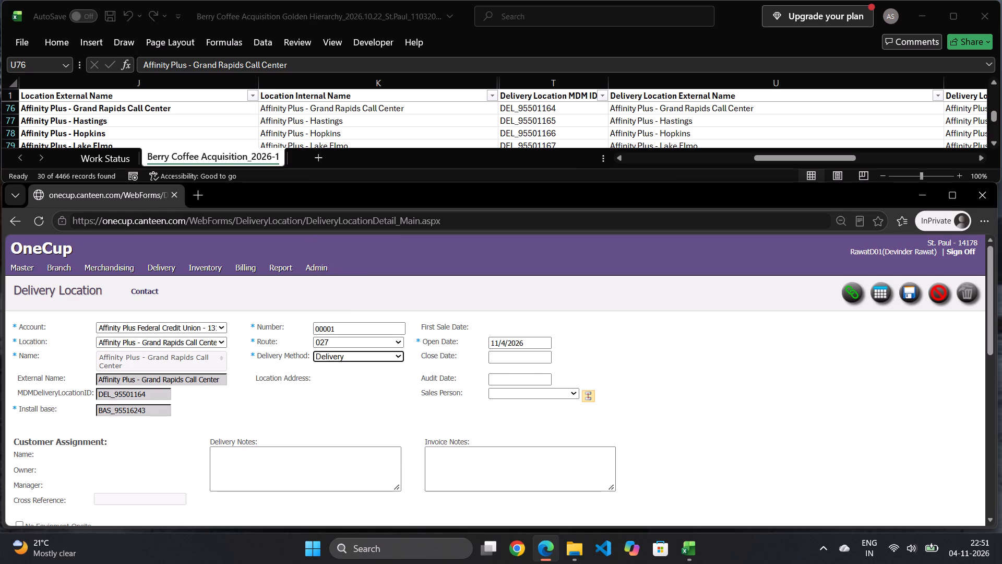
pyautogui.click(539, 345)
pyautogui.click(500, 386)
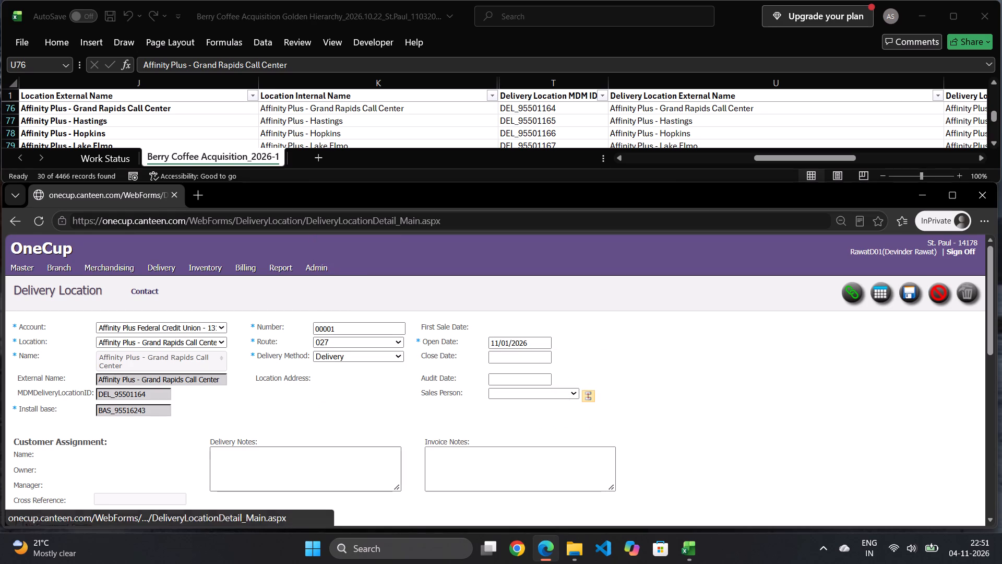
pyautogui.click(49, 521)
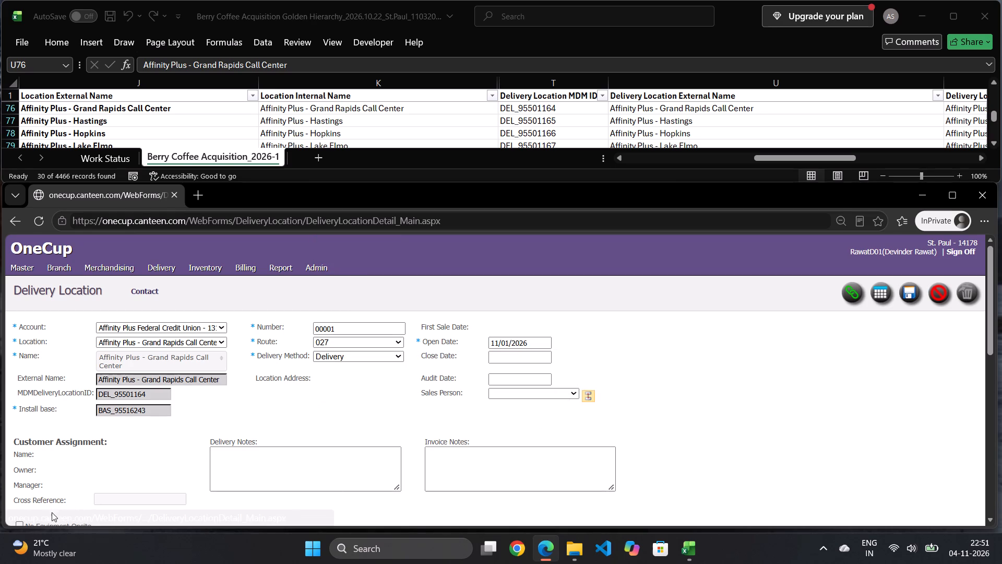
pyautogui.scroll(-1, 54, 506)
pyautogui.click(65, 455)
pyautogui.click(62, 459)
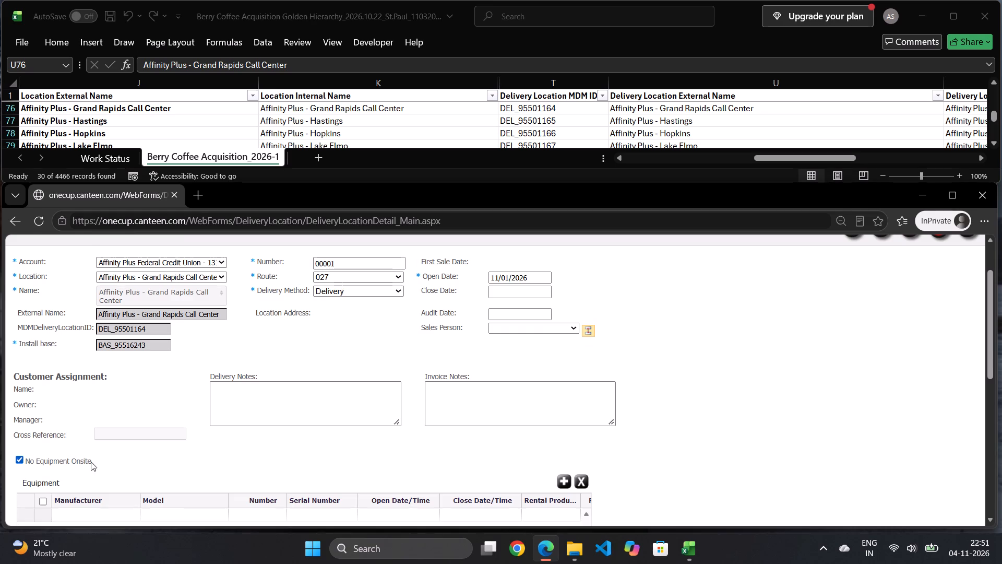
pyautogui.scroll(3, 101, 459)
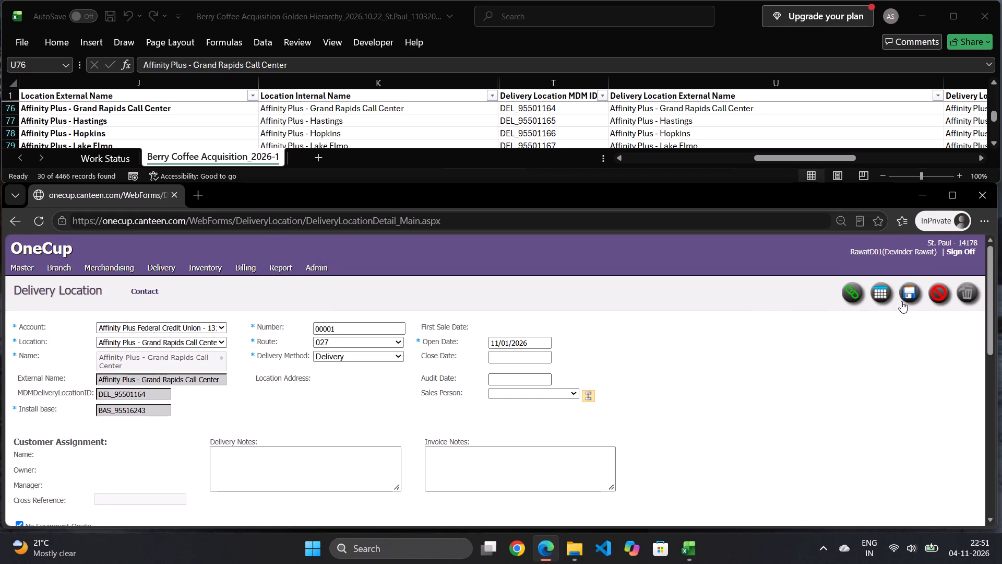
pyautogui.click(907, 296)
# In the Excel workbook, bold Affinity Plus - Grand Rapids Call Center under Delivery Location External Name and move to the Hastings entry.
pyautogui.click(733, 110)
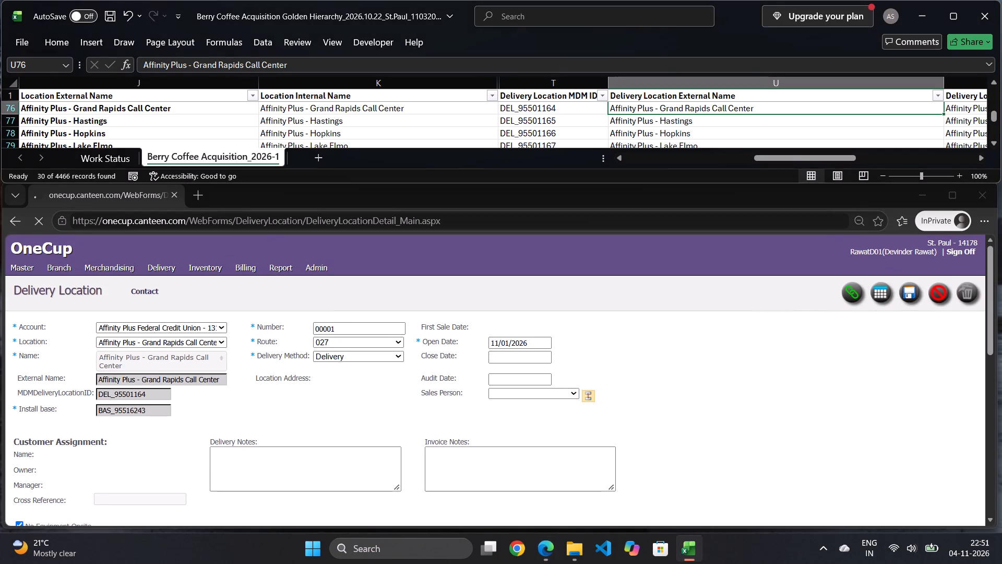
pyautogui.hotkey('ctrl', 'b')
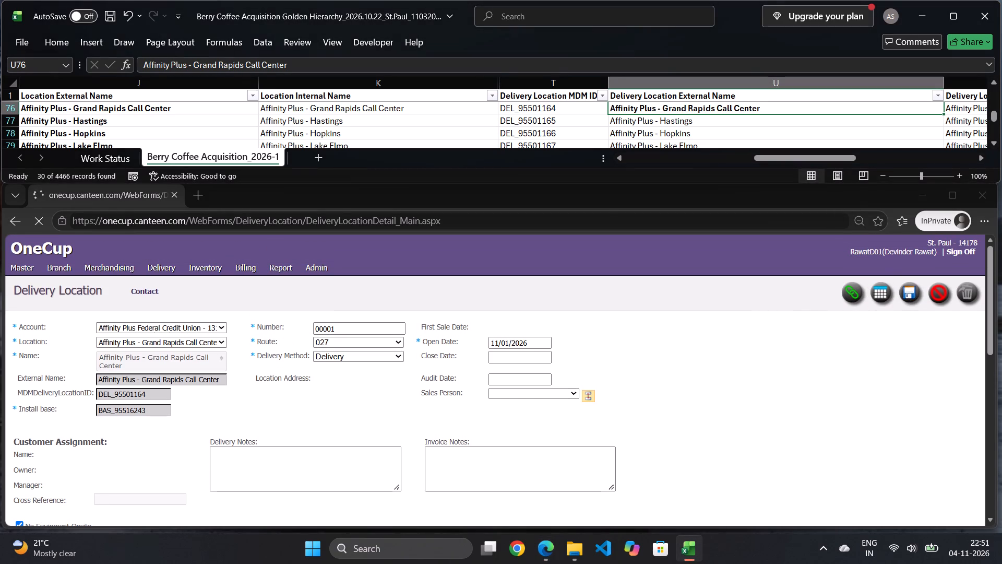
pyautogui.click(744, 126)
pyautogui.click(993, 140)
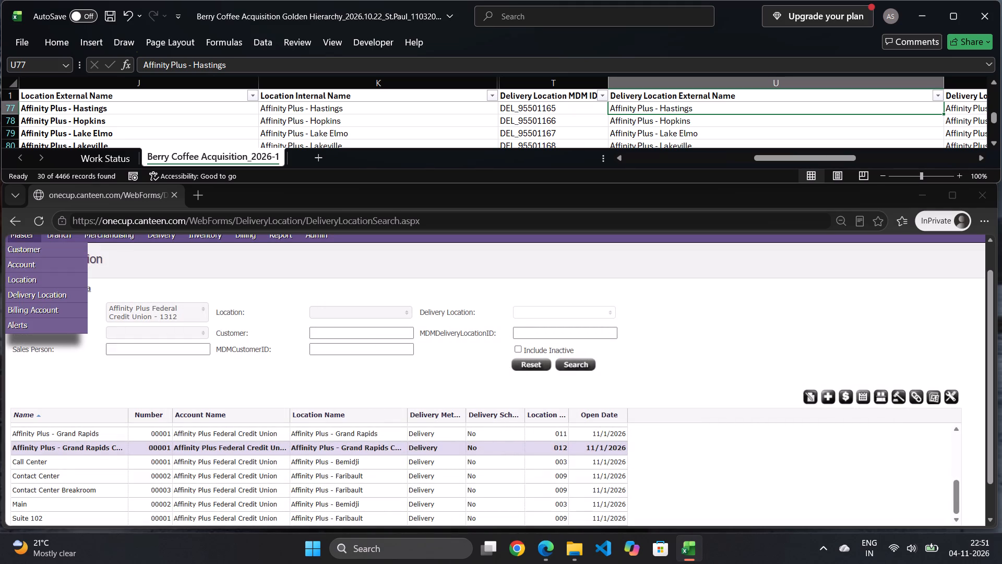
# In OneCup, open the Location records, select Affinity Plus - Hastings, and start a new delivery location from its Quick Links.
pyautogui.click(23, 283)
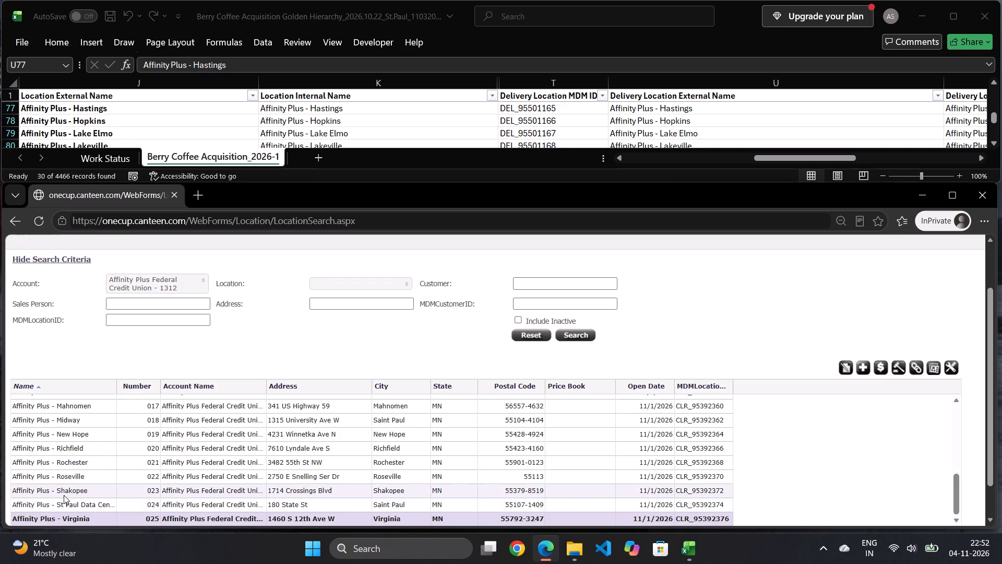
pyautogui.scroll(2, 64, 495)
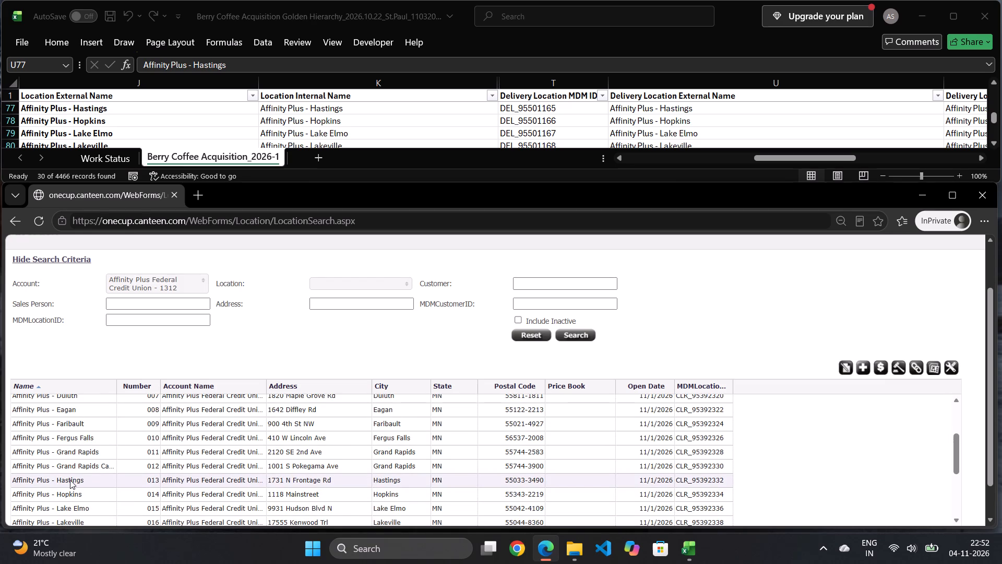
pyautogui.click(70, 480)
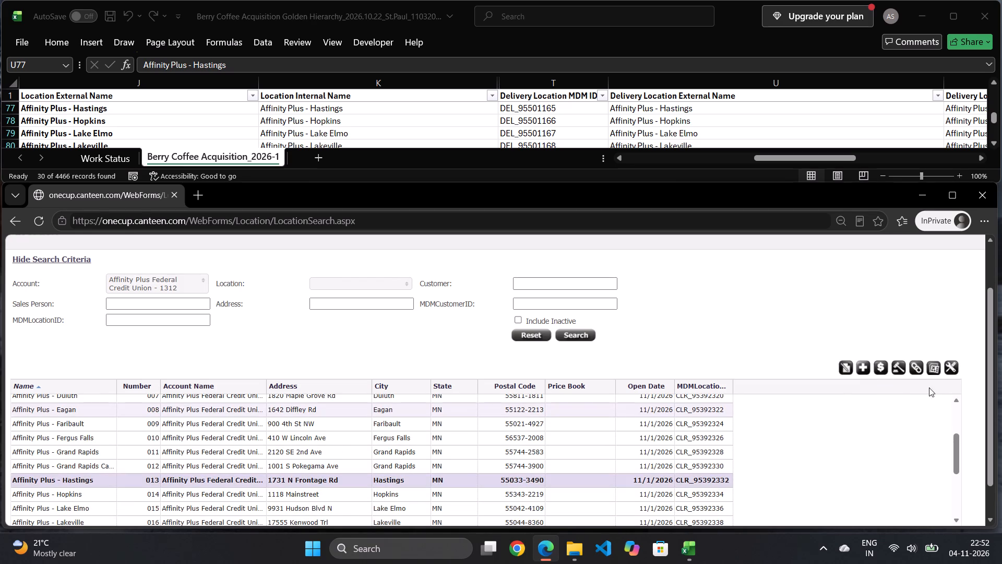
pyautogui.click(915, 367)
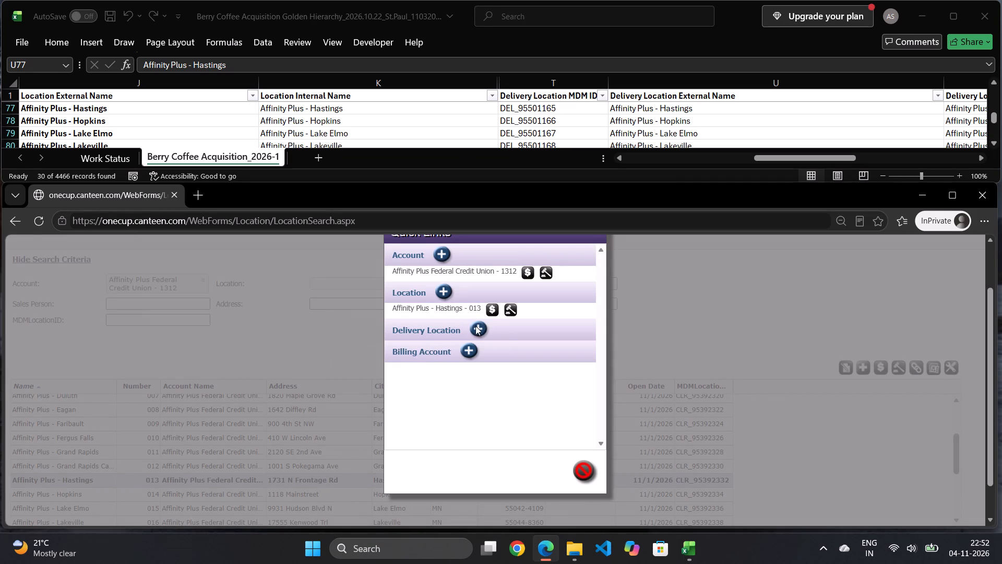
pyautogui.click(476, 327)
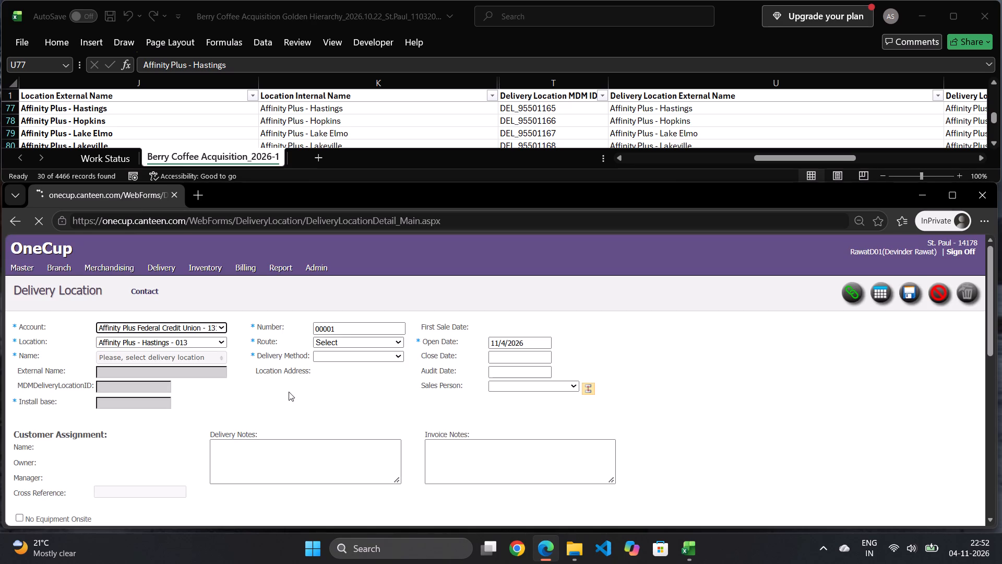
# Choose Affinity Plus - Hastings as the name, set route 027, method Delivery, open date 11/01/2026, mark No Equipment Onsite, and save the record.
pyautogui.click(183, 357)
pyautogui.click(163, 391)
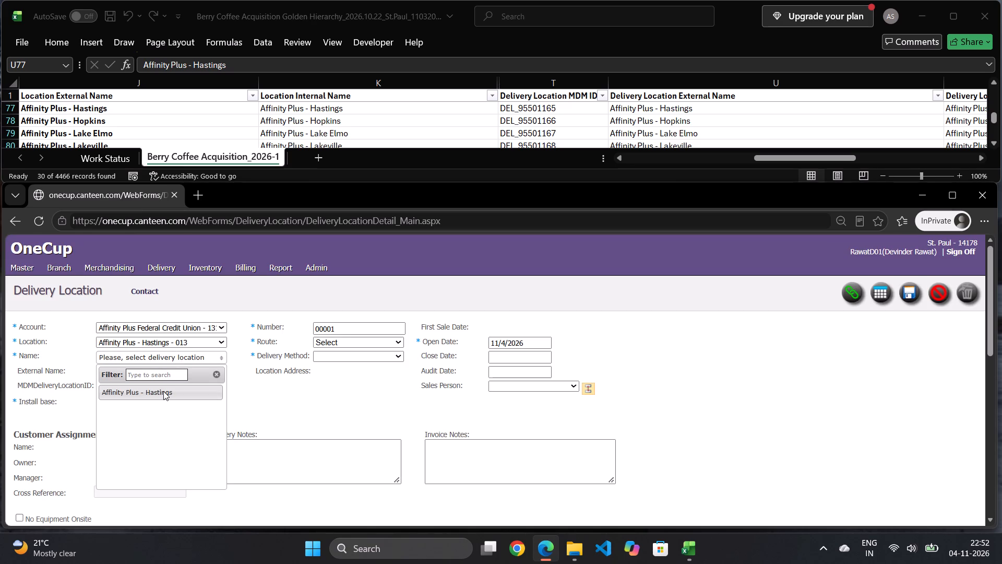
pyautogui.click(381, 345)
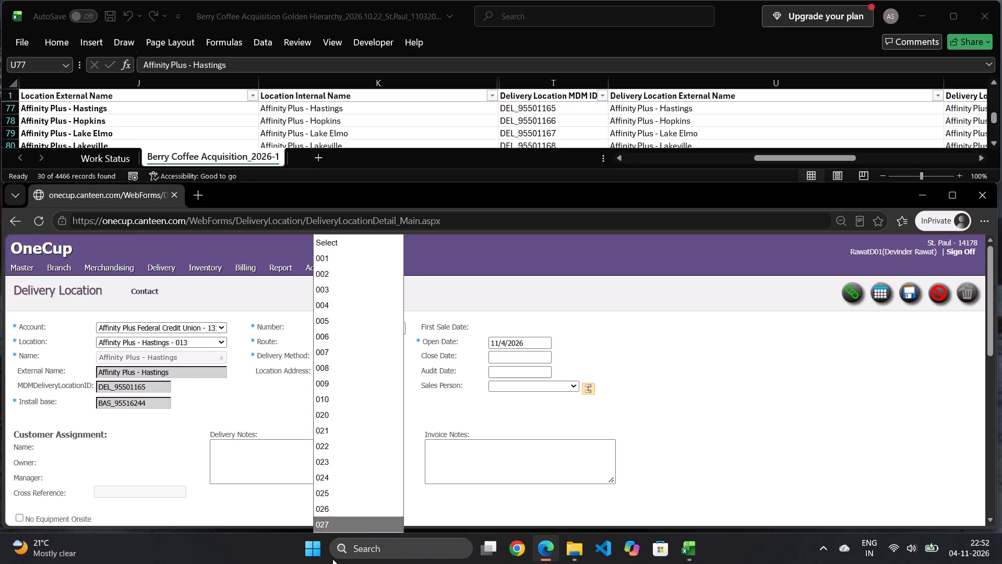
pyautogui.click(343, 525)
pyautogui.click(348, 356)
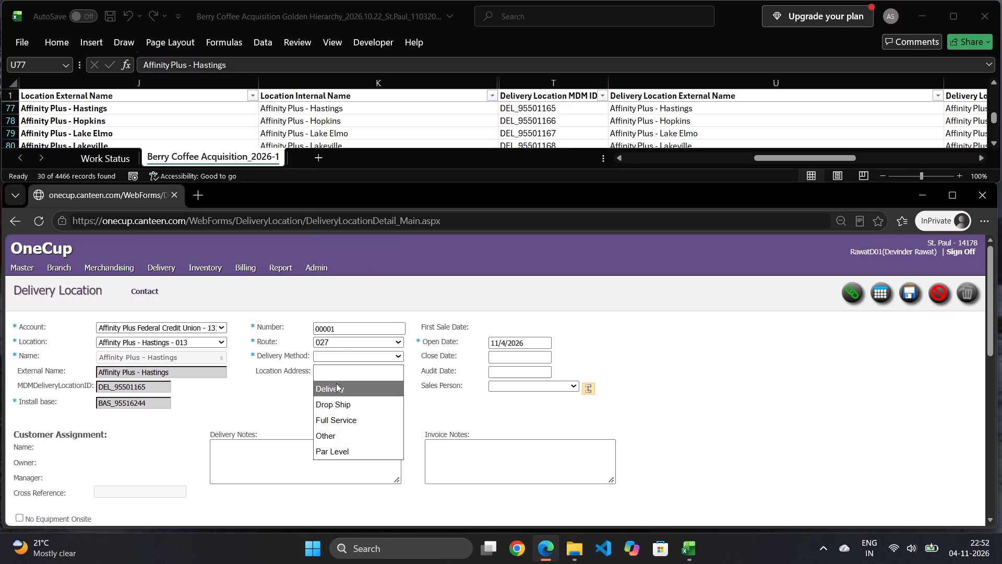
pyautogui.click(336, 385)
pyautogui.click(505, 345)
pyautogui.click(498, 390)
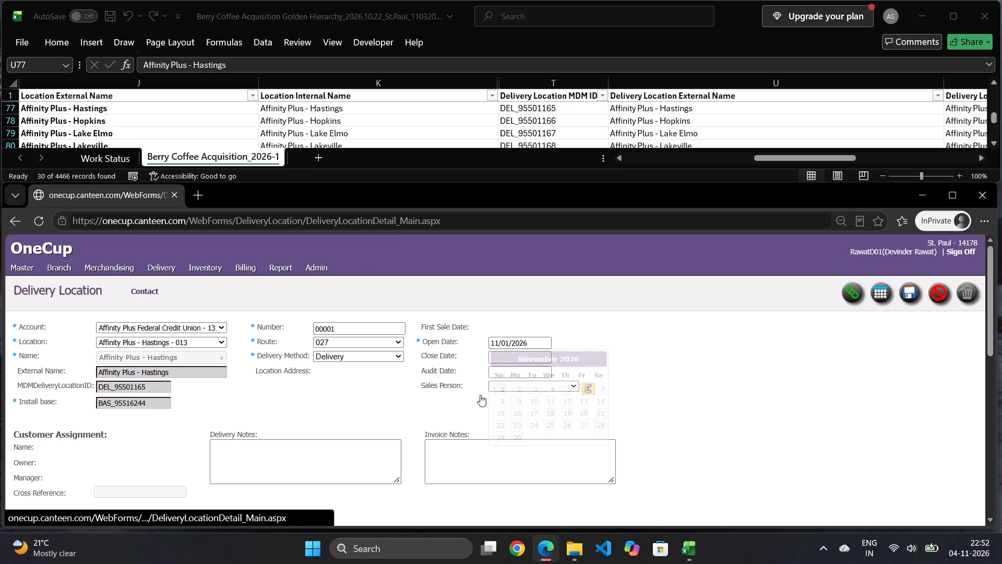
pyautogui.scroll(-3, 425, 387)
pyautogui.click(51, 320)
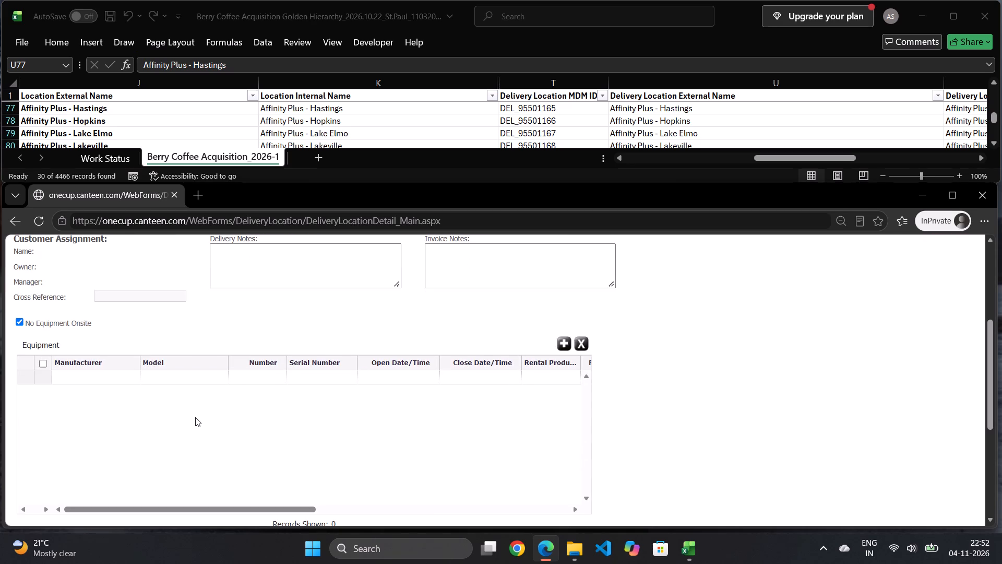
pyautogui.scroll(3, 198, 417)
pyautogui.click(913, 290)
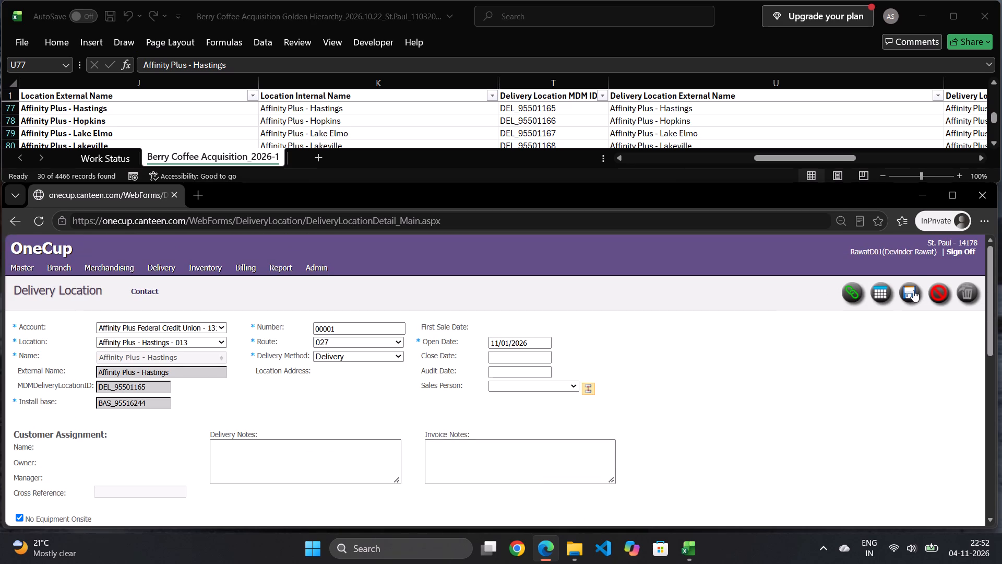
# In the Excel workbook, bold Affinity Plus - Hastings under Delivery Location External Name and move to the Hopkins entry.
pyautogui.click(729, 115)
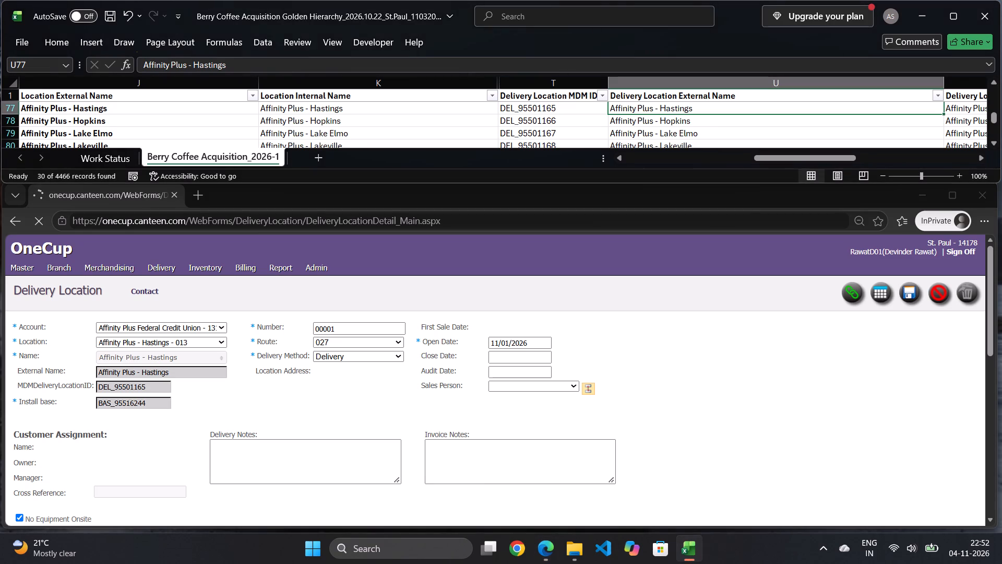
pyautogui.hotkey('ctrl', 'b')
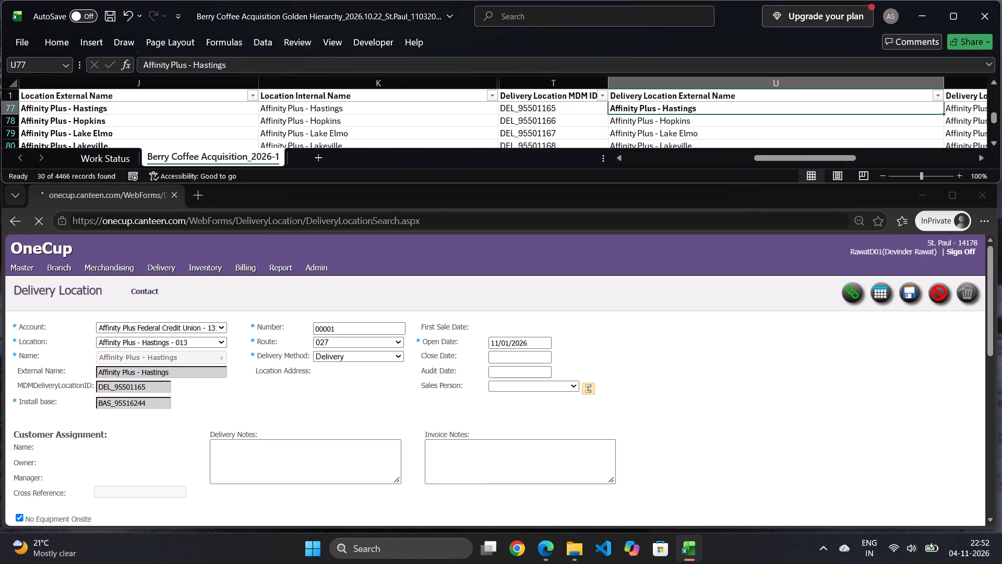
pyautogui.click(715, 124)
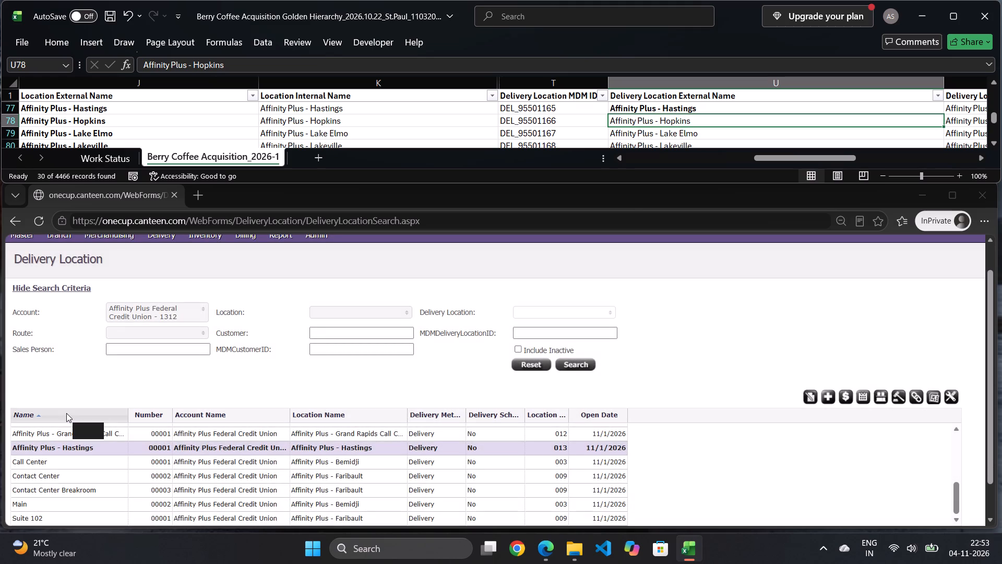
# In OneCup, open the Location records, select Affinity Plus - Hopkins, and start a new delivery location from its Quick Links.
pyautogui.scroll(3, 66, 413)
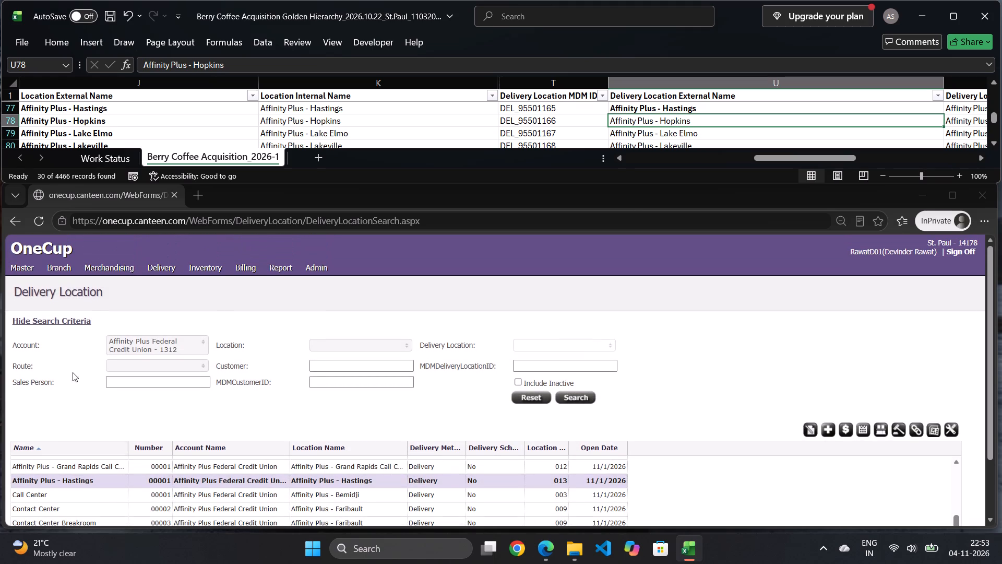
pyautogui.click(22, 309)
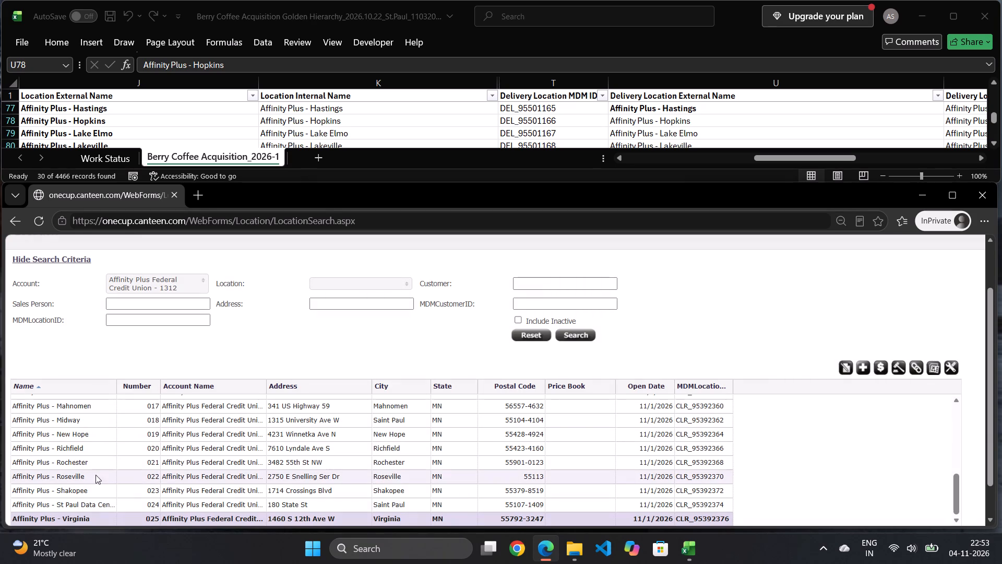
pyautogui.scroll(1, 95, 481)
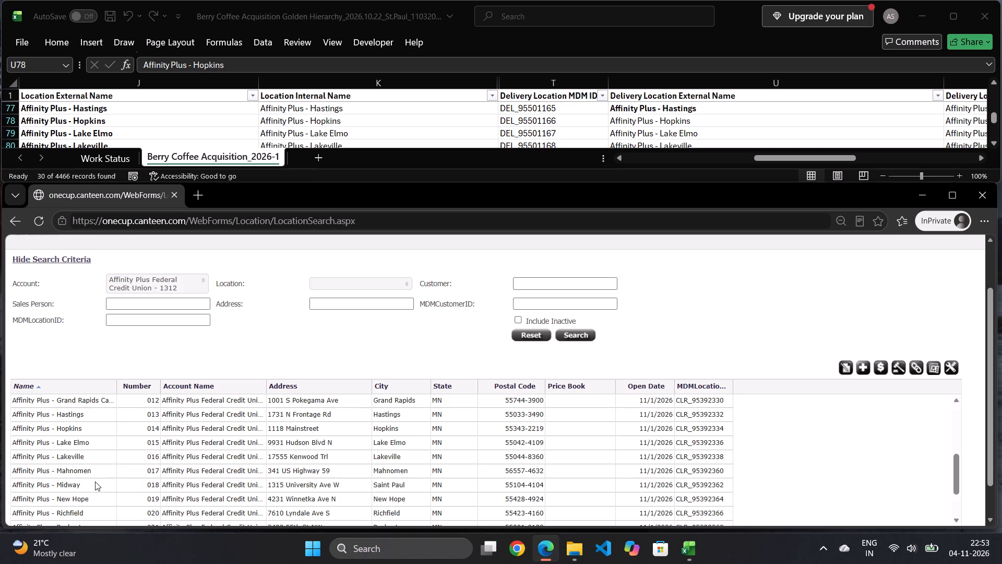
pyautogui.click(96, 428)
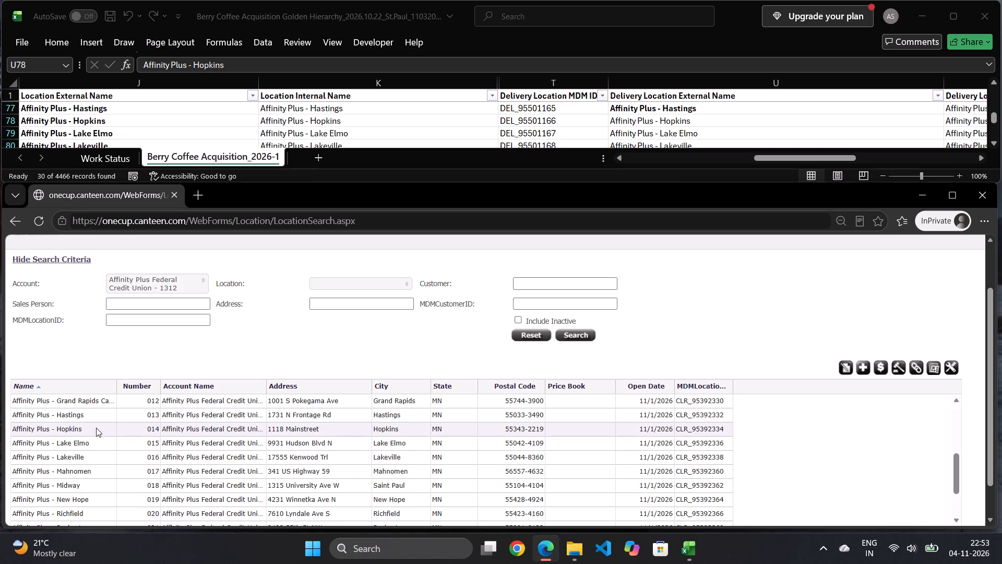
pyautogui.click(914, 367)
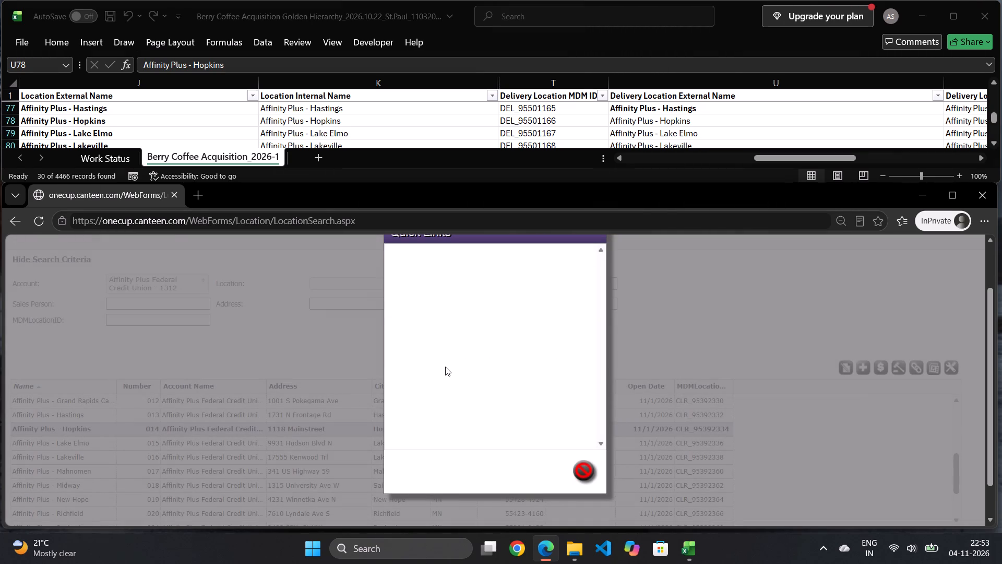
pyautogui.click(482, 328)
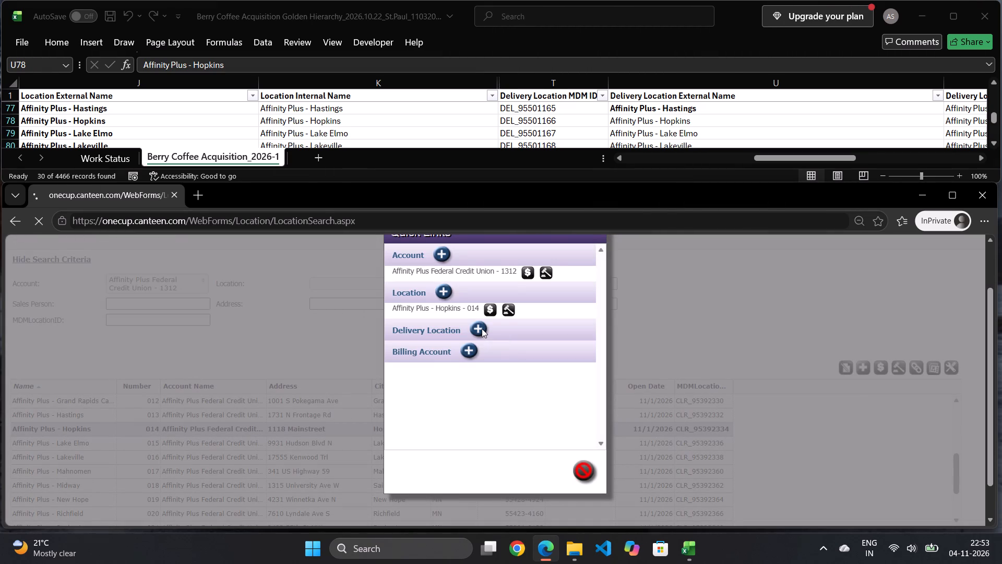
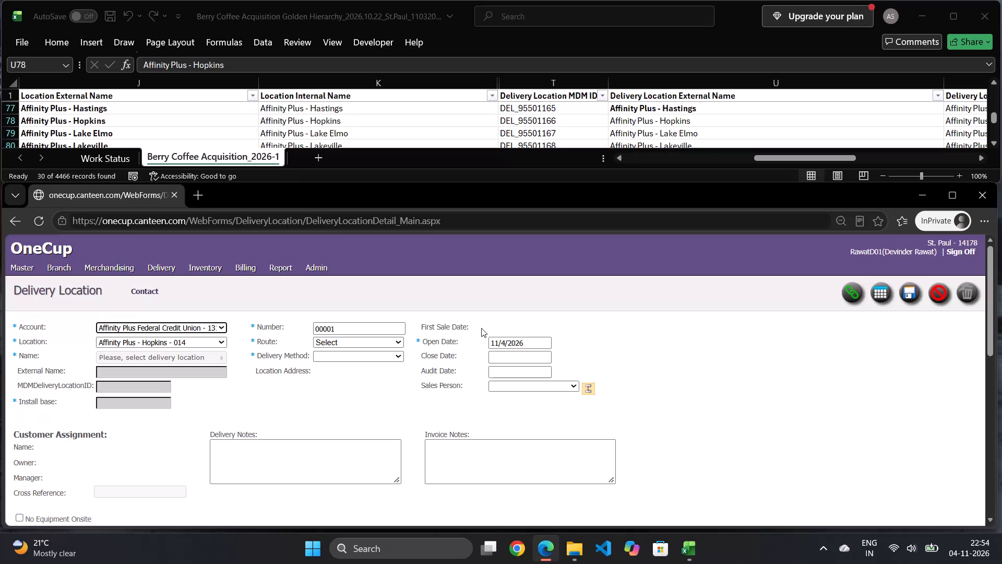
# Choose Affinity Plus - Hopkins as the name, set route 027, method Delivery, open date 11/01/2026, mark No Equipment Onsite, and save the record.
pyautogui.click(156, 355)
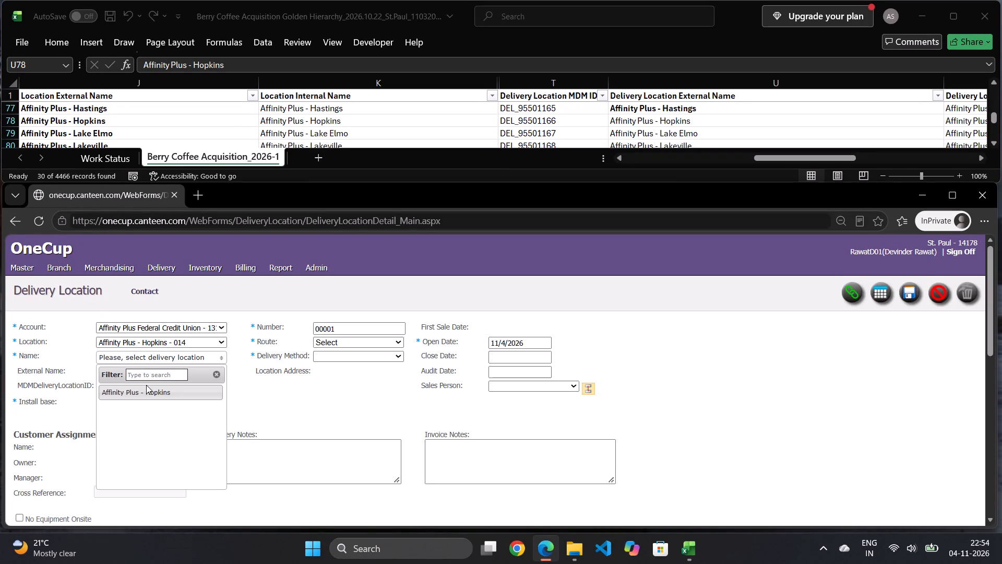
pyautogui.click(141, 388)
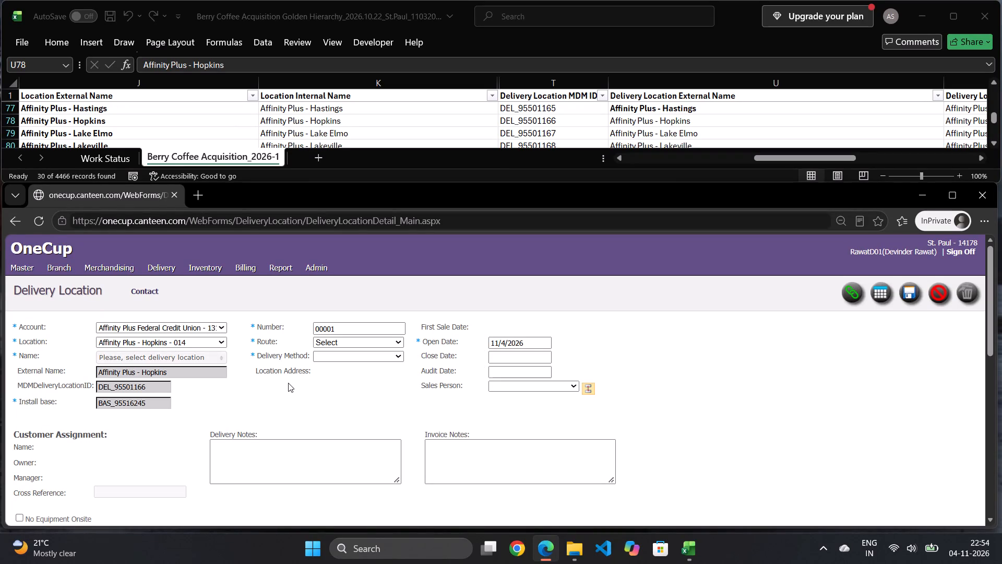
pyautogui.click(346, 341)
pyautogui.click(326, 524)
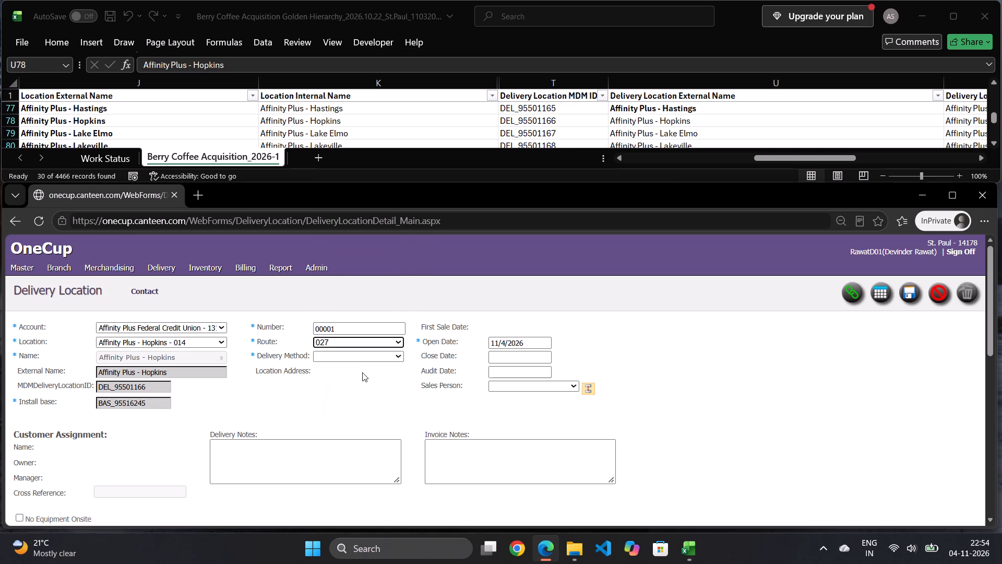
pyautogui.click(360, 360)
pyautogui.click(344, 389)
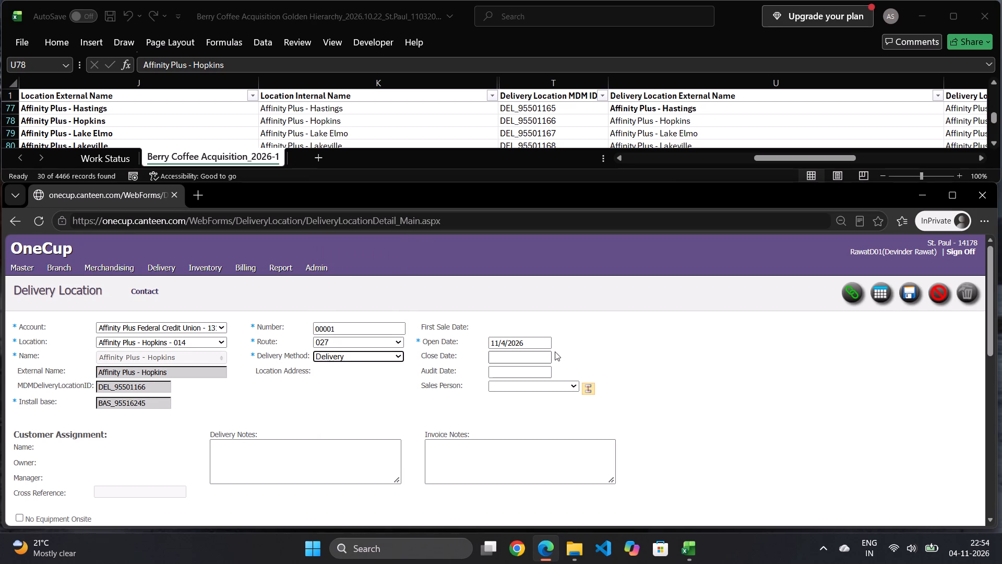
pyautogui.click(545, 347)
pyautogui.click(504, 384)
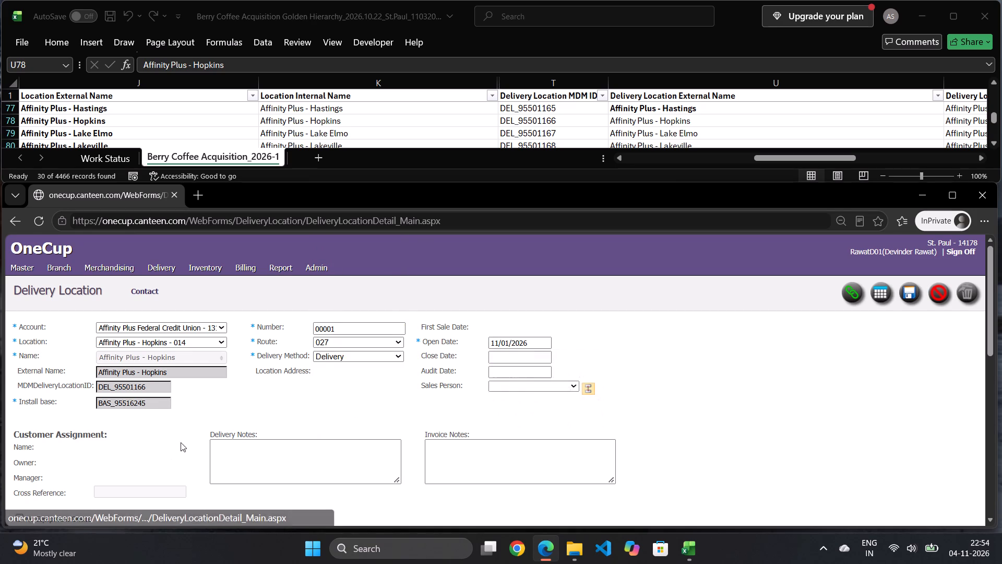
pyautogui.scroll(-3, 181, 442)
pyautogui.click(45, 299)
pyautogui.click(44, 324)
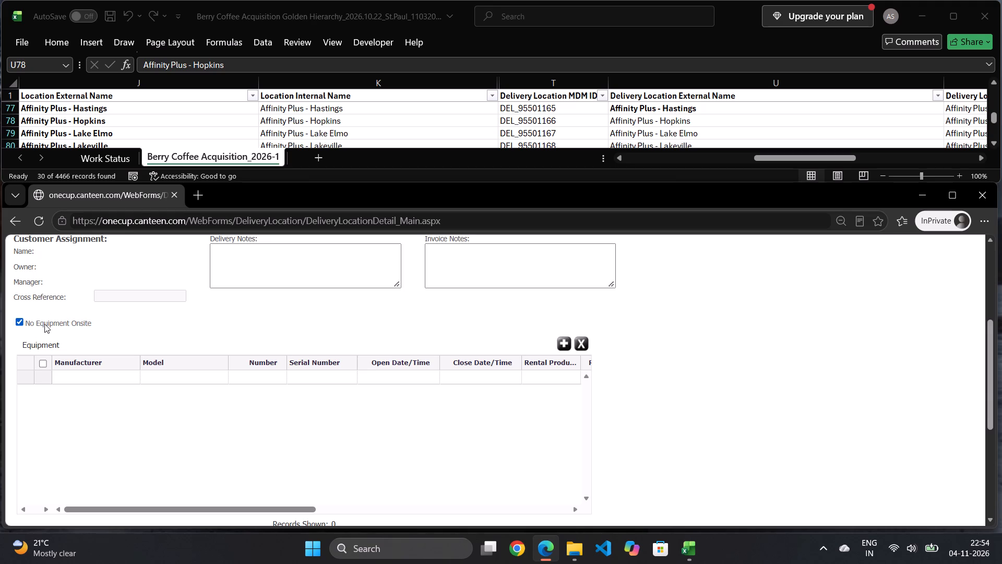
pyautogui.scroll(4, 412, 468)
pyautogui.click(913, 292)
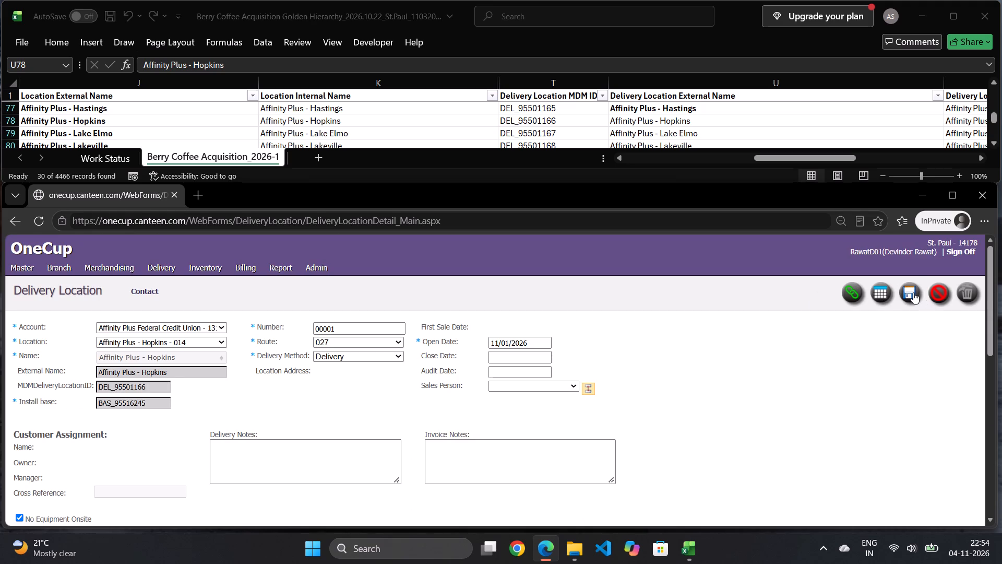
# In the Excel workbook, bold Affinity Plus - Hopkins under Delivery Location External Name and move to the Lake Elmo entry.
pyautogui.click(738, 121)
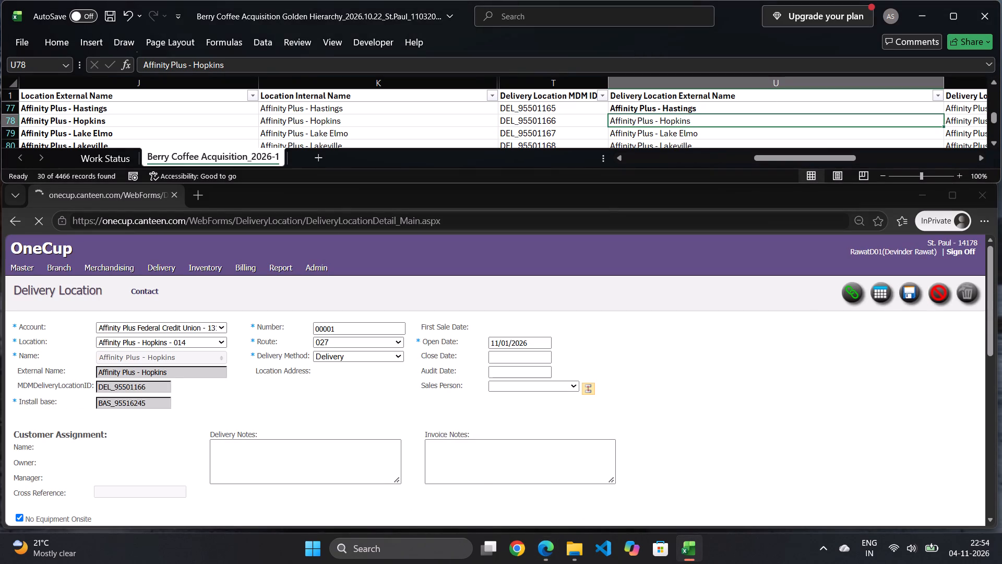
pyautogui.hotkey('ctrl', 'b')
pyautogui.click(715, 133)
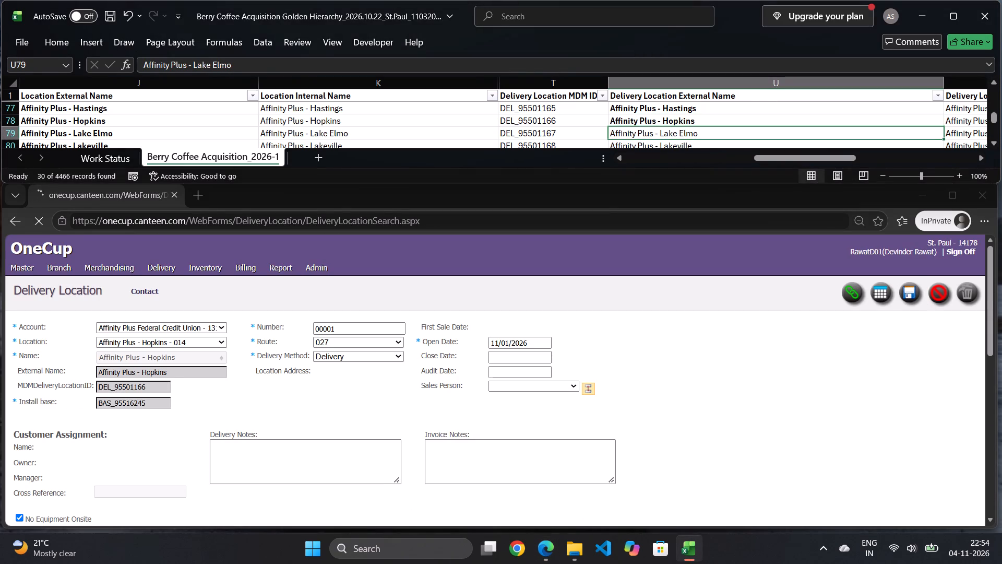
pyautogui.click(995, 143)
pyautogui.click(994, 144)
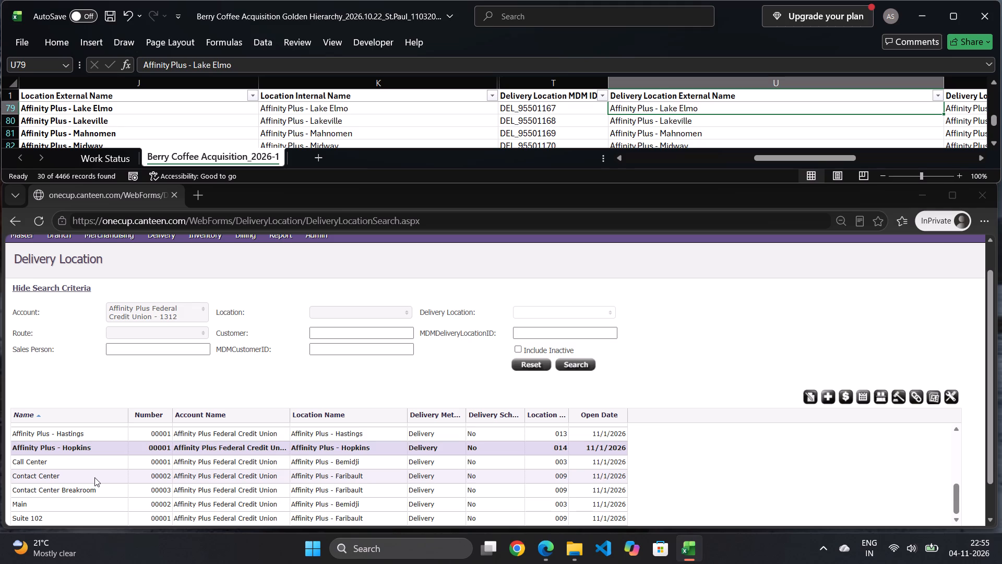
pyautogui.click(992, 86)
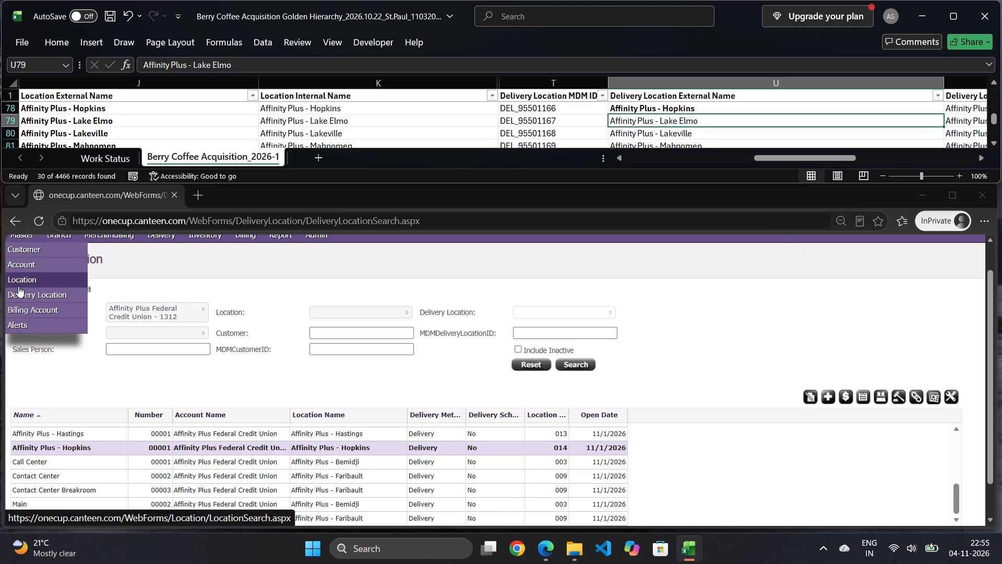
# In OneCup, open the Location records, select Affinity Plus - Lake Elmo, and start a new delivery location from its Quick Links.
pyautogui.click(18, 286)
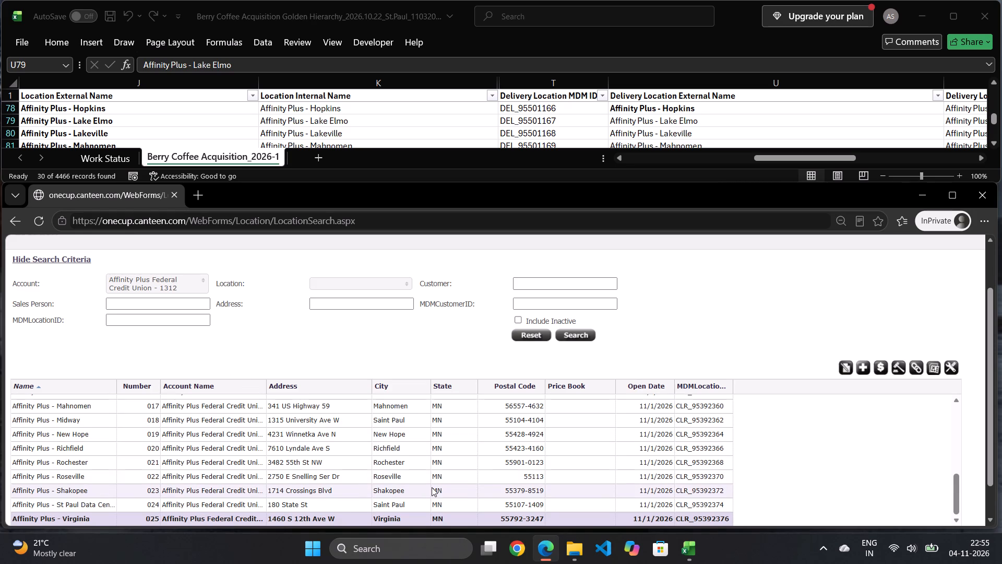
pyautogui.scroll(1, 88, 450)
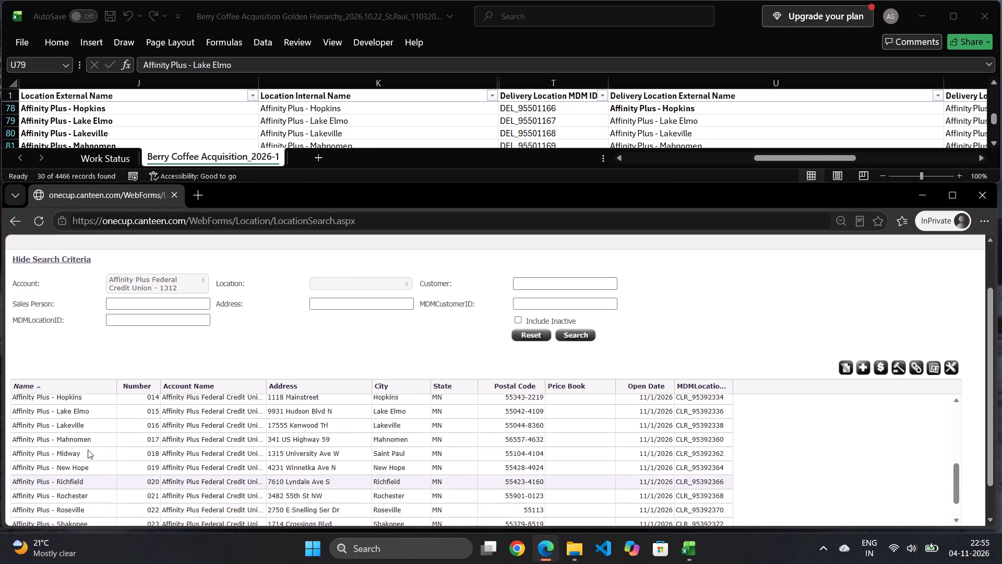
pyautogui.click(90, 444)
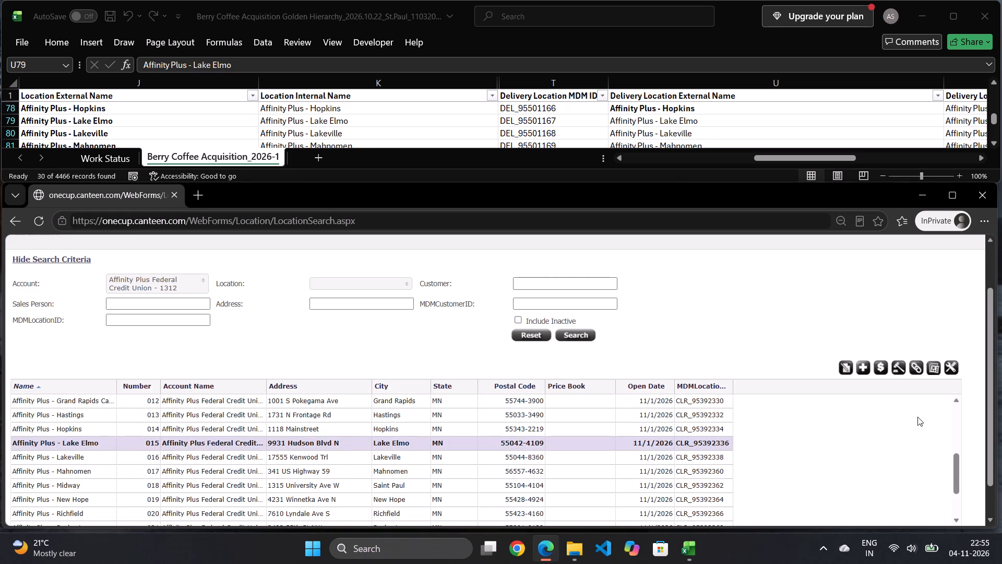
pyautogui.click(918, 362)
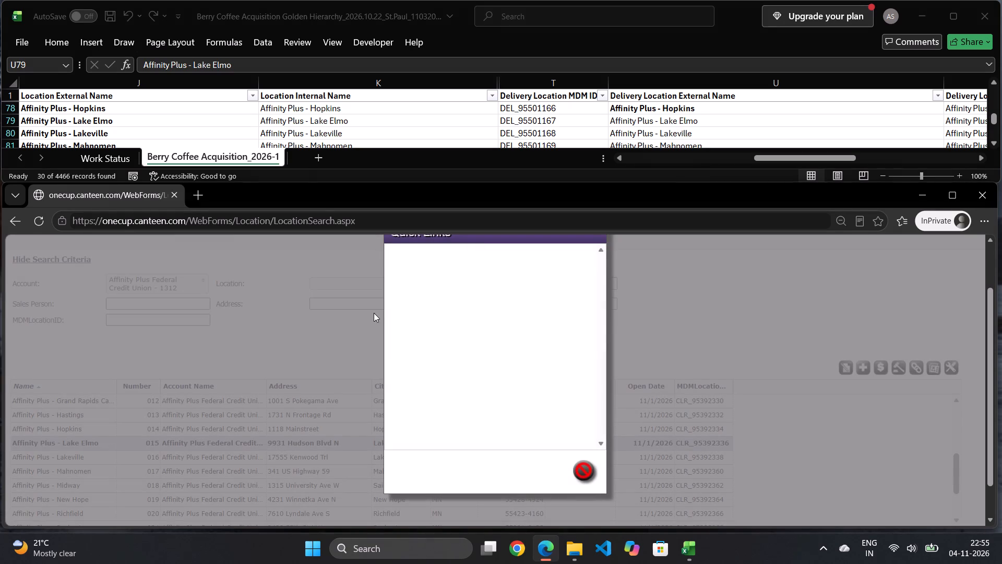
pyautogui.click(479, 328)
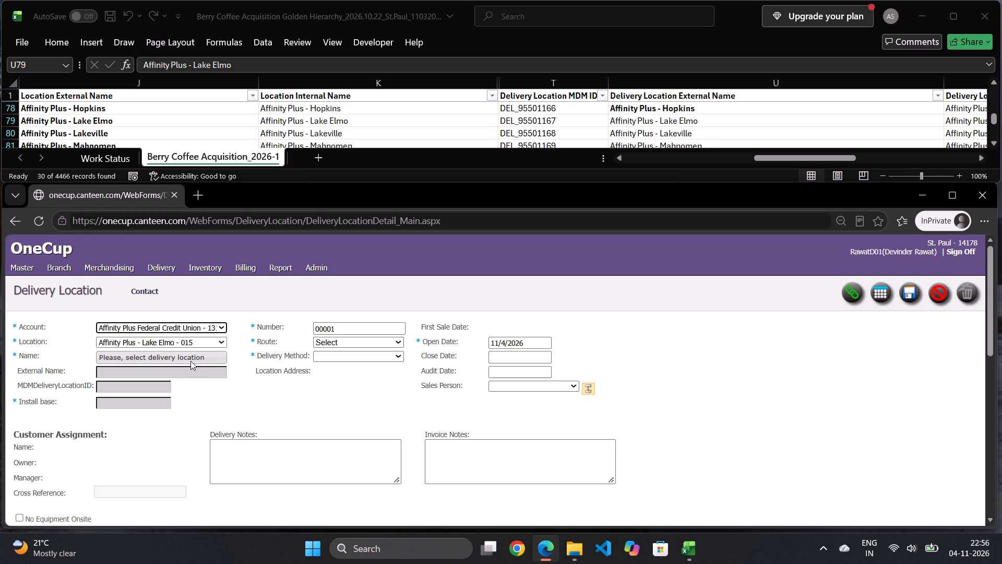
# Choose Affinity Plus - Lake Elmo as the name, set route 027, method Delivery, open date 11/01/2026, mark No Equipment Onsite, and save the record.
pyautogui.click(190, 358)
pyautogui.click(149, 390)
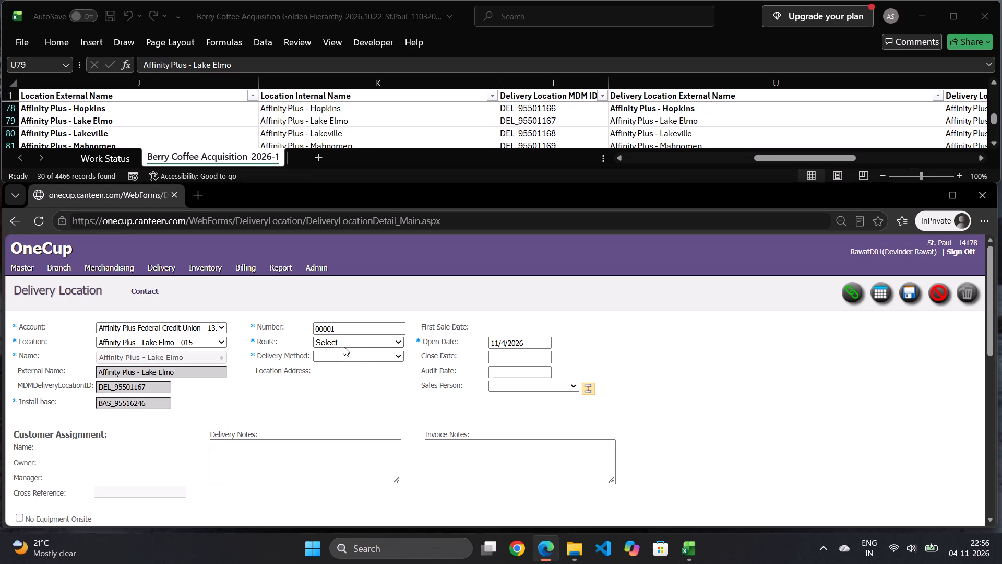
pyautogui.click(341, 340)
pyautogui.click(344, 525)
pyautogui.click(353, 352)
pyautogui.click(344, 386)
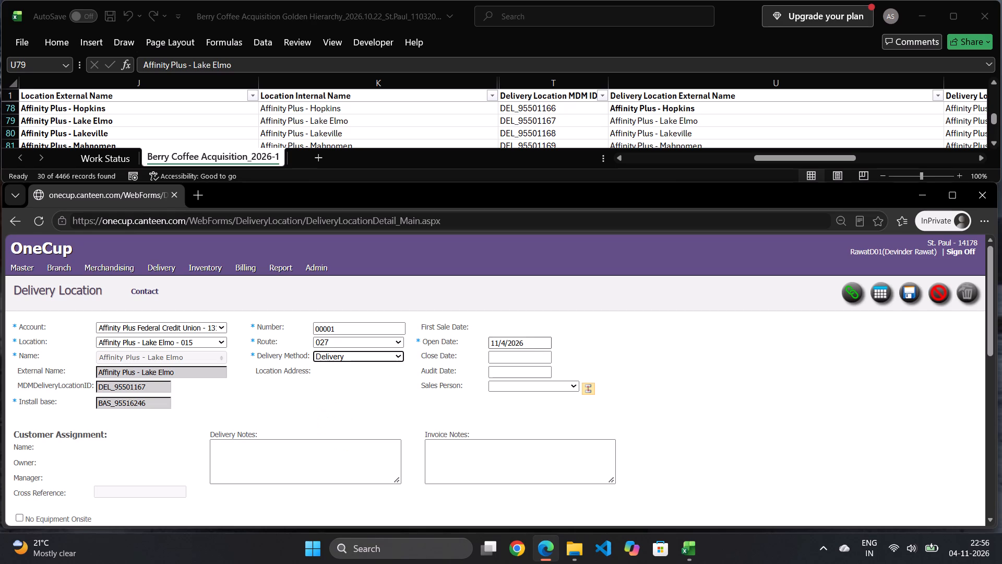
pyautogui.click(524, 340)
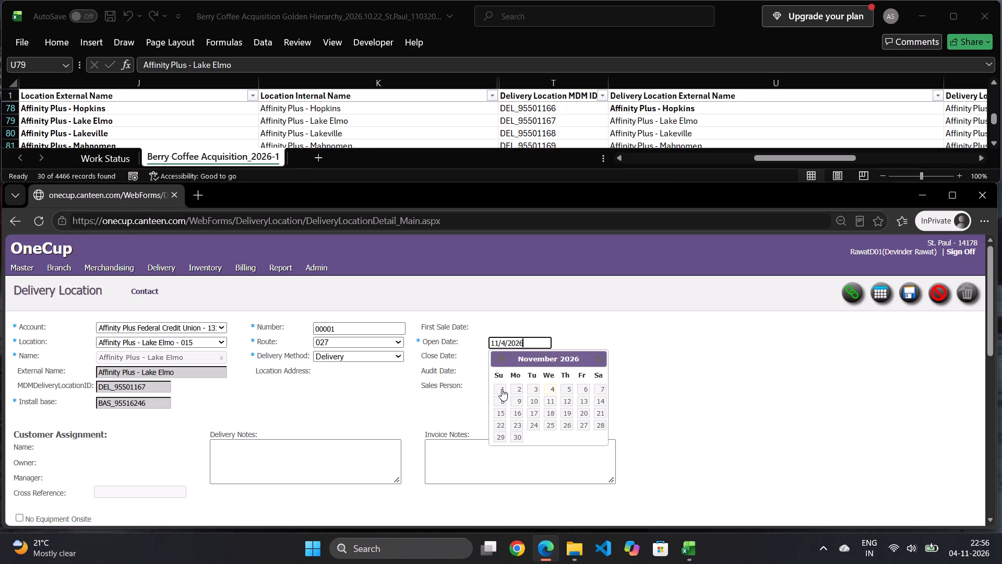
pyautogui.click(501, 390)
pyautogui.scroll(-2, 323, 452)
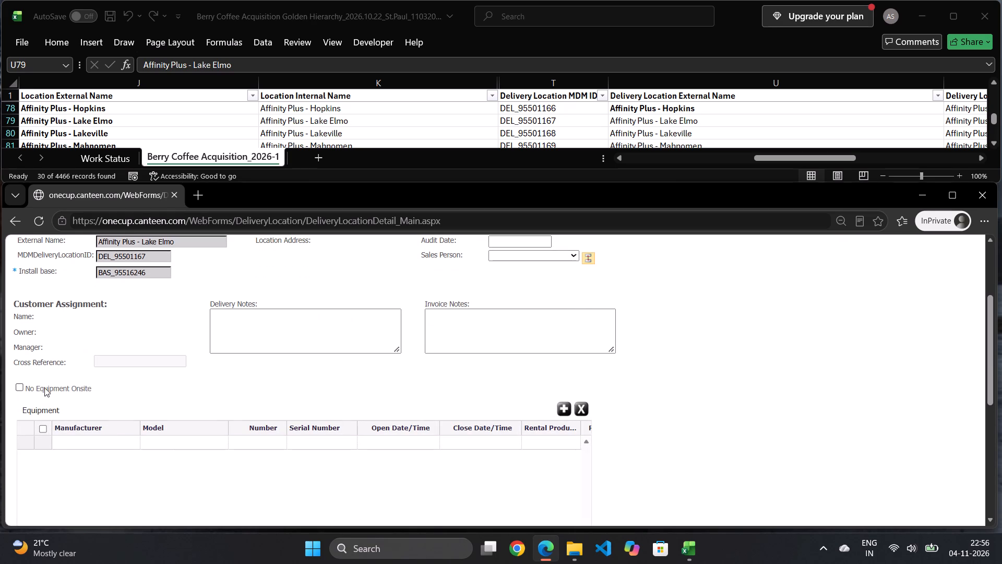
pyautogui.click(44, 387)
pyautogui.scroll(3, 401, 412)
pyautogui.click(913, 289)
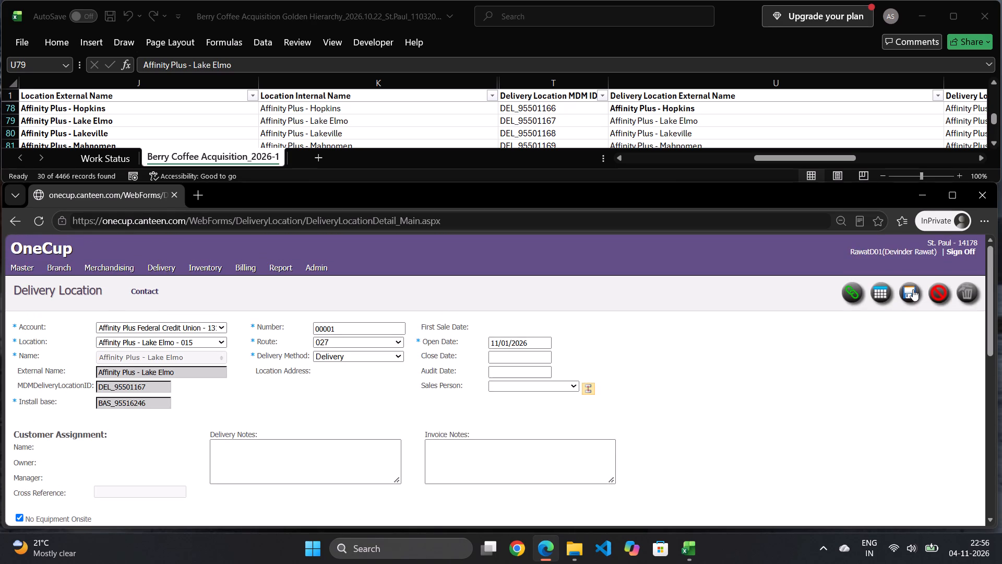
# In the Excel workbook, bold Affinity Plus - Lake Elmo under Delivery Location External Name and move to the Lakeville entry.
pyautogui.click(758, 113)
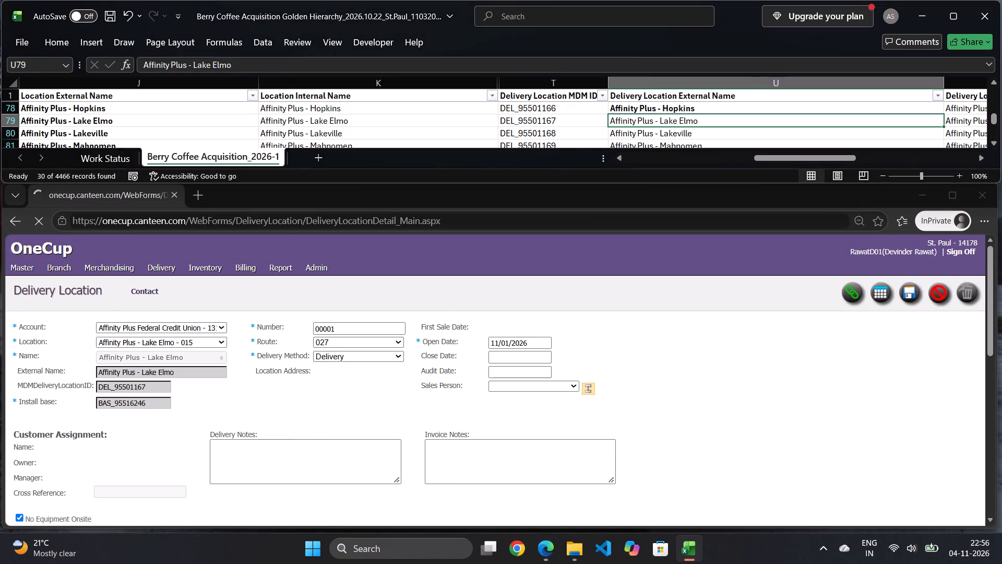
pyautogui.hotkey('ctrl', 'b')
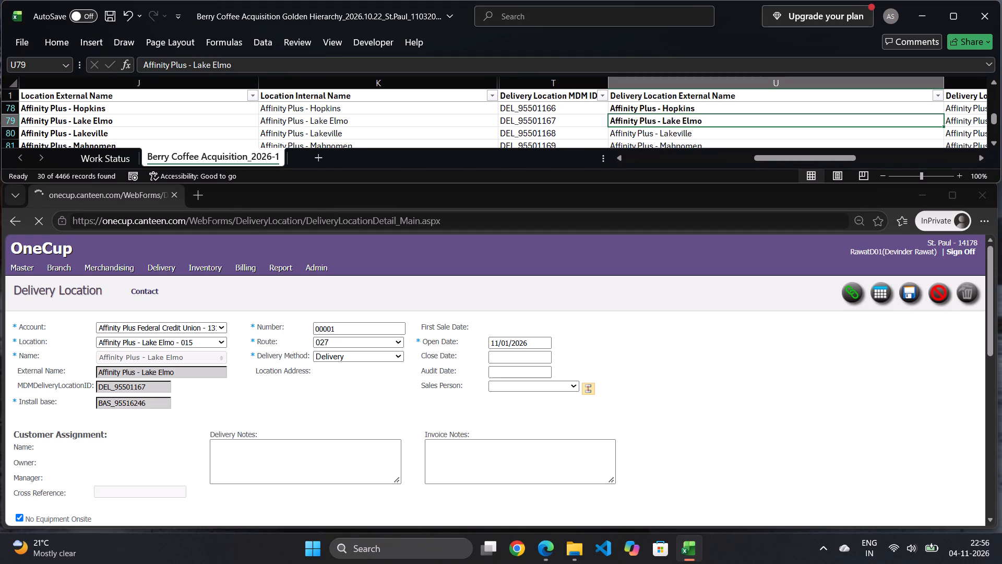
pyautogui.press('Down')
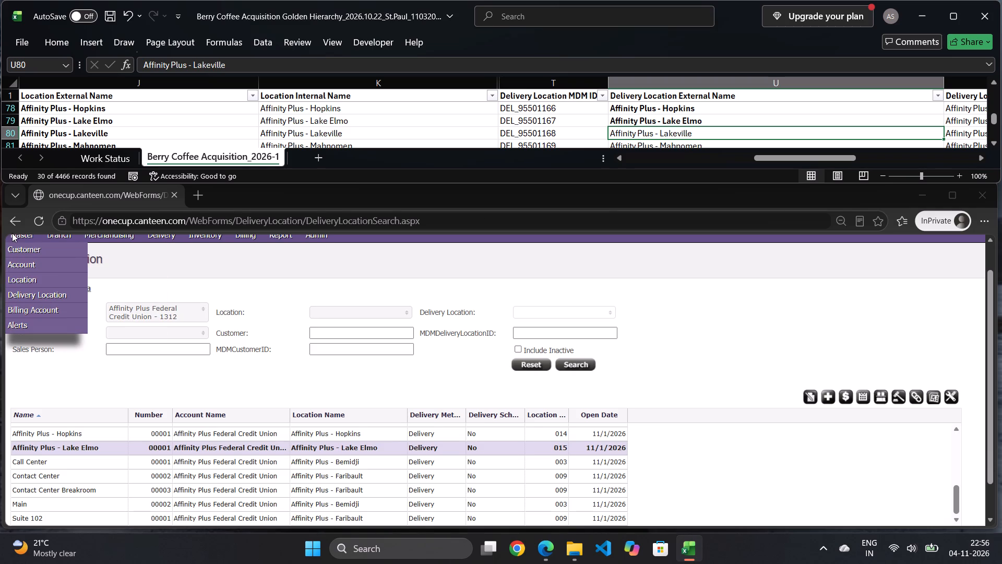
# In OneCup, open the Location records, select Affinity Plus - Lakeville, and start a new delivery location from its Quick Links.
pyautogui.click(23, 279)
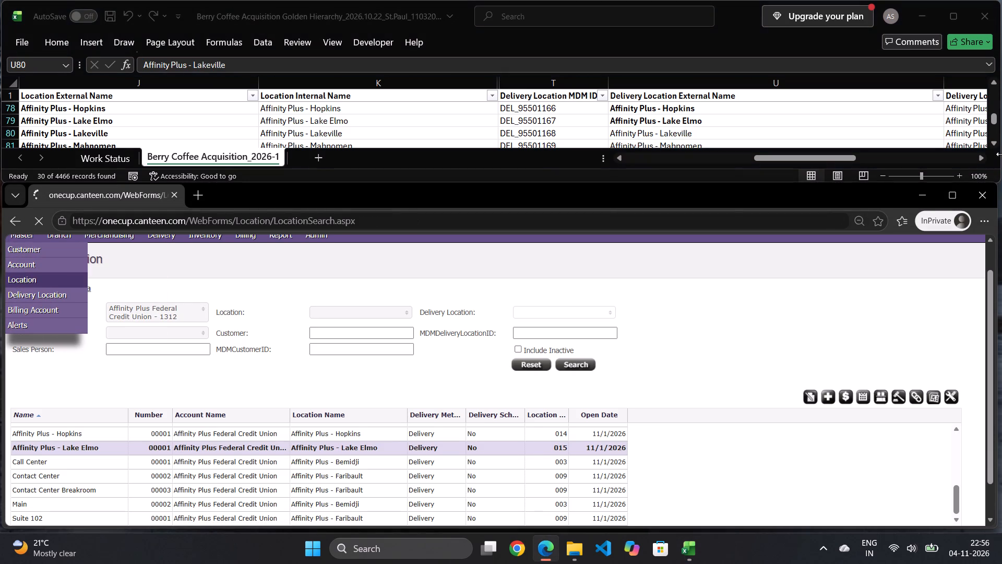
pyautogui.click(993, 143)
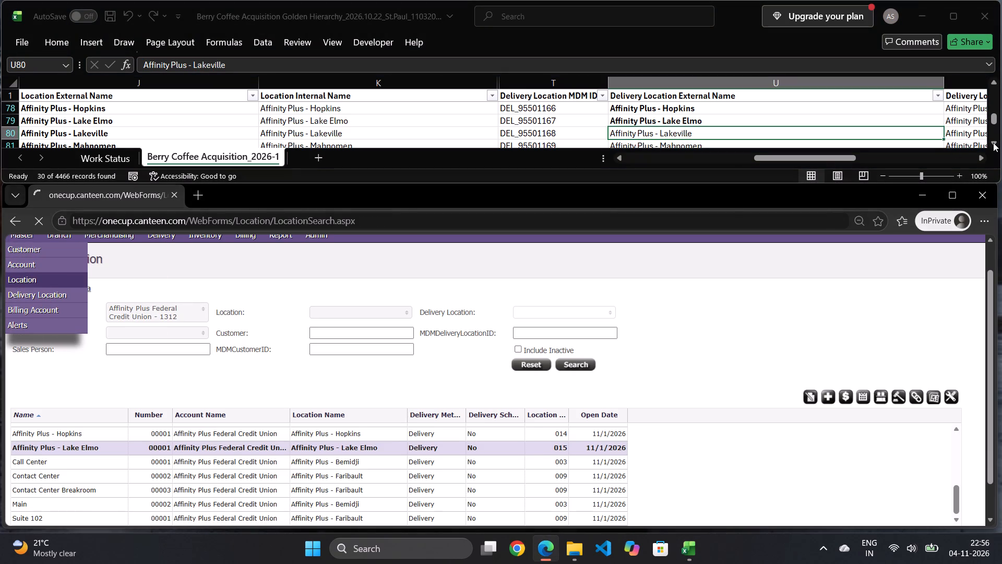
pyautogui.click(993, 143)
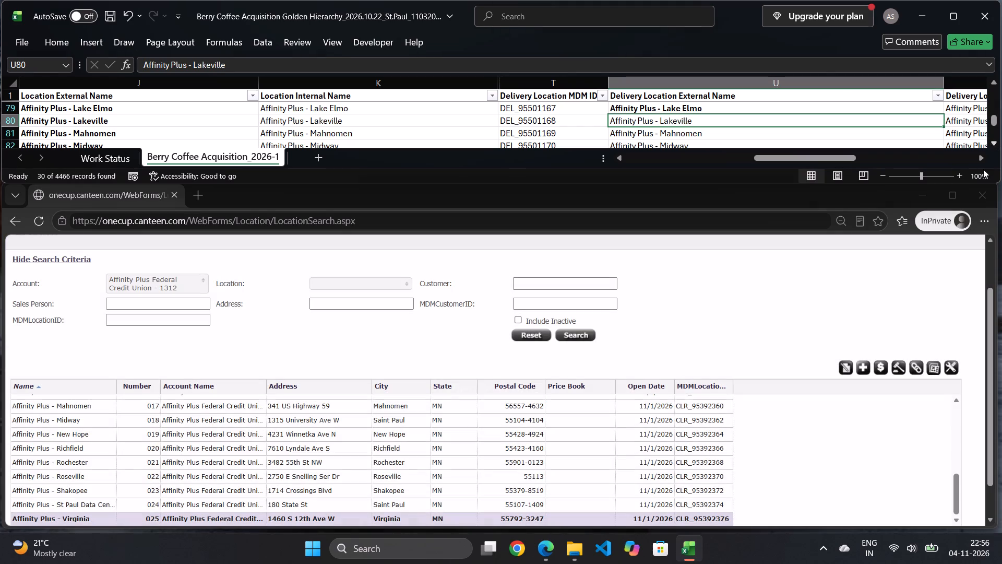
pyautogui.scroll(1, 136, 490)
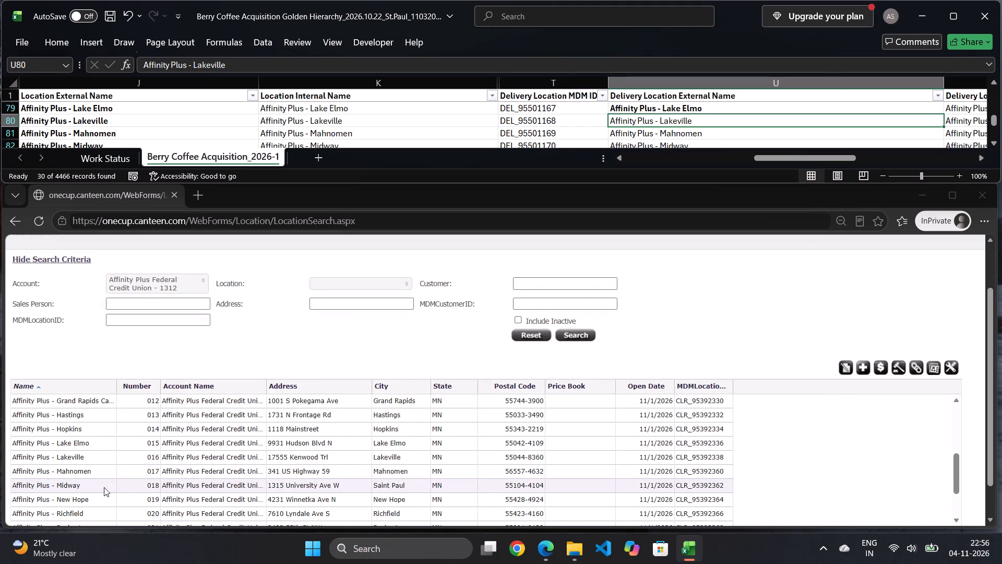
pyautogui.click(89, 460)
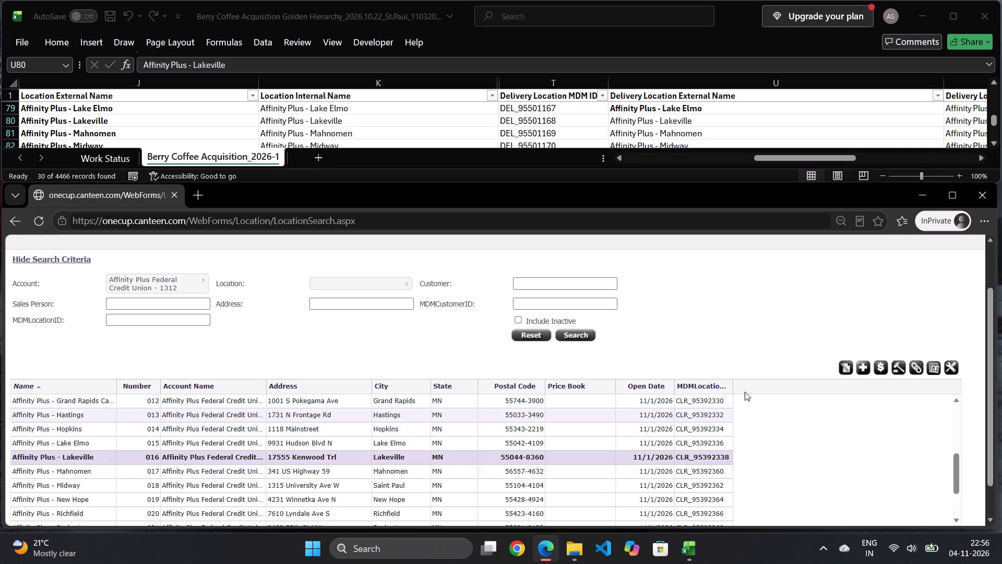
pyautogui.click(915, 365)
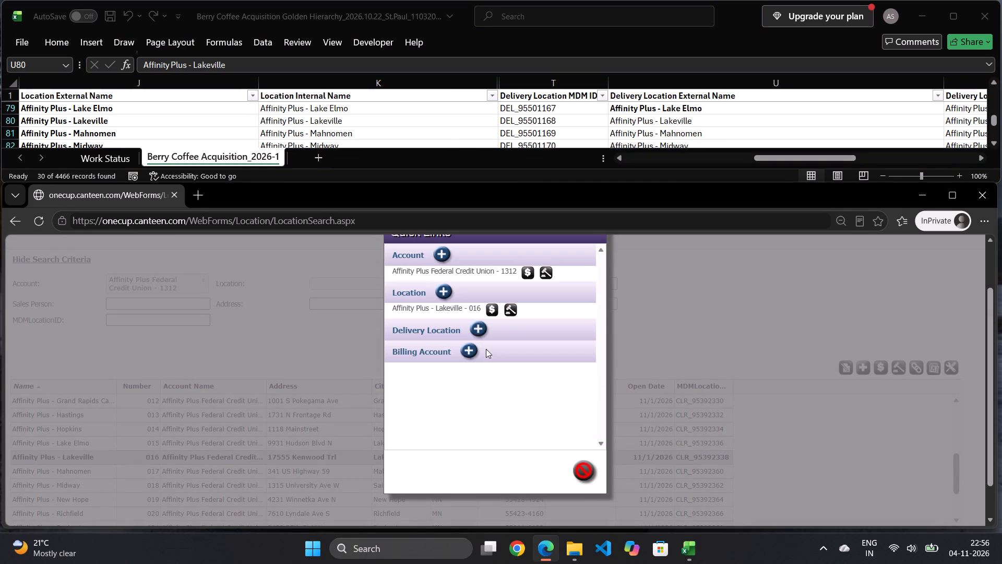
pyautogui.click(478, 326)
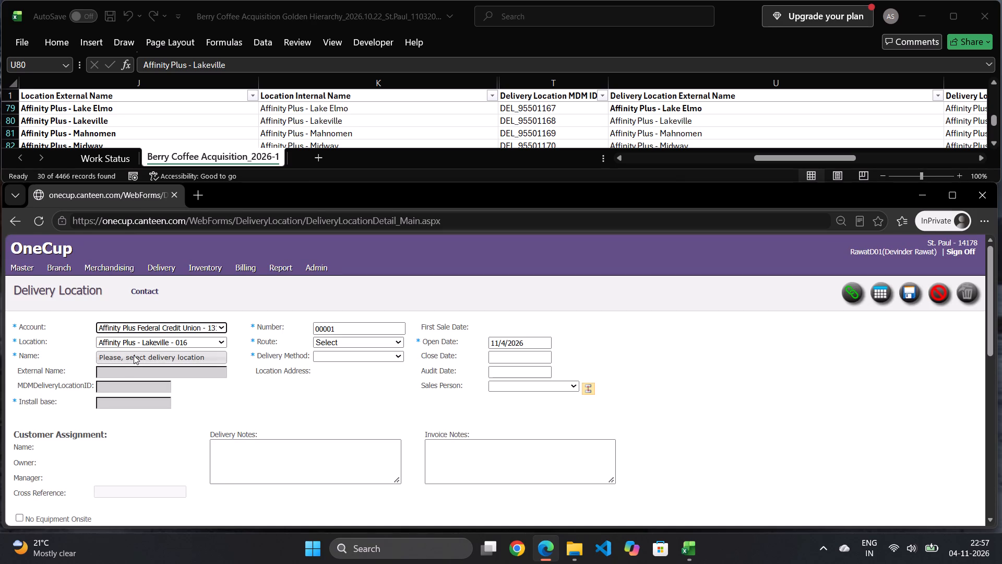
# Choose Affinity Plus - Lakeville as the name, set route 027, method Delivery, open date 11/01/2026, mark No Equipment Onsite, and save the record.
pyautogui.click(134, 355)
pyautogui.click(129, 394)
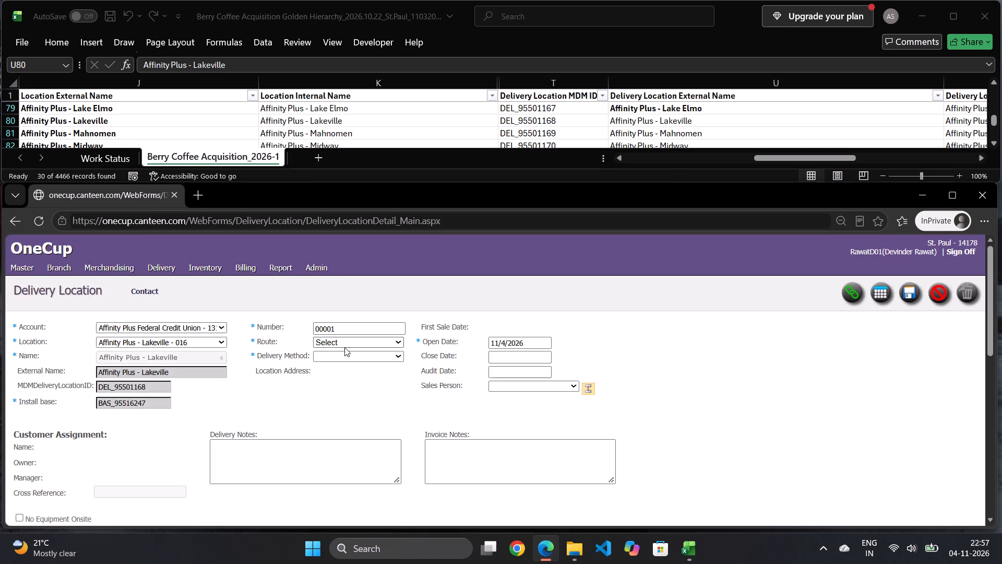
pyautogui.click(344, 342)
pyautogui.click(326, 524)
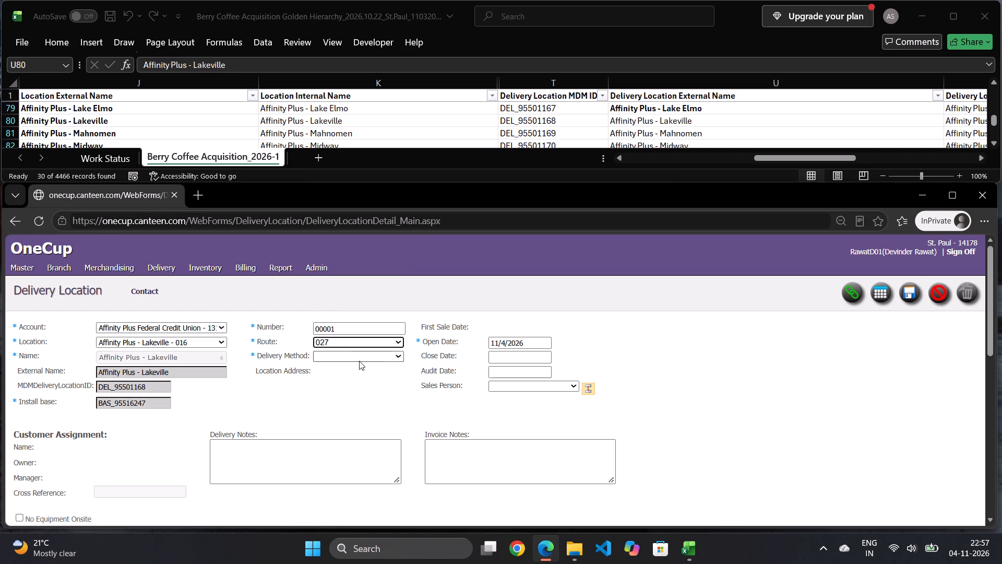
pyautogui.click(358, 356)
pyautogui.click(349, 382)
pyautogui.click(518, 343)
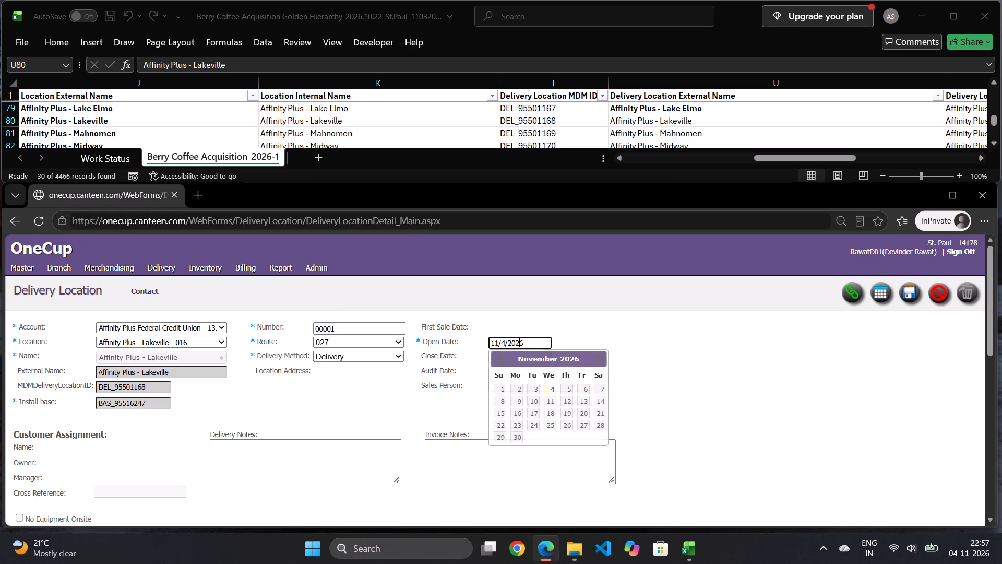
pyautogui.click(502, 388)
pyautogui.scroll(-1, 338, 426)
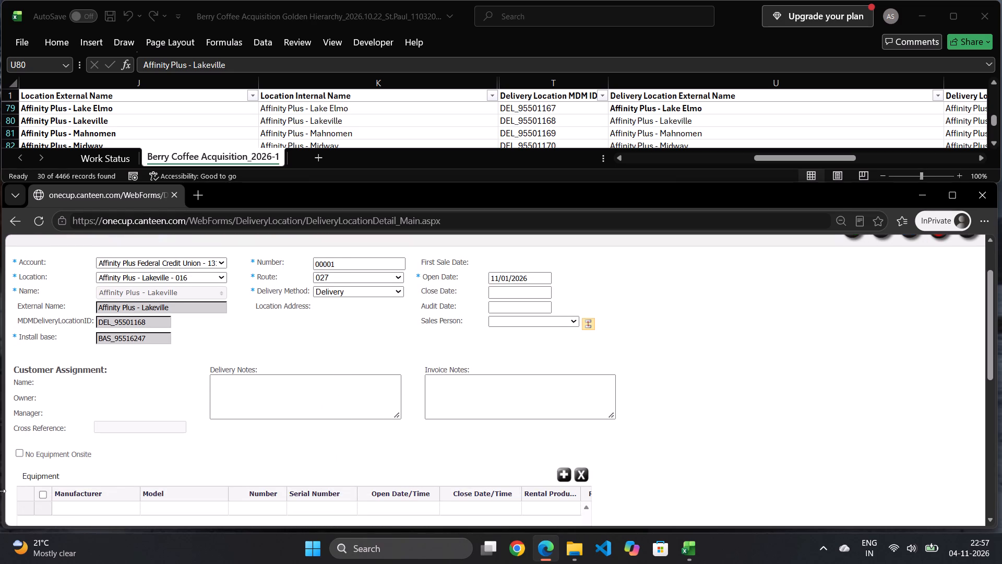
pyautogui.click(57, 453)
pyautogui.scroll(3, 295, 456)
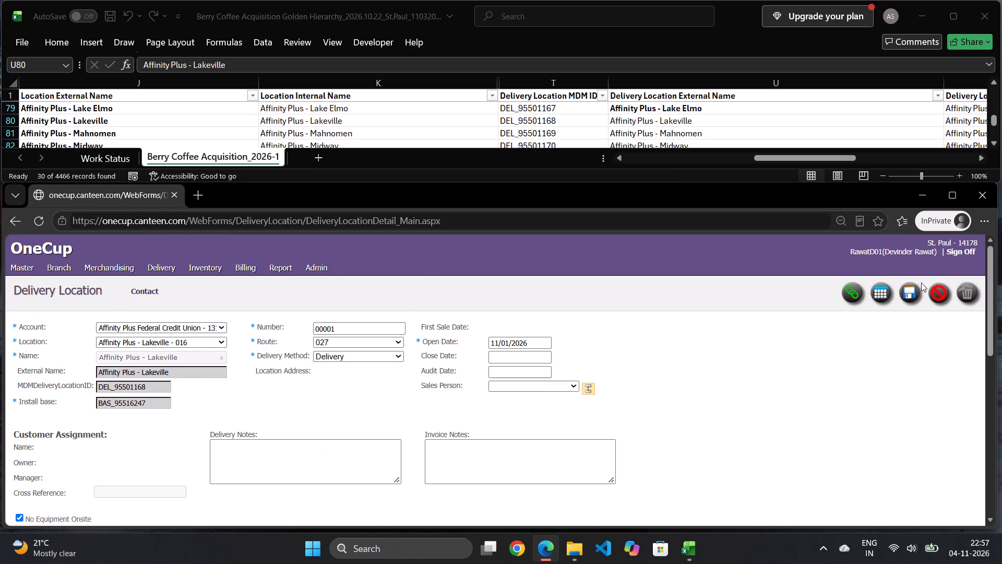
pyautogui.click(904, 293)
# In the Excel workbook, bold Affinity Plus - Lakeville under Delivery Location External Name and move to the Mahnomen entry.
pyautogui.click(731, 119)
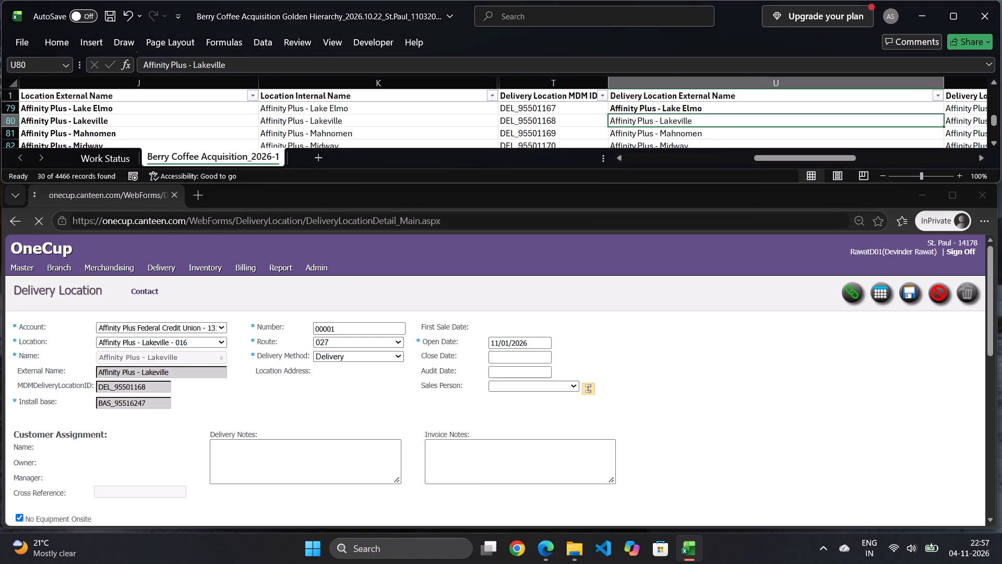
pyautogui.hotkey('ctrl', 'b')
pyautogui.press('Down')
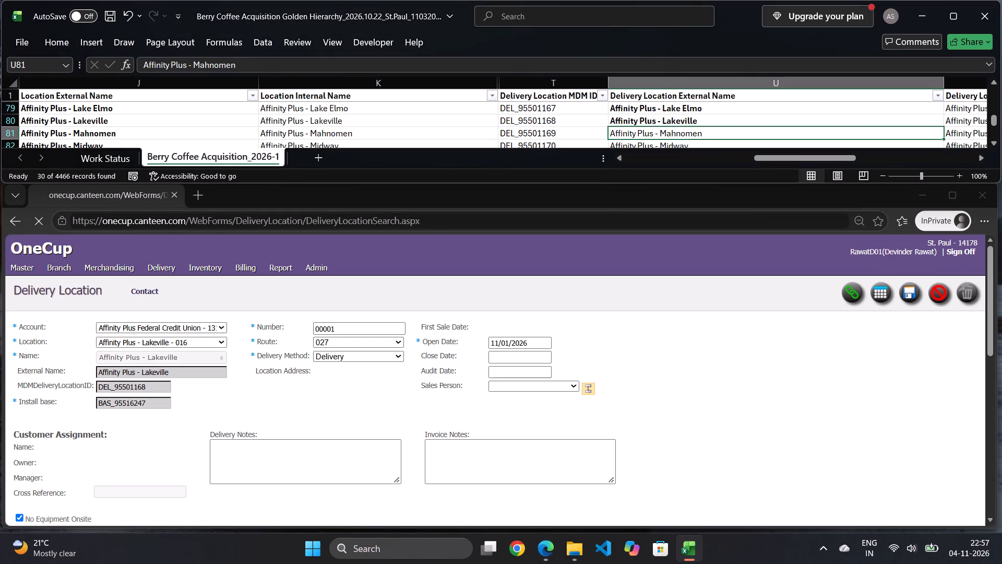
pyautogui.click(993, 140)
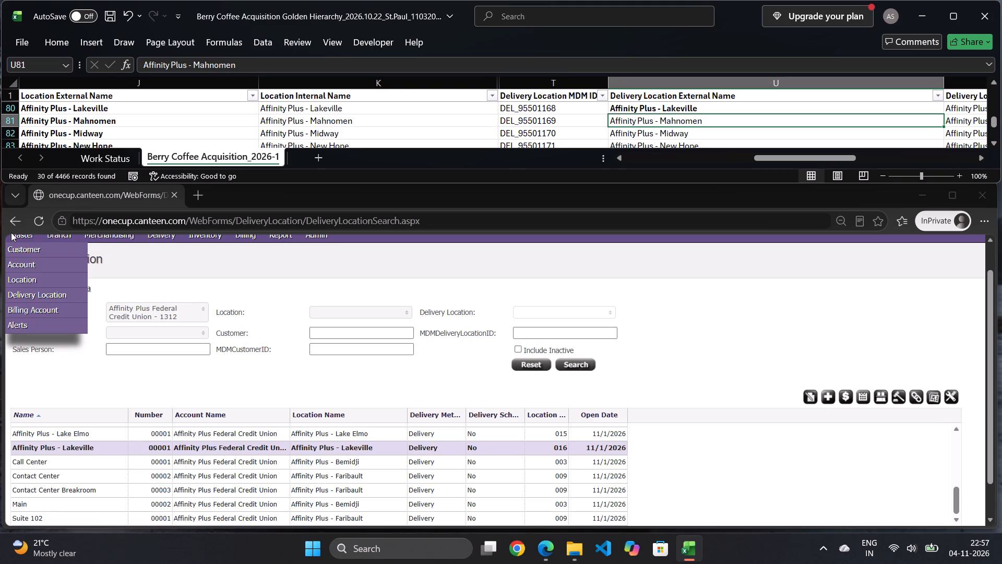
# In OneCup, open the Location records, select Affinity Plus - Mahnomen, and start a new delivery location from its Quick Links.
pyautogui.click(18, 284)
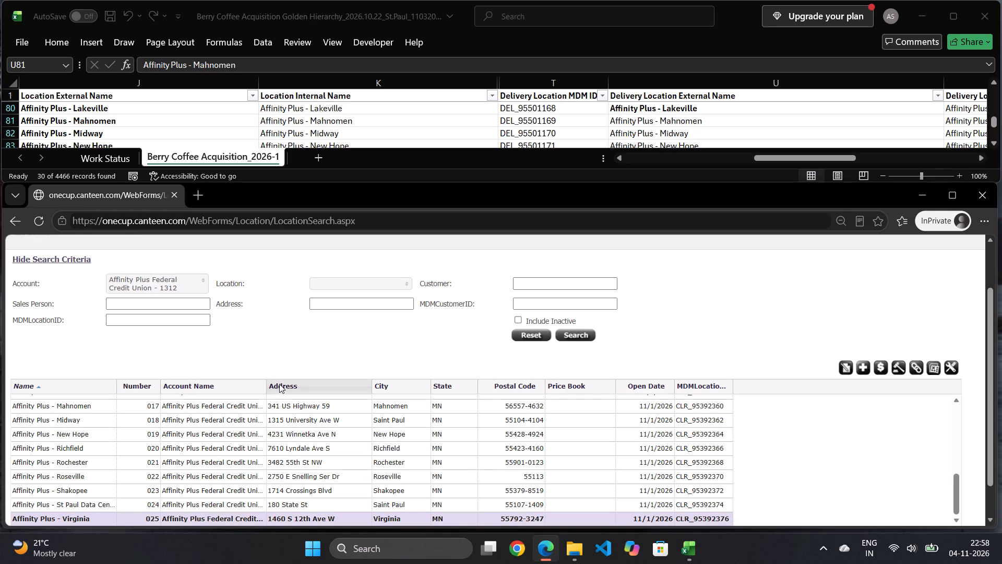
pyautogui.scroll(2, 80, 475)
pyautogui.scroll(-1, 94, 475)
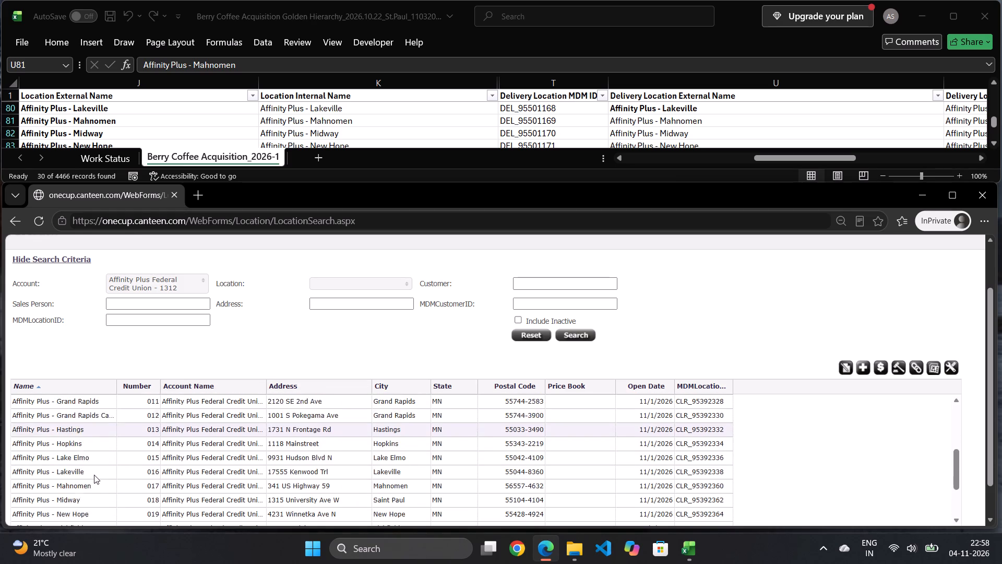
pyautogui.click(85, 470)
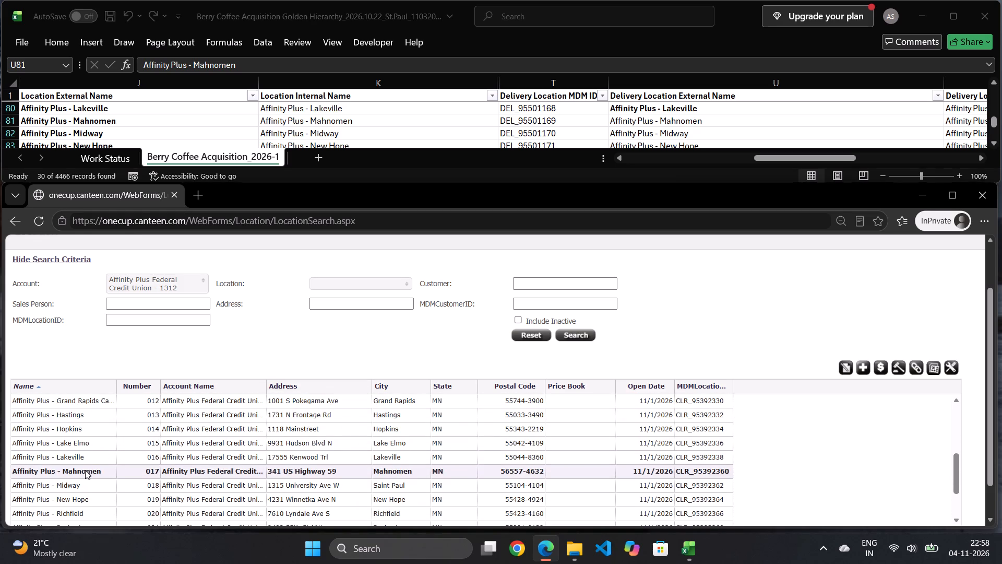
pyautogui.scroll(-3, 295, 449)
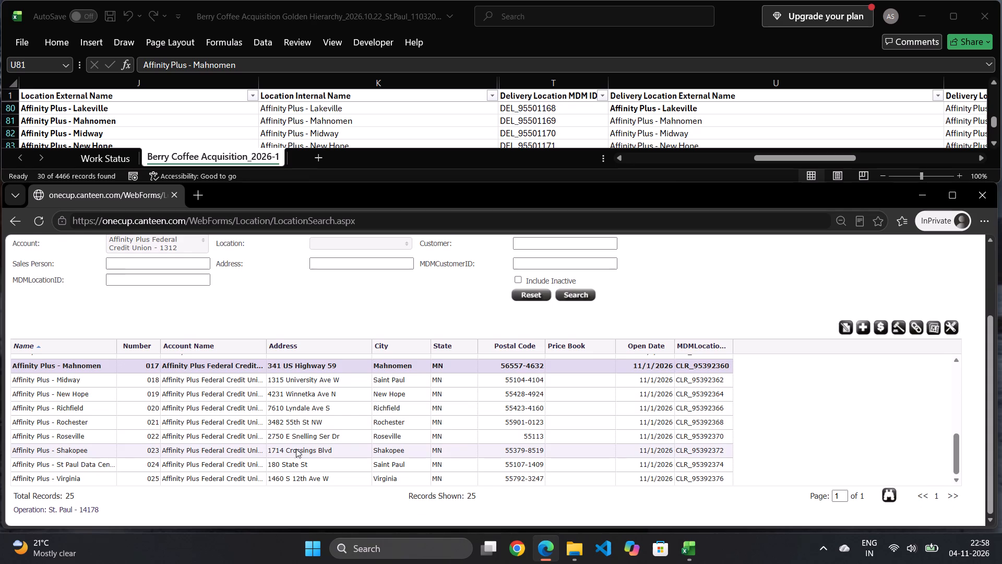
pyautogui.click(917, 325)
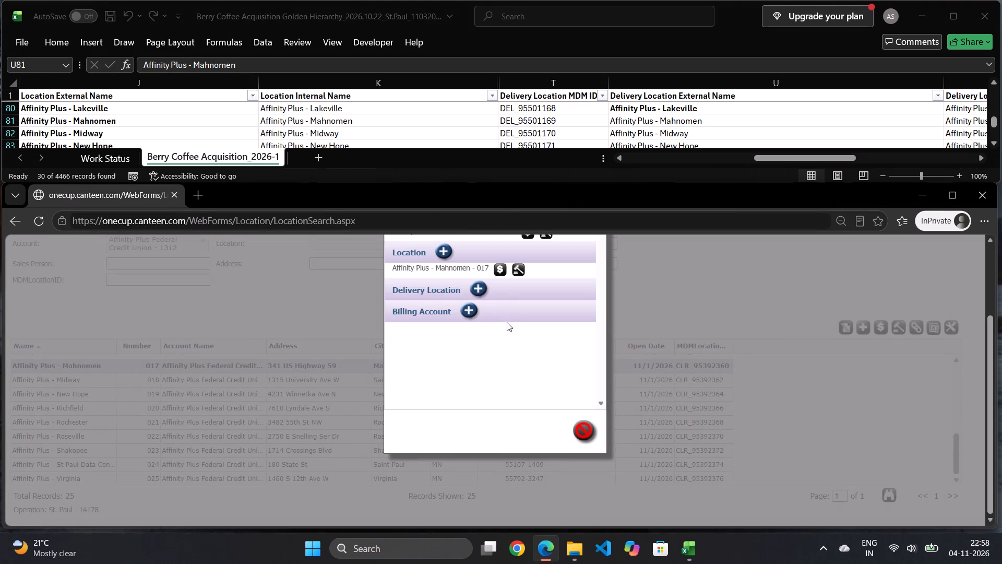
pyautogui.click(476, 290)
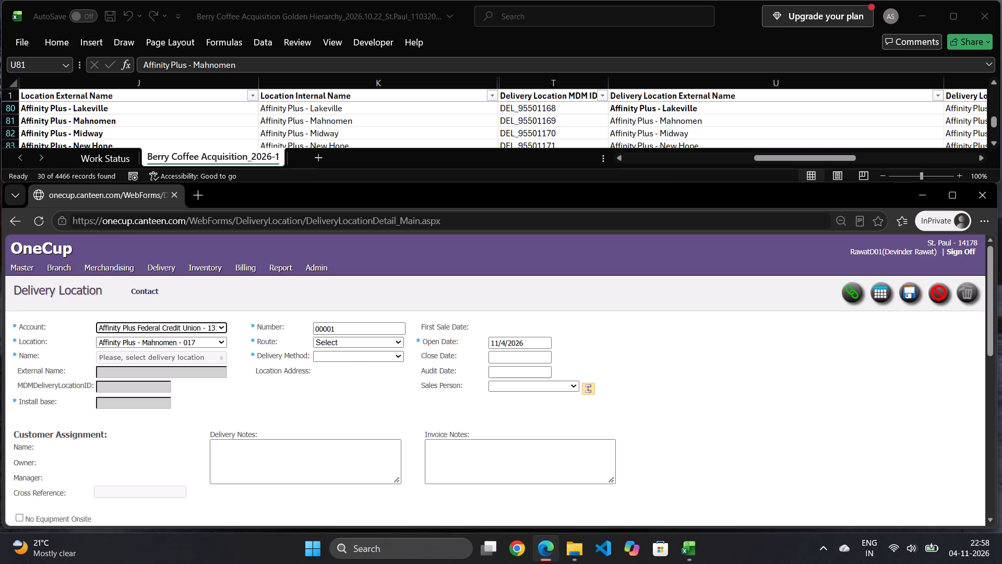
# Choose Affinity Plus - Mahnomen as the name, set route 027, method Delivery, open date 11/01/2026, mark No Equipment Onsite, and save the record.
pyautogui.click(128, 360)
pyautogui.click(156, 394)
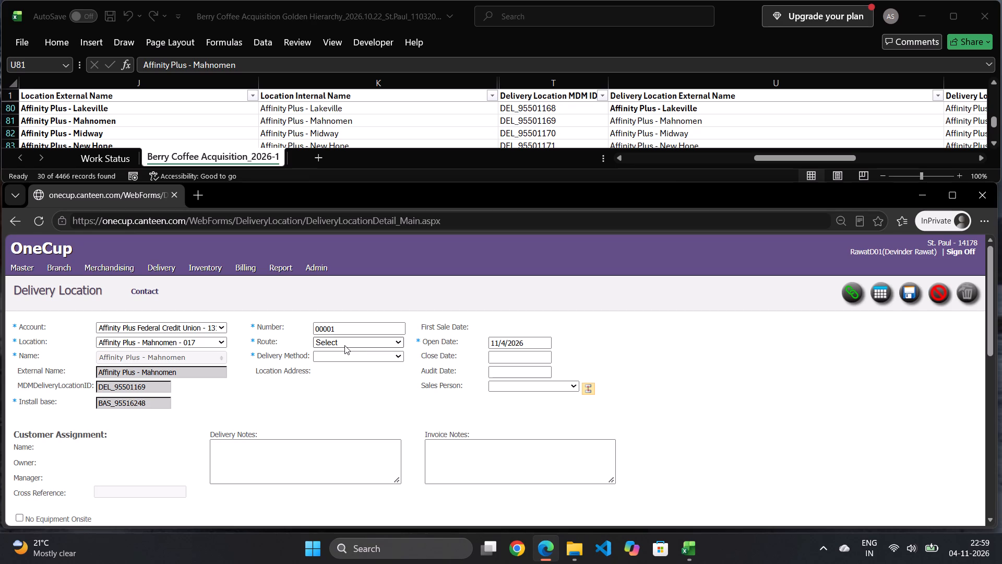
pyautogui.click(344, 345)
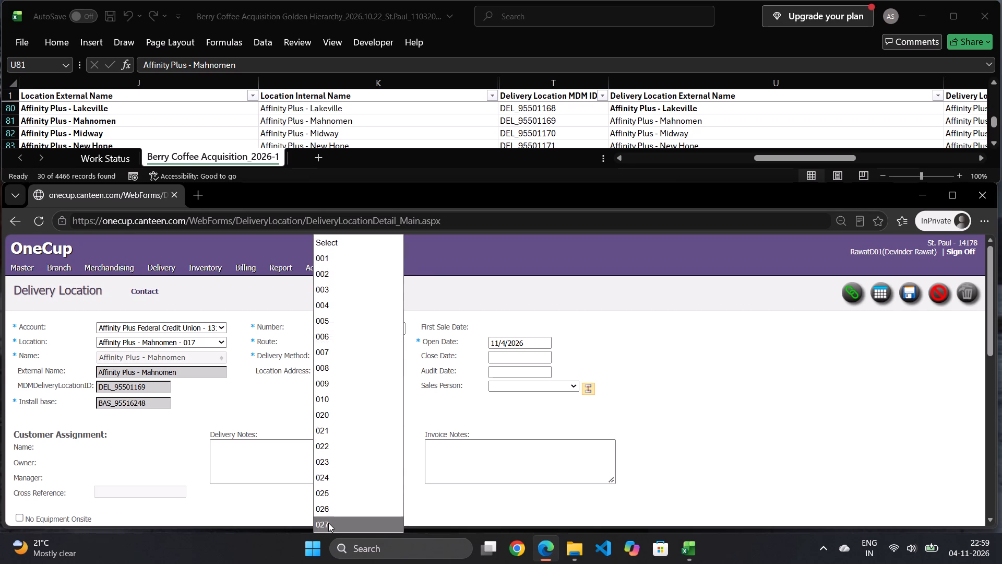
pyautogui.click(328, 523)
pyautogui.click(352, 356)
pyautogui.click(341, 387)
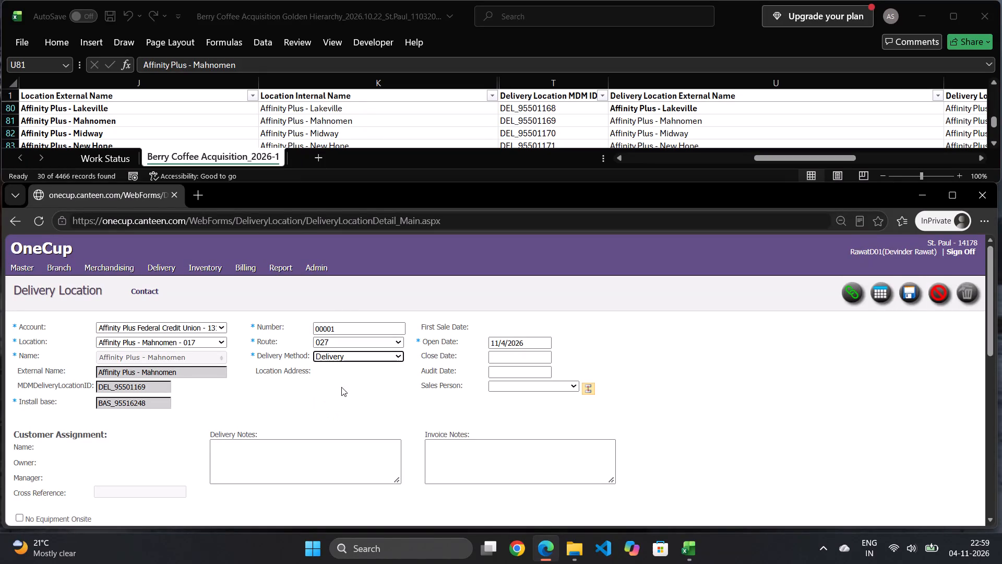
pyautogui.click(530, 344)
pyautogui.click(498, 389)
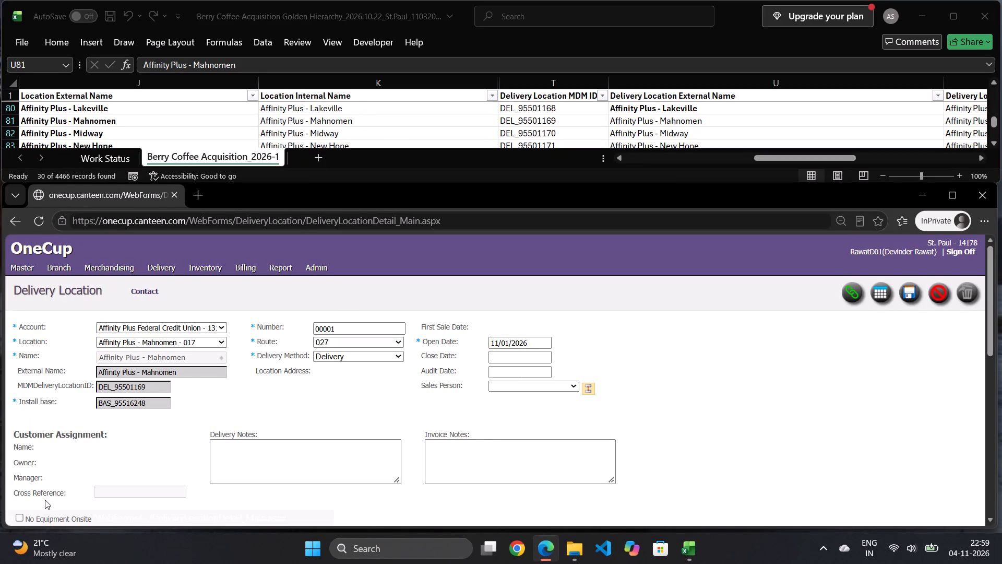
pyautogui.click(20, 516)
pyautogui.click(908, 293)
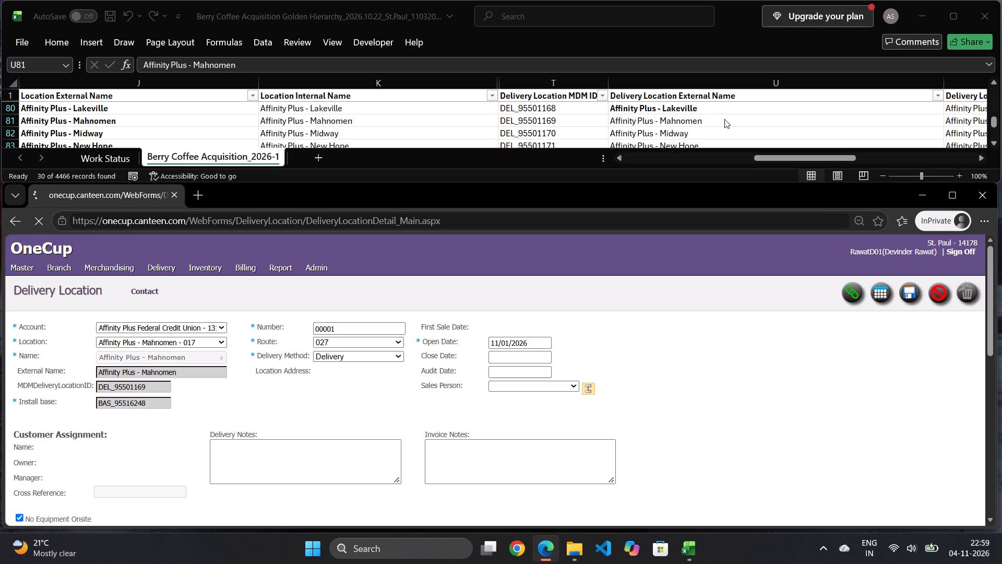
# In the Excel workbook, bold Affinity Plus - Mahnomen under Delivery Location External Name.
pyautogui.click(723, 121)
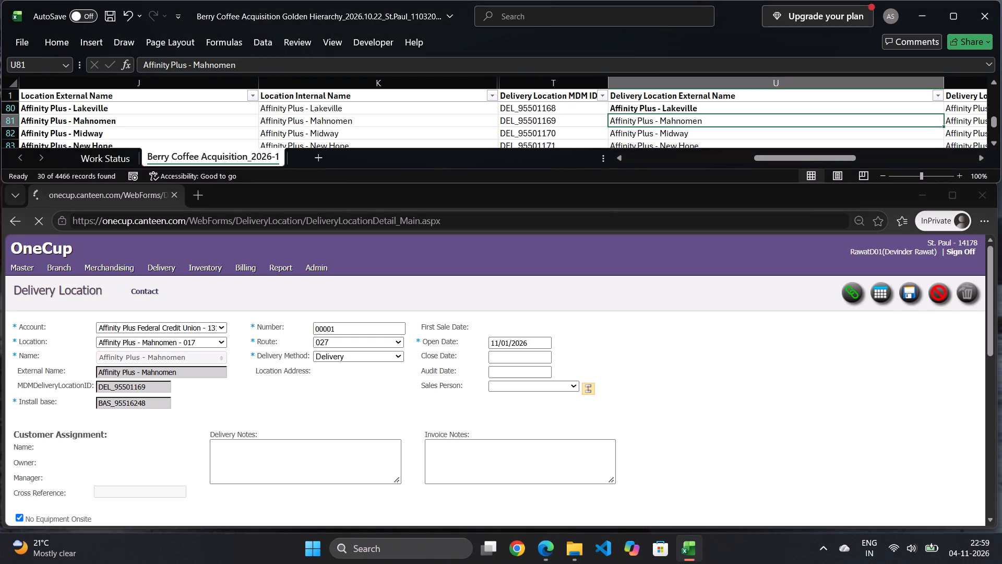
pyautogui.hotkey('ctrl', 'b')
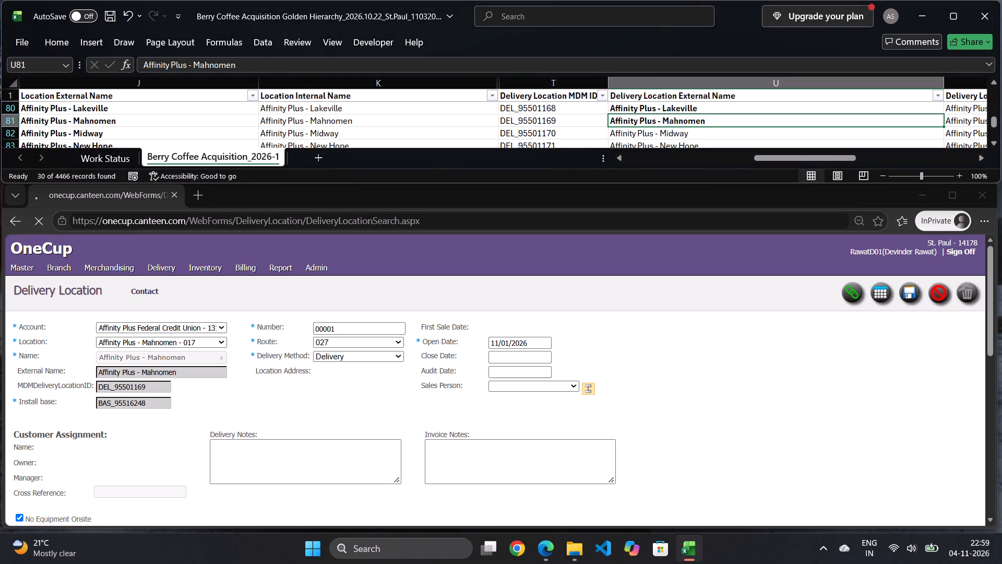
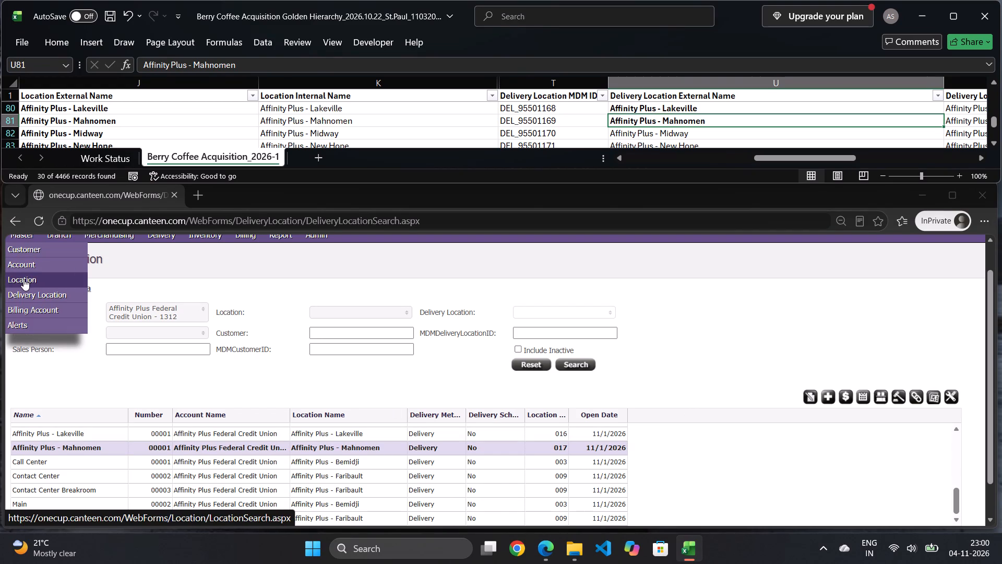
# Switch to OneCup and open the Location records search page for the next Affinity Plus delivery location.
pyautogui.click(23, 279)
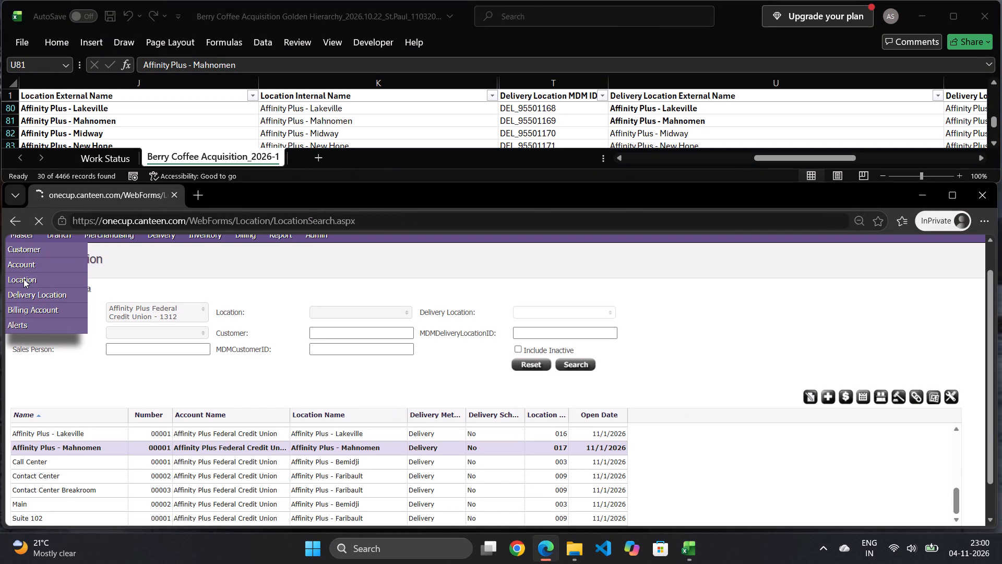
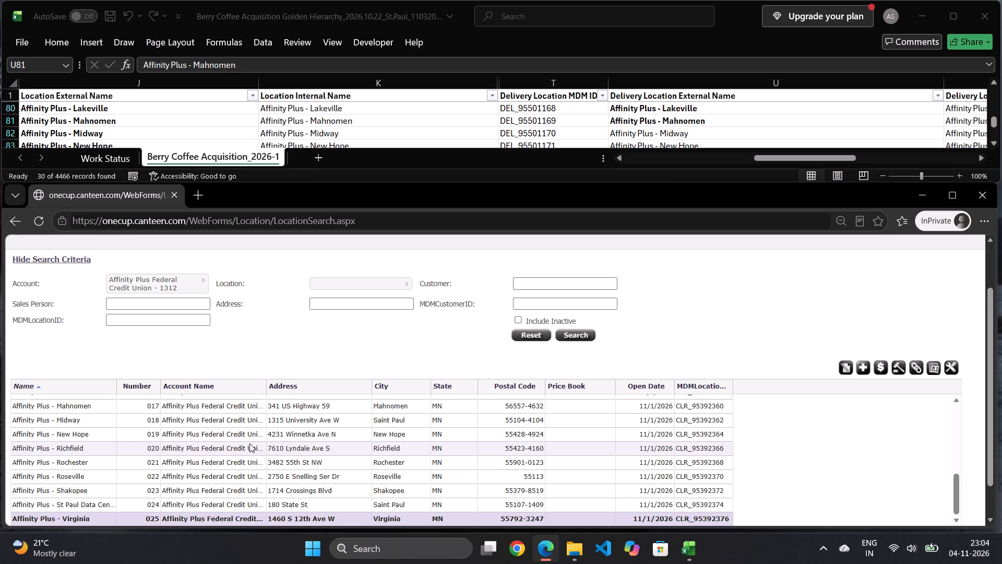
# Start a new delivery location from the quick links of the Affinity Plus - Midway location, number 018.
pyautogui.scroll(1, 150, 450)
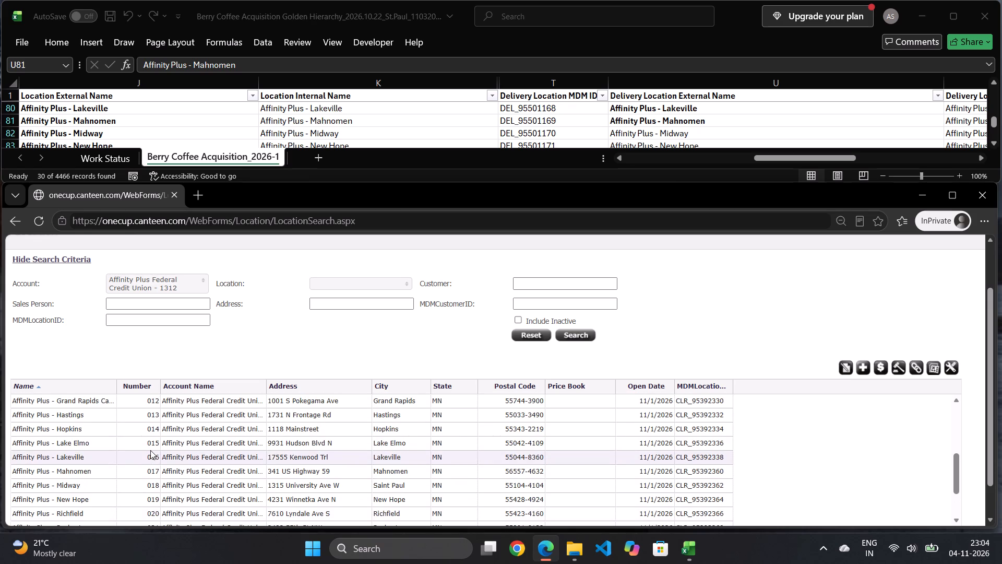
pyautogui.scroll(-1, 150, 450)
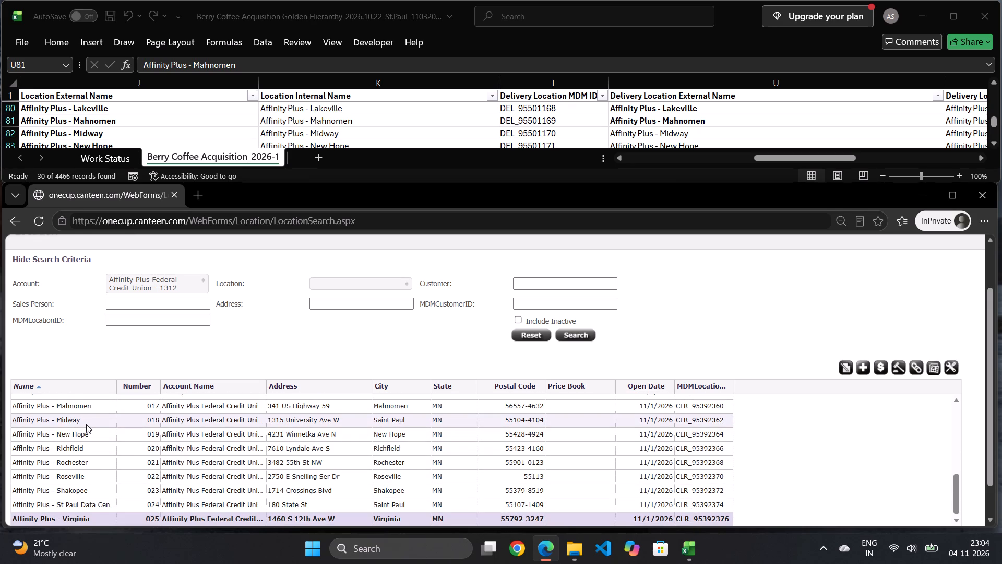
pyautogui.click(87, 418)
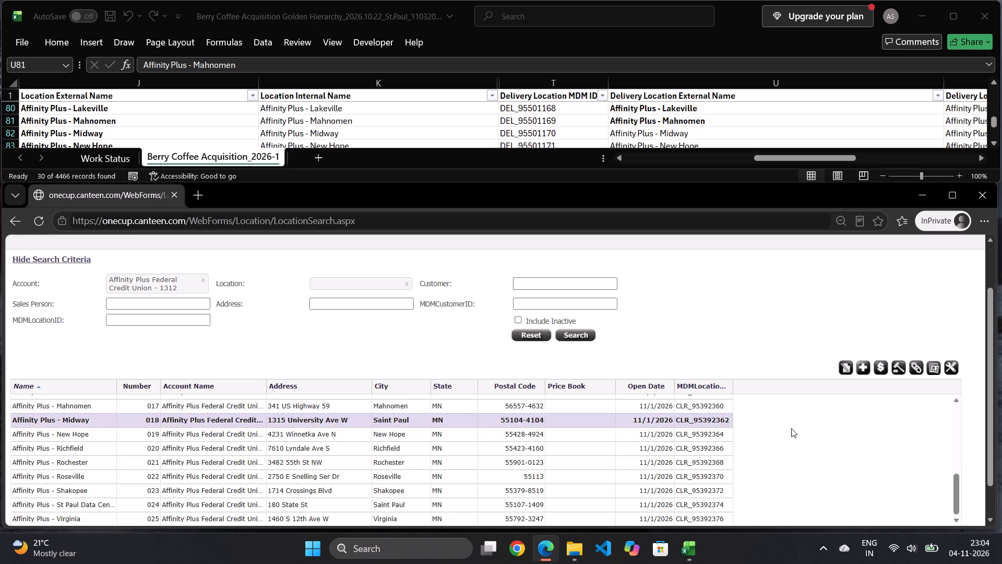
pyautogui.scroll(4, 647, 426)
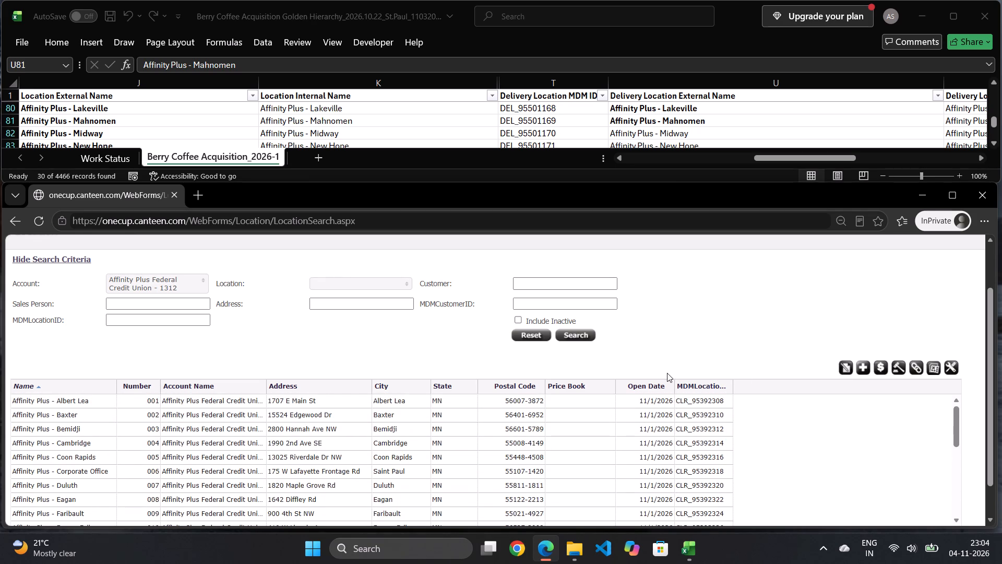
pyautogui.scroll(2, 667, 373)
pyautogui.scroll(-3, 667, 373)
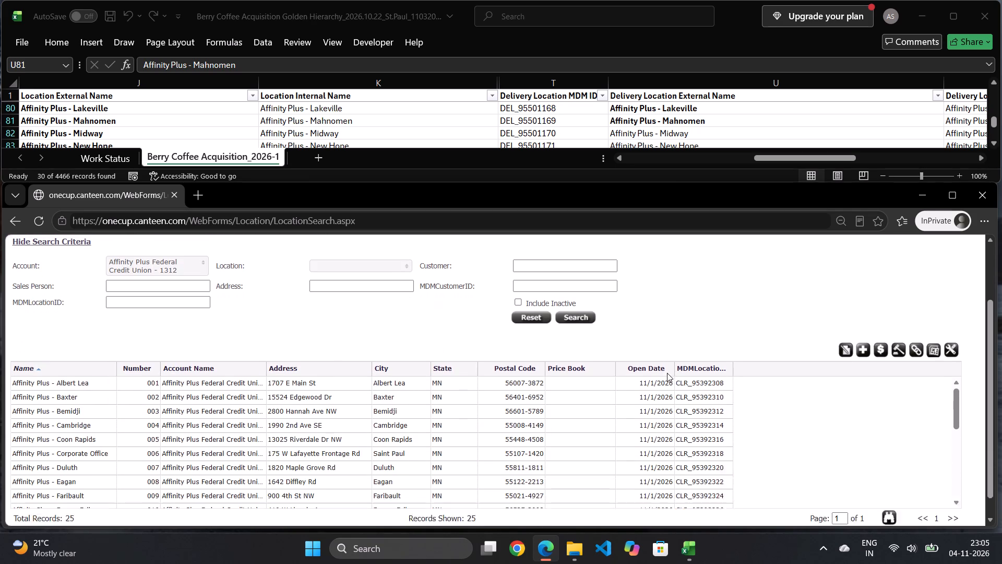
pyautogui.scroll(-1, 667, 373)
pyautogui.scroll(-3, 552, 401)
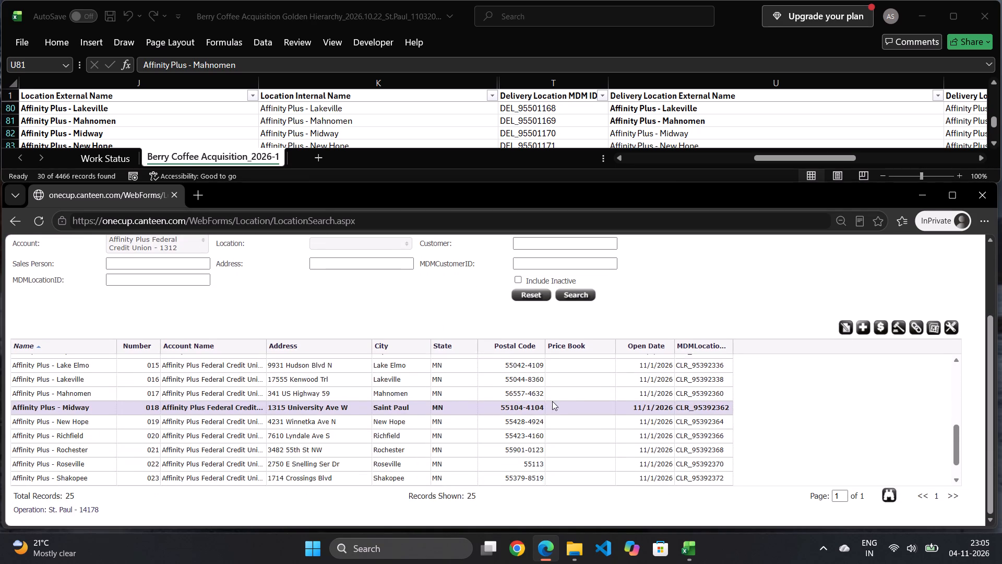
pyautogui.click(915, 328)
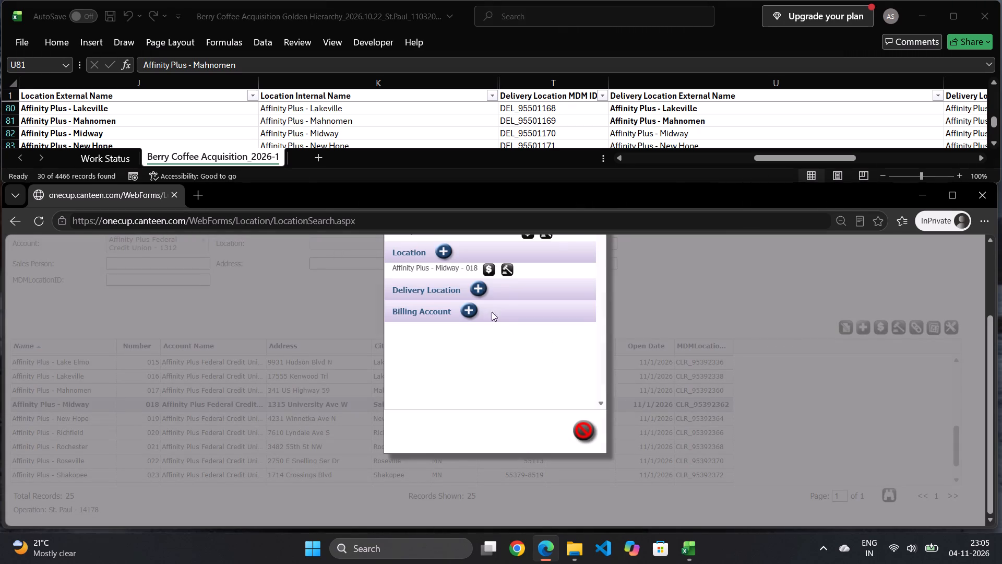
pyautogui.click(479, 286)
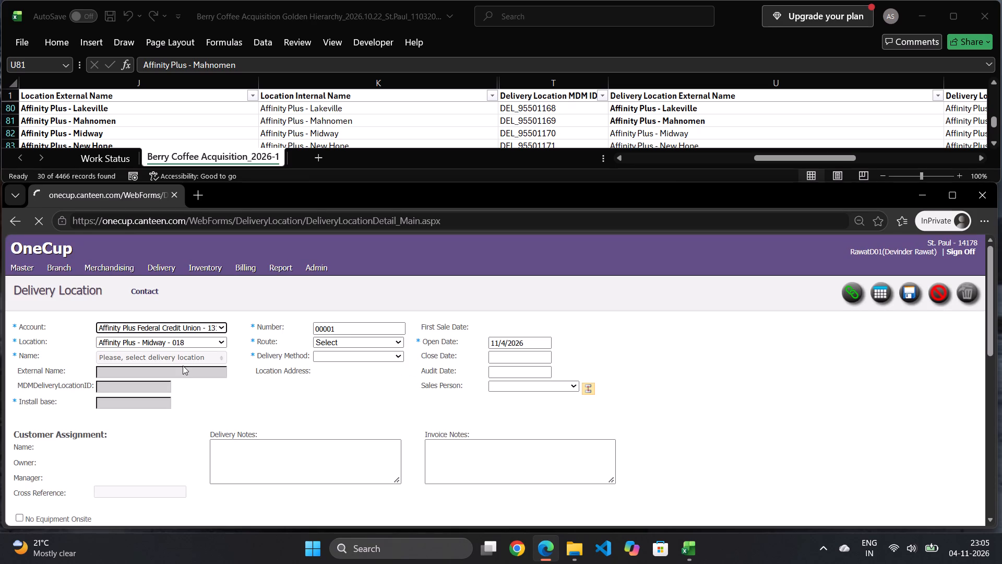
# Save the delivery location with name Affinity Plus - Midway, route 027, delivery method Delivery, open date 11/01/2026 and No Equipment Onsite checked.
pyautogui.click(185, 360)
pyautogui.click(149, 397)
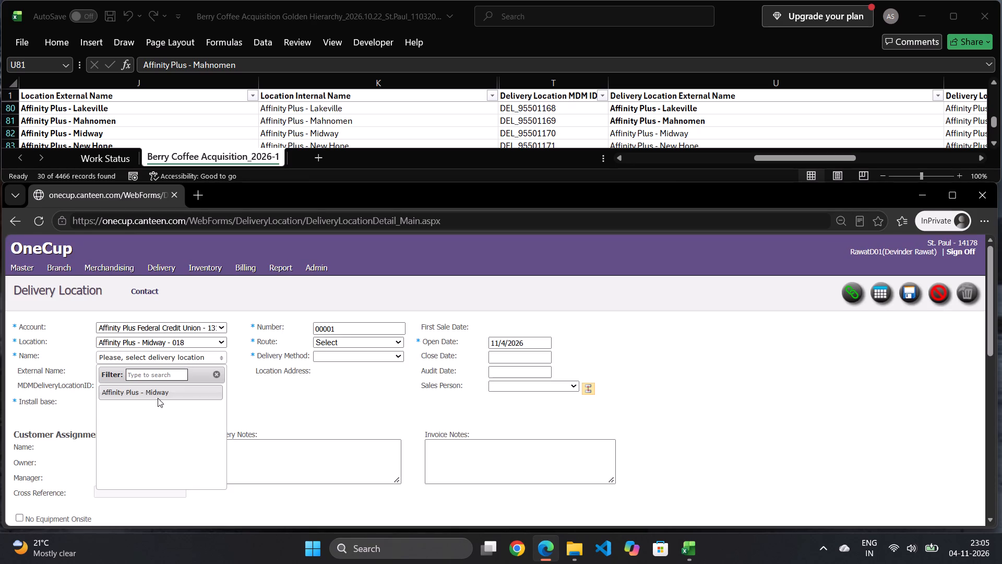
pyautogui.click(344, 344)
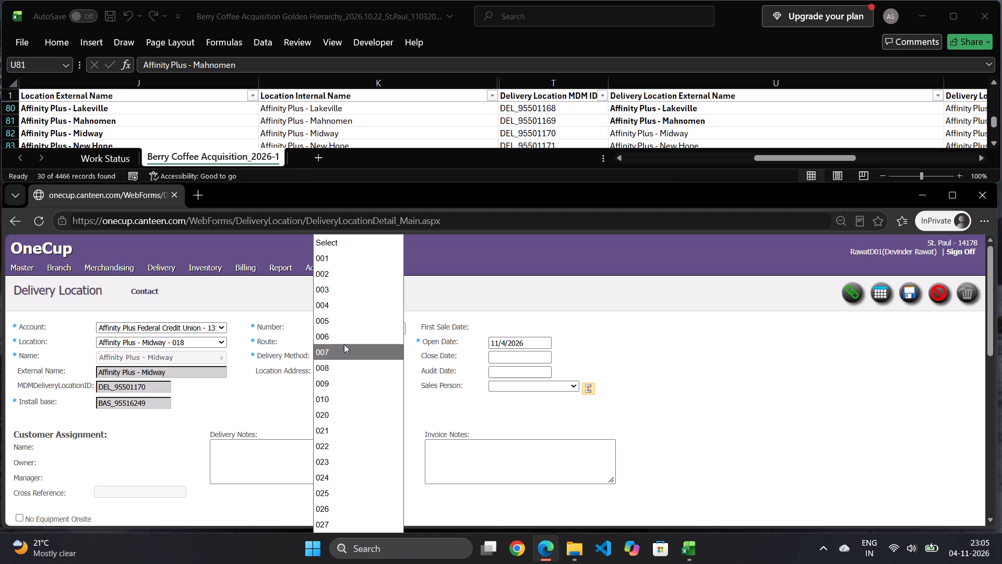
pyautogui.click(319, 521)
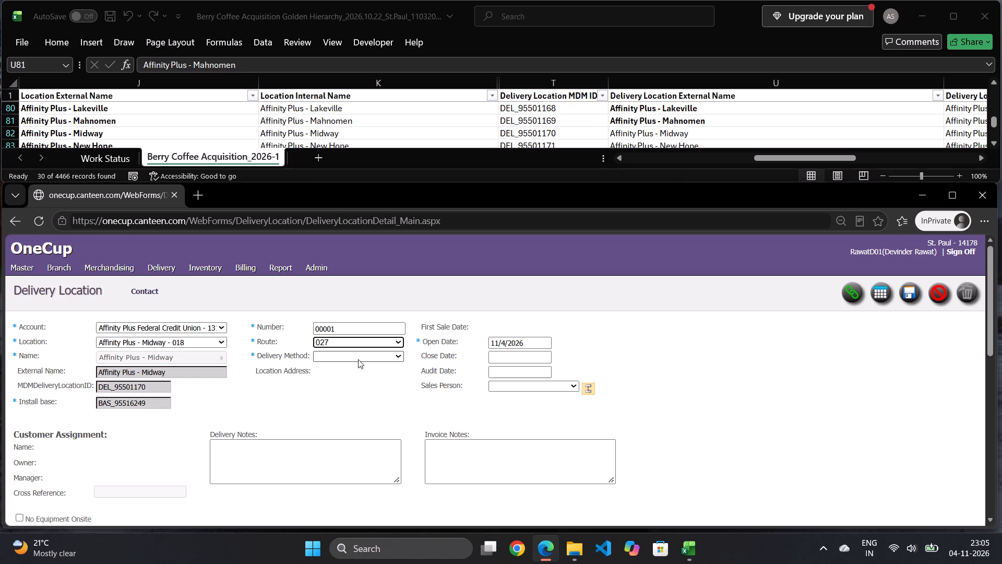
pyautogui.click(358, 357)
pyautogui.click(346, 385)
pyautogui.click(521, 338)
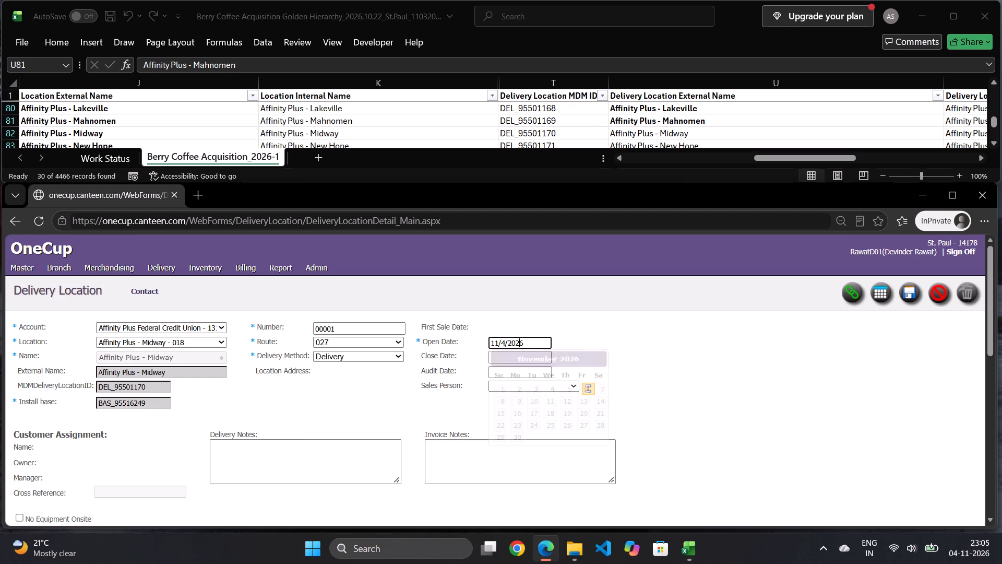
pyautogui.click(498, 382)
pyautogui.click(500, 385)
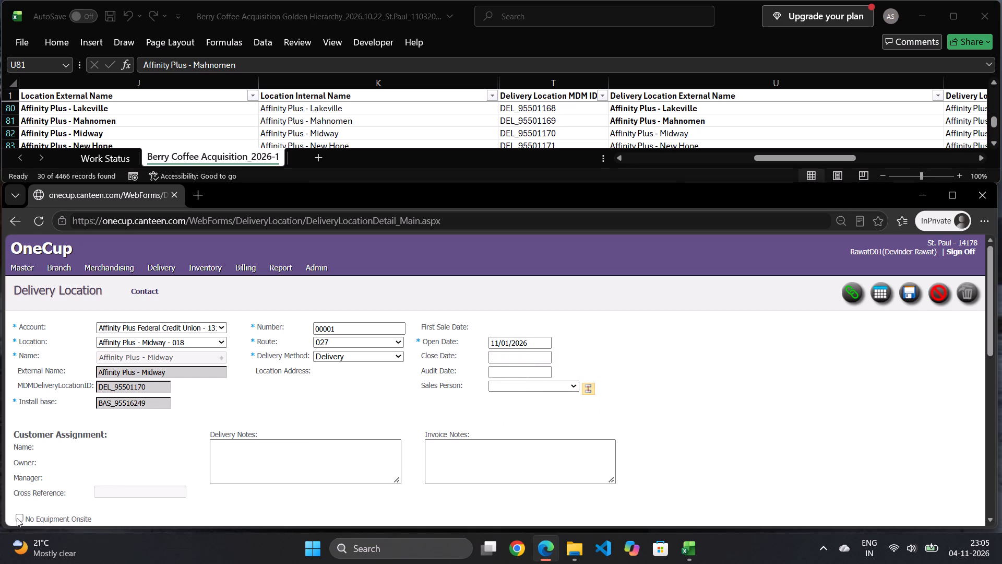
pyautogui.click(17, 518)
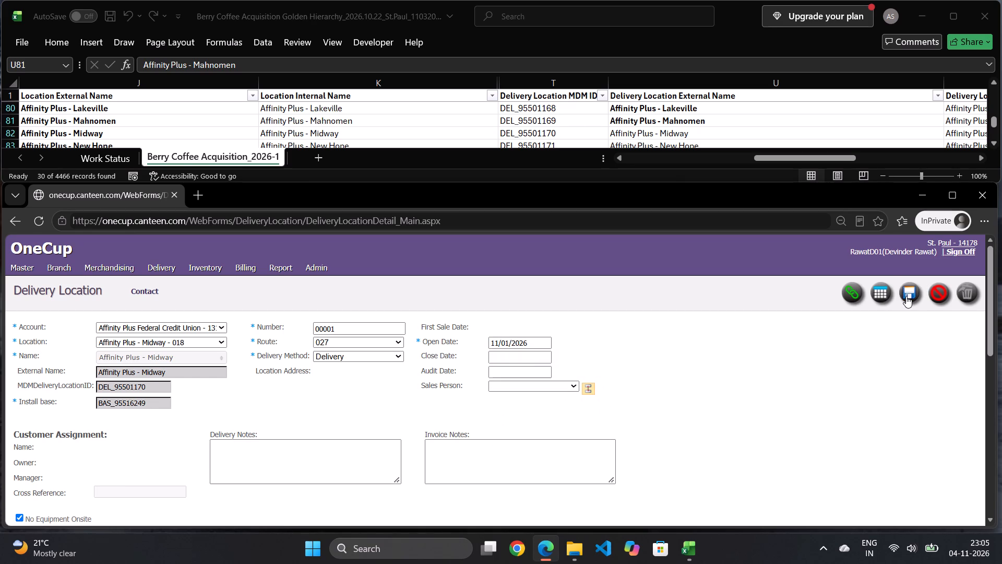
pyautogui.click(906, 296)
# Switch to Excel, bold Affinity Plus - Midway in the Delivery Location External Name column, and select the Affinity Plus - New Hope entry.
pyautogui.click(702, 126)
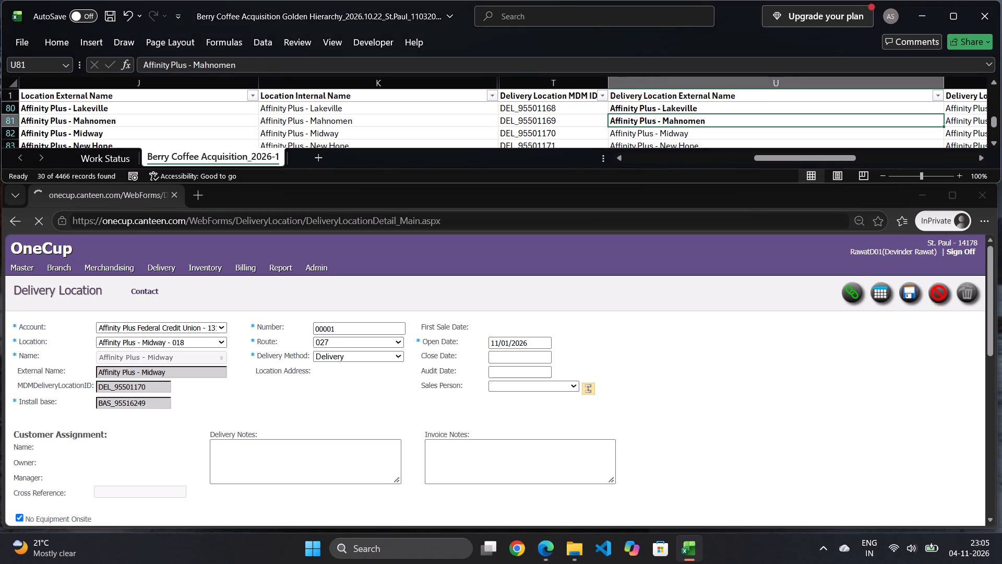
pyautogui.click(703, 138)
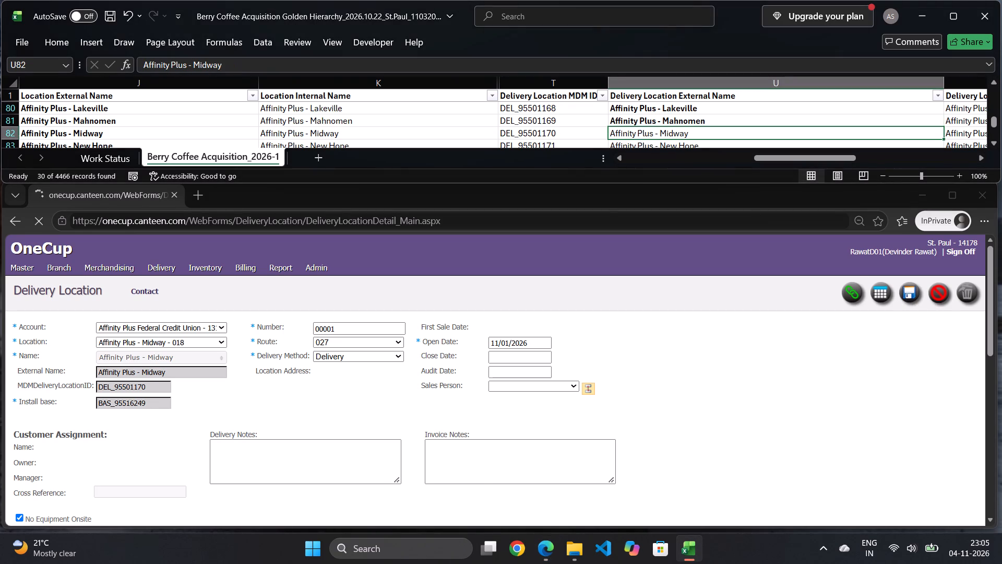
pyautogui.hotkey('ctrl', 'b')
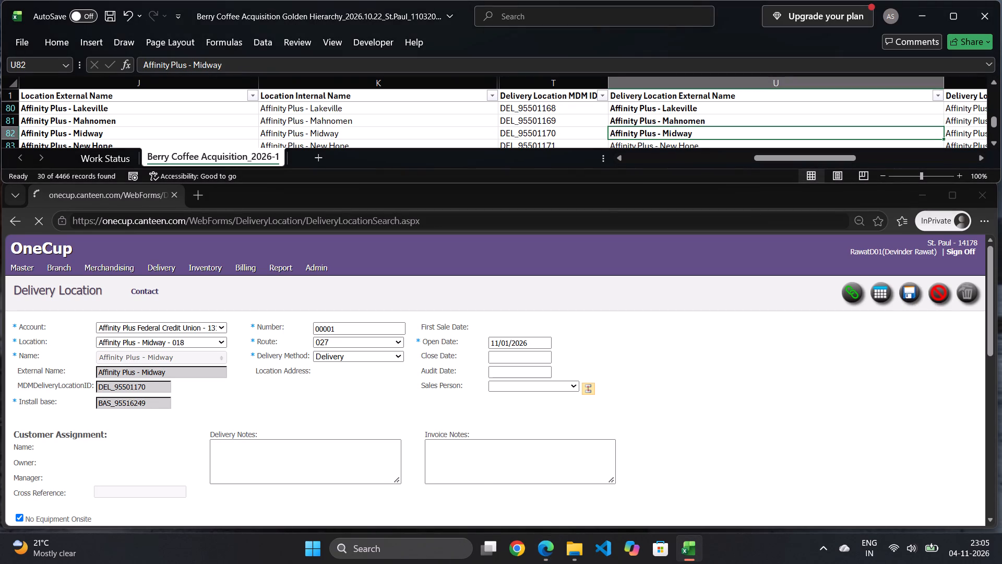
pyautogui.press('Down')
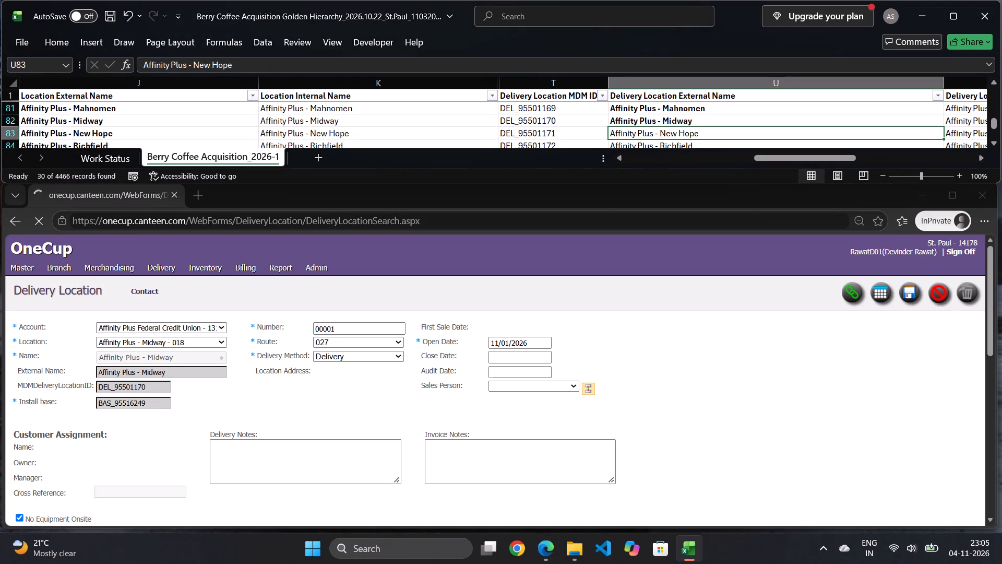
pyautogui.press('Down')
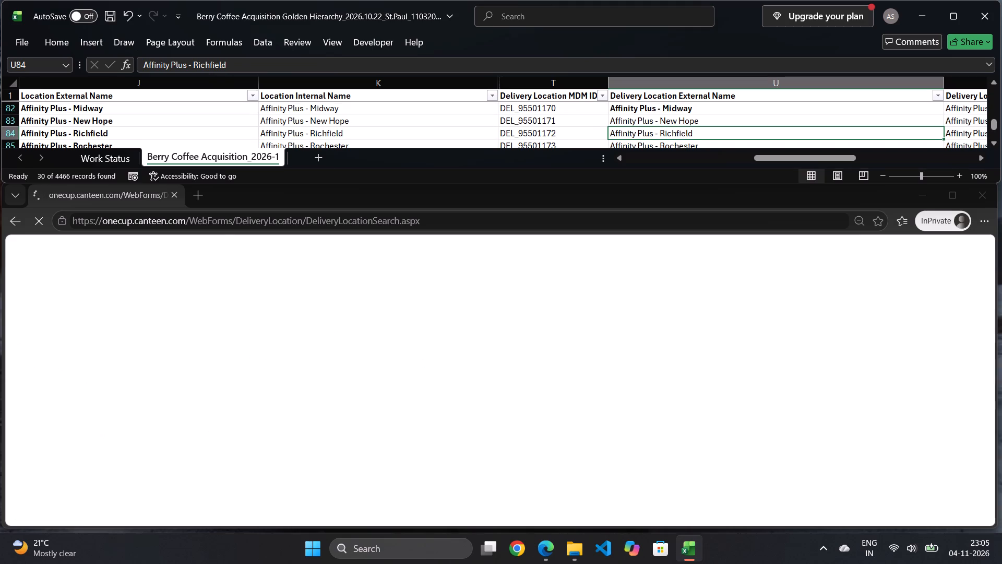
pyautogui.press('Up')
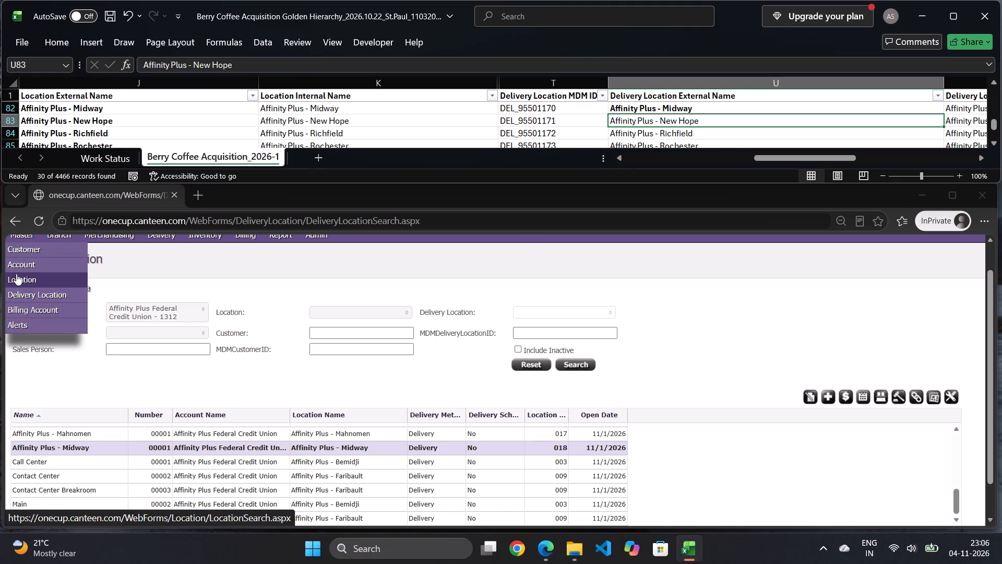
# Switch to OneCup, open the Location records search, and start a new delivery location for Affinity Plus - New Hope, number 019.
pyautogui.click(16, 274)
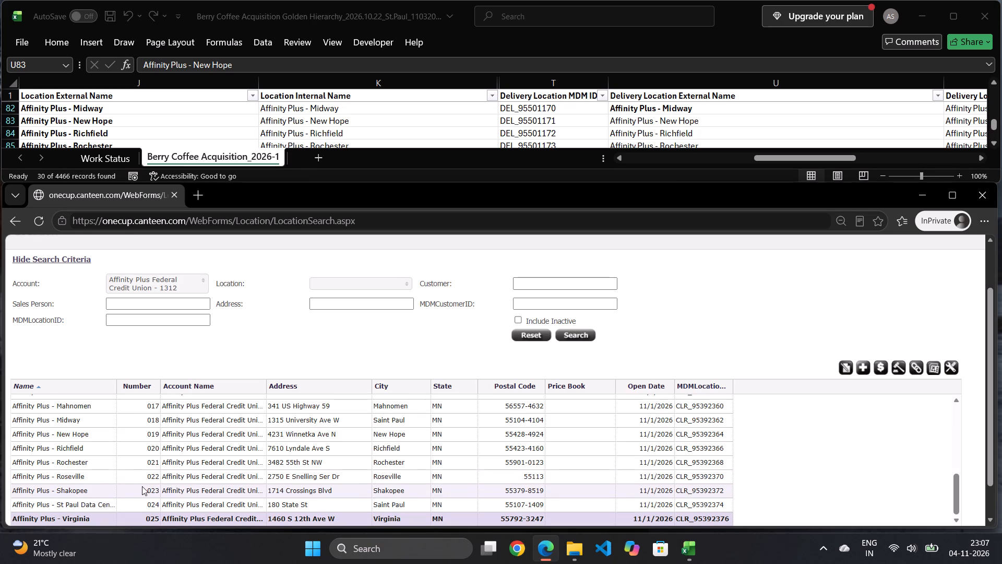
pyautogui.click(102, 435)
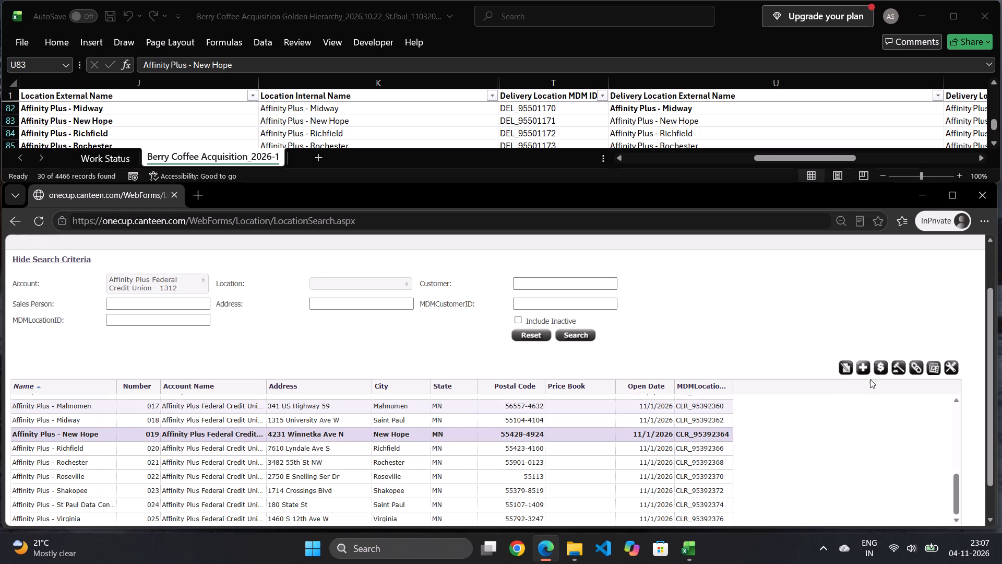
pyautogui.click(916, 366)
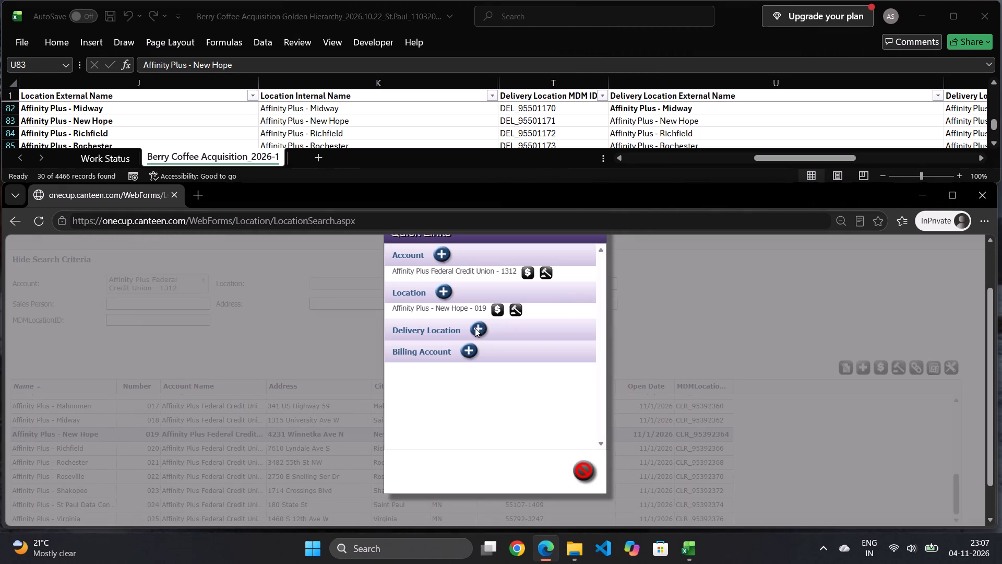
pyautogui.click(475, 328)
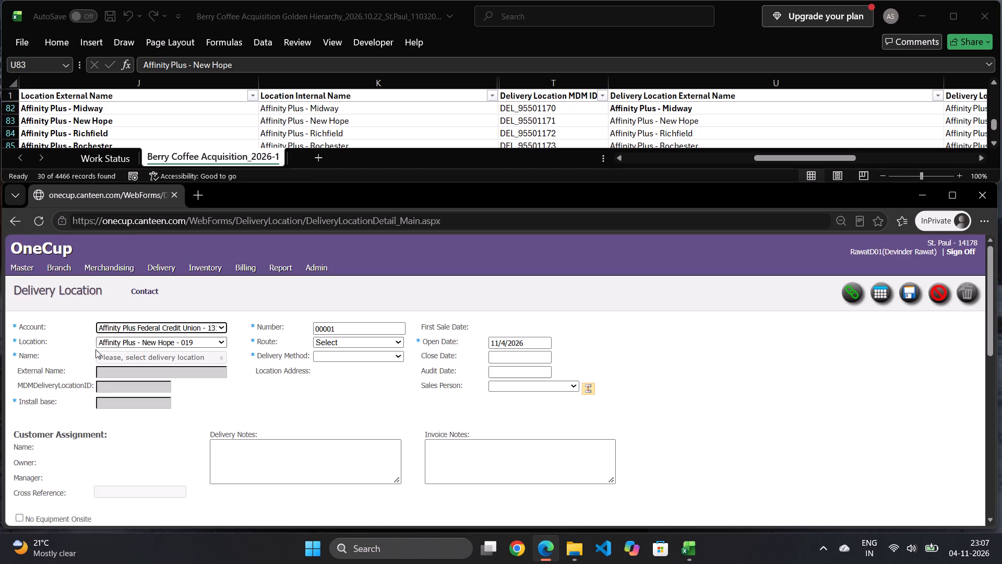
# Save the delivery location with name Affinity Plus - New Hope, route 027, delivery method Delivery, open date 11/01/2026 and No Equipment Onsite checked.
pyautogui.click(121, 356)
pyautogui.click(136, 396)
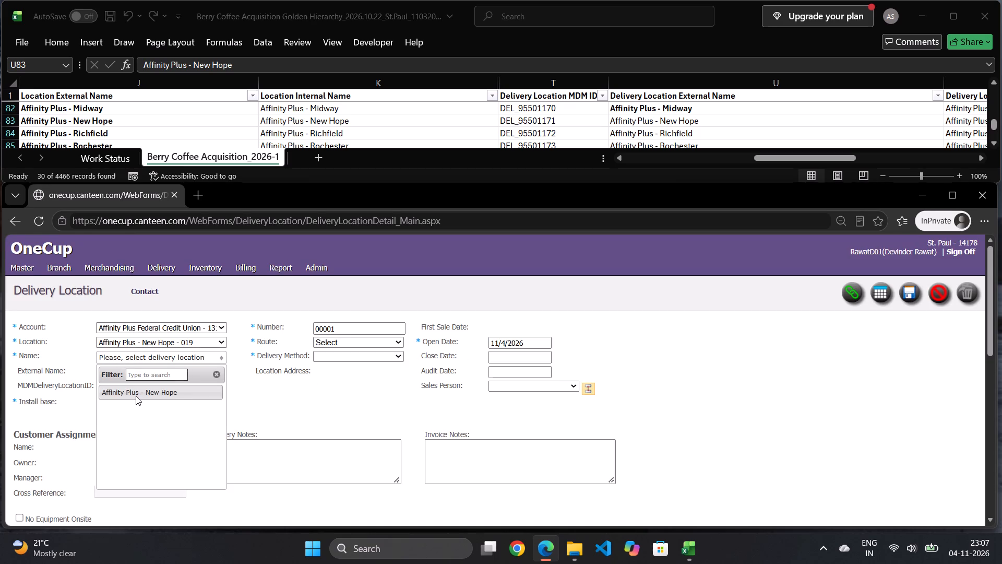
pyautogui.click(364, 338)
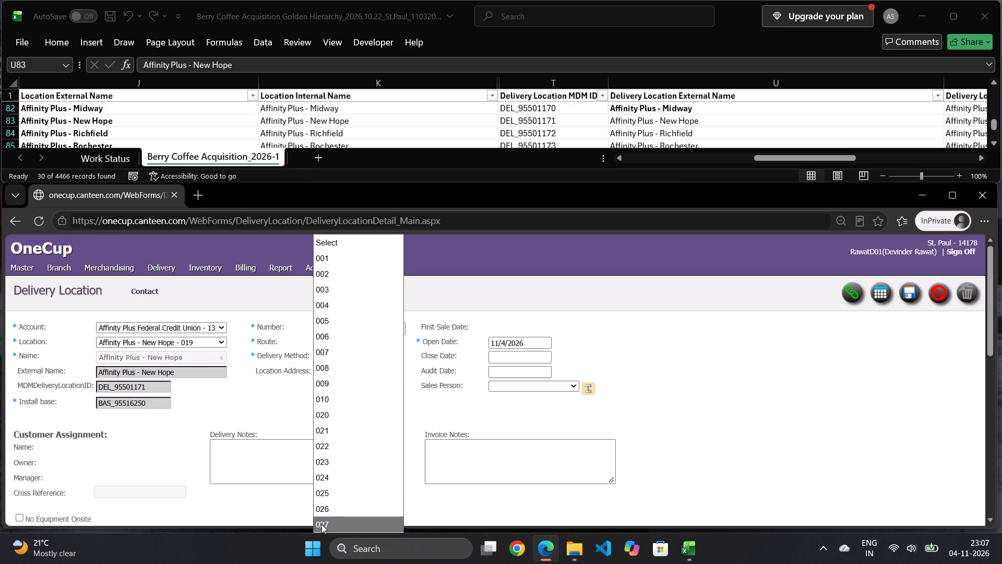
pyautogui.click(321, 524)
pyautogui.click(383, 353)
pyautogui.click(338, 386)
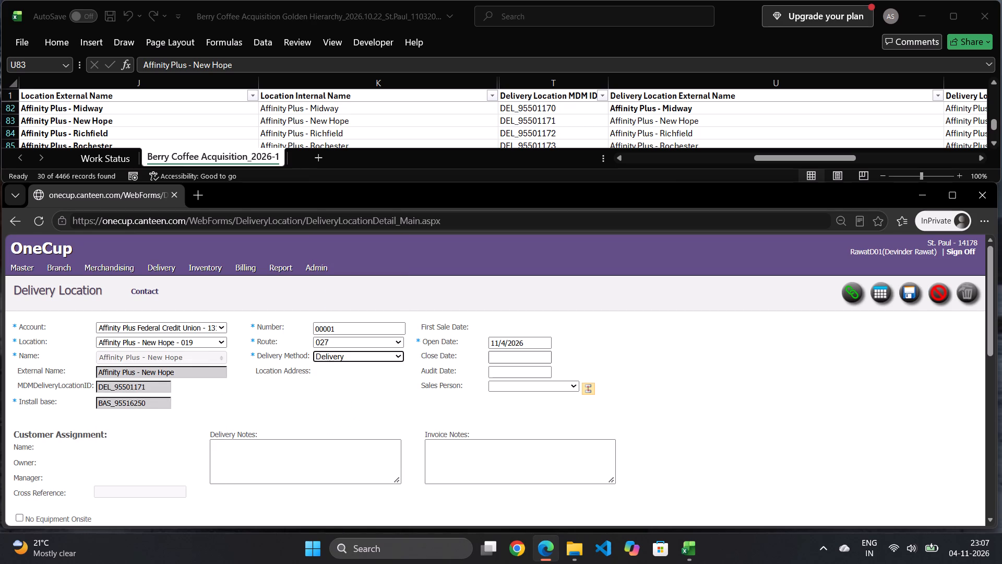
pyautogui.click(533, 343)
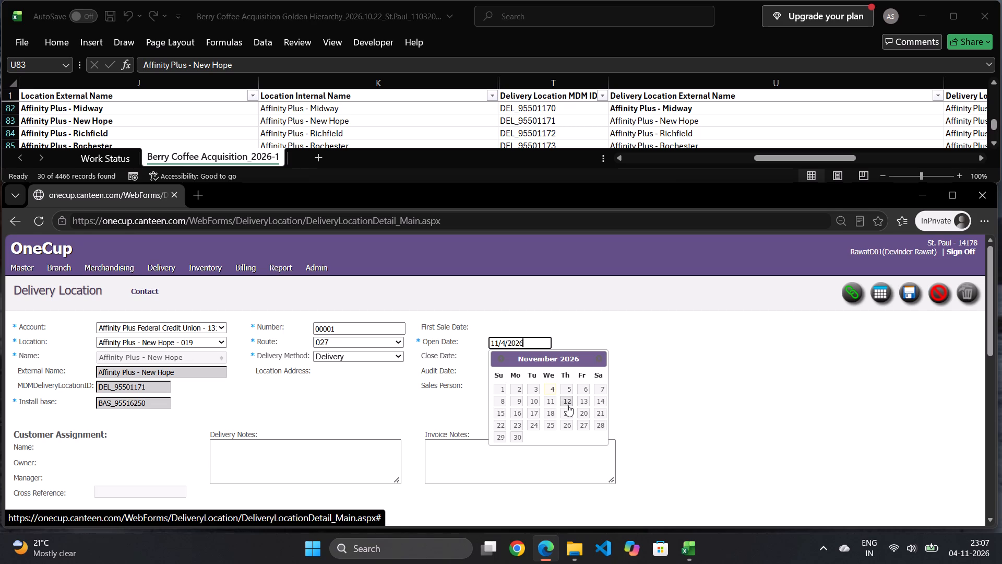
pyautogui.click(501, 391)
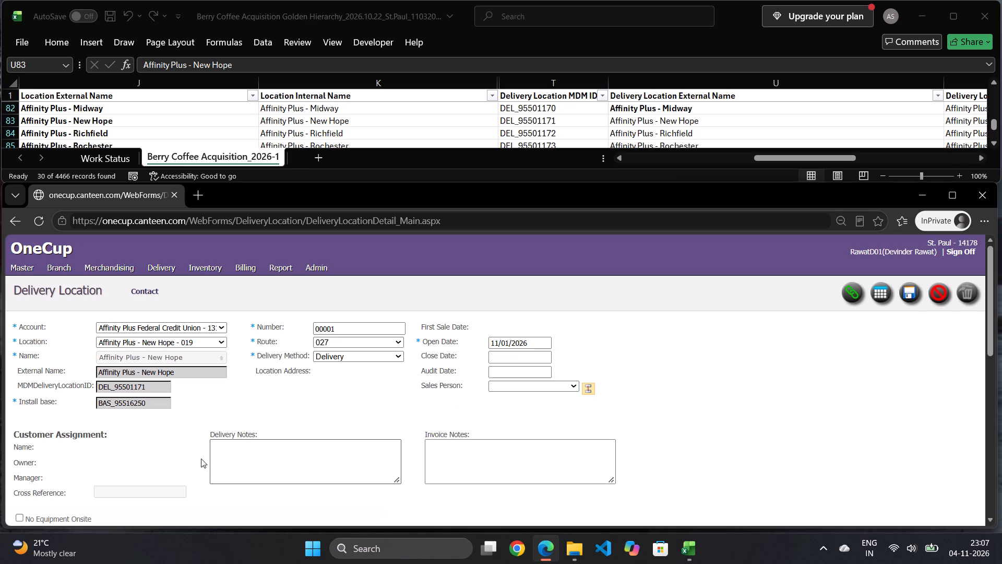
pyautogui.scroll(-1, 0, 472)
pyautogui.click(19, 518)
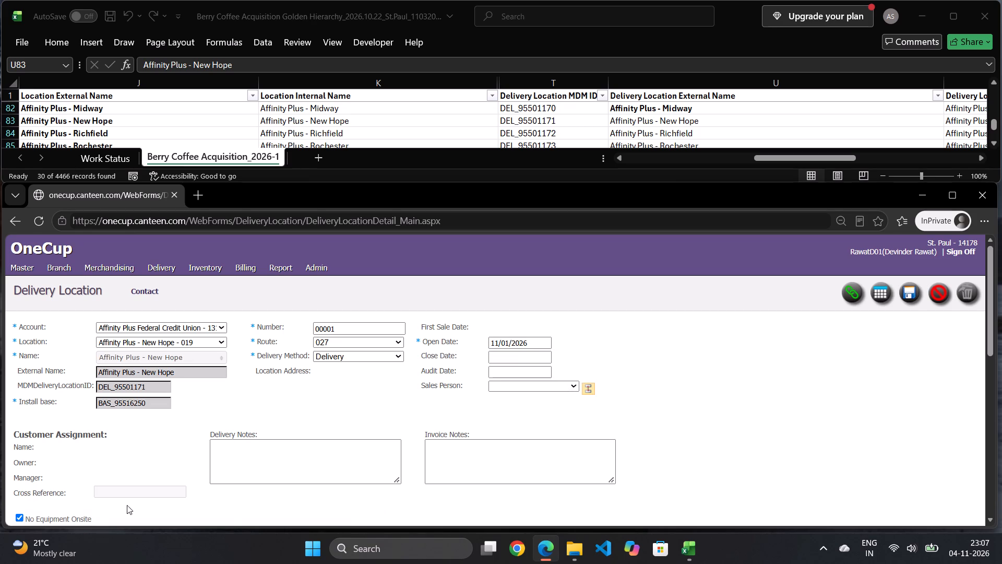
pyautogui.click(908, 294)
# Switch to Excel, bold Affinity Plus - New Hope in the Delivery Location External Name column, and select the Affinity Plus - Richfield entry.
pyautogui.click(727, 118)
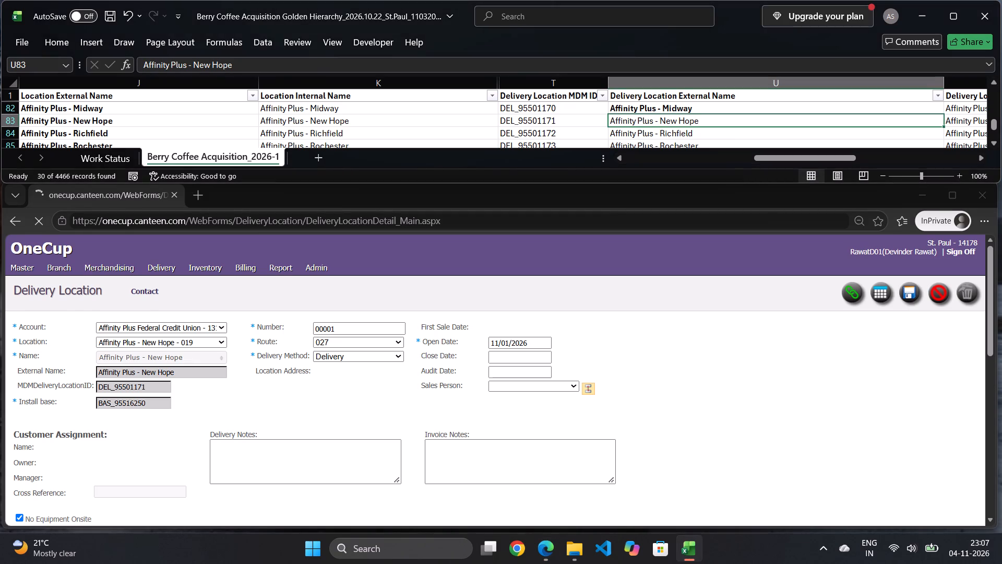
pyautogui.hotkey('ctrl', 'b')
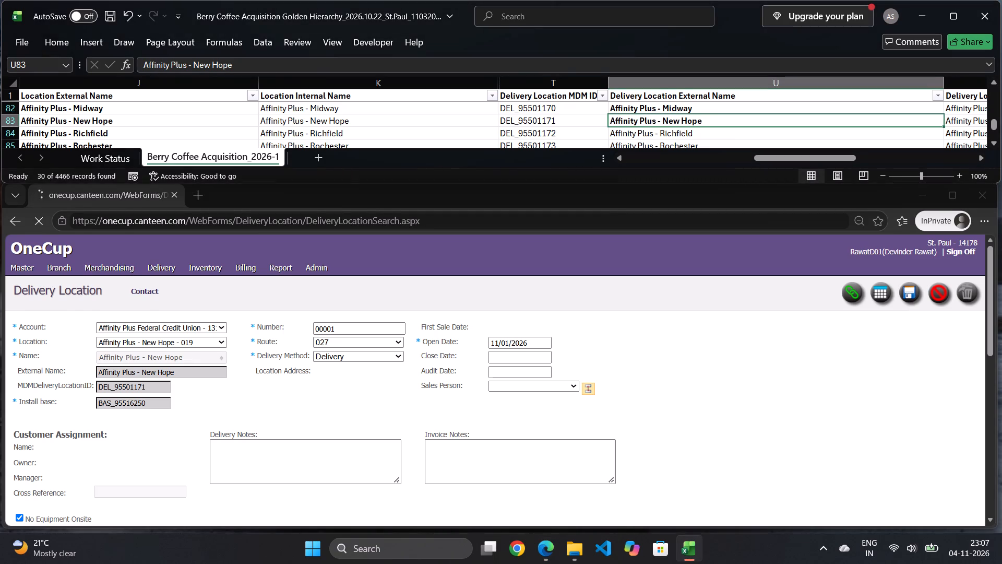
pyautogui.press('Down')
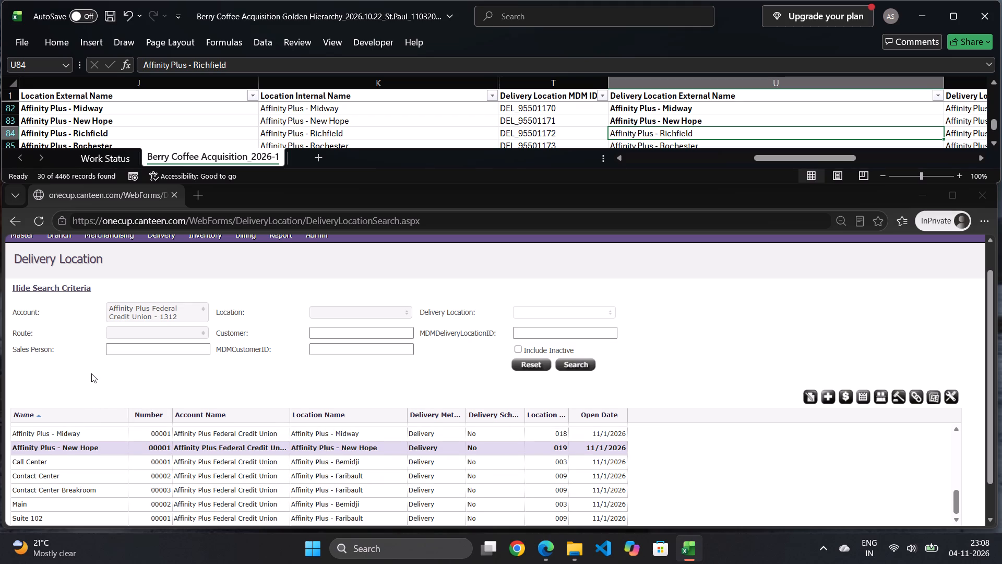
# Switch to OneCup, open the Location records search, and start a new delivery location for Affinity Plus - Richfield, number 020.
pyautogui.scroll(2, 91, 373)
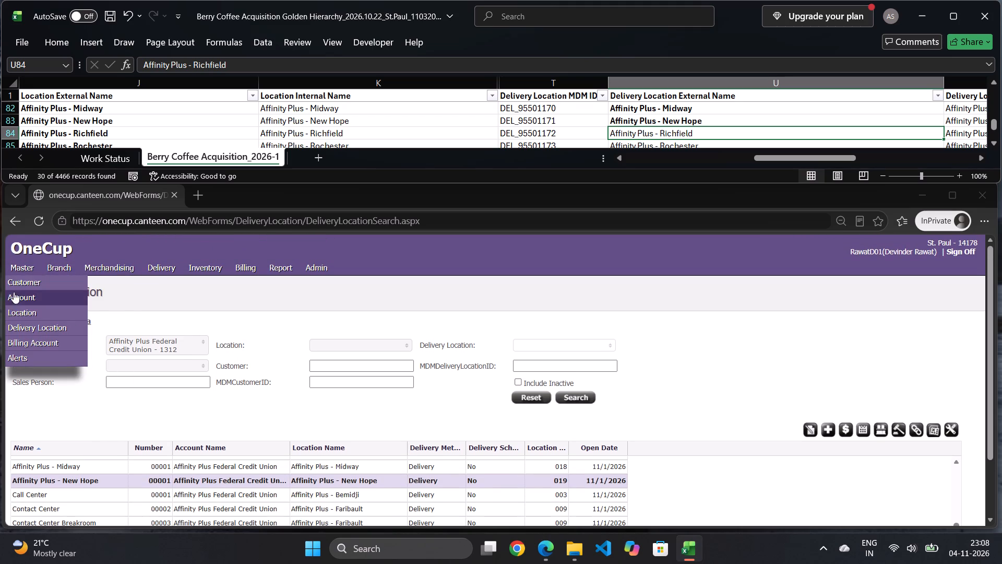
pyautogui.click(15, 316)
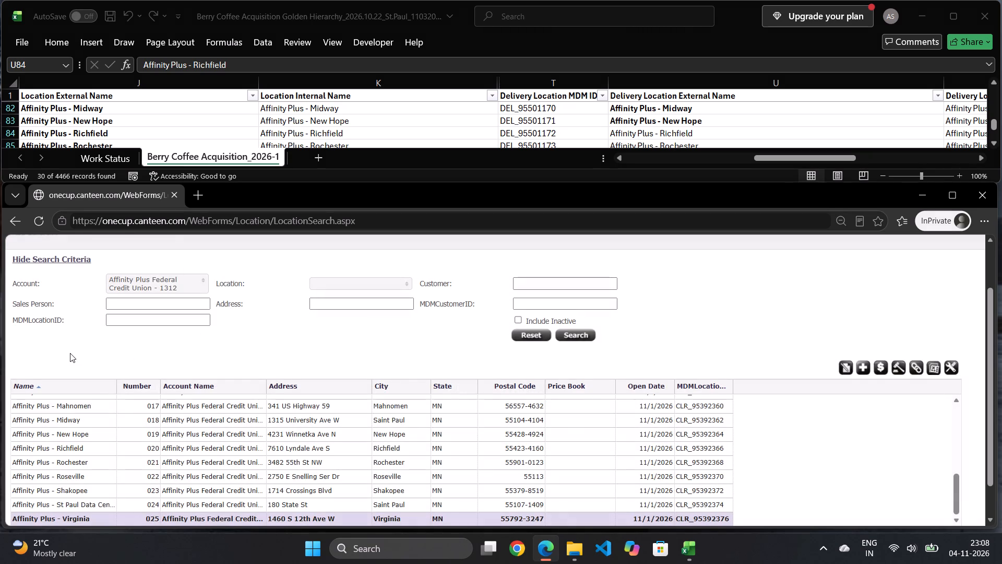
pyautogui.scroll(2, 70, 353)
pyautogui.scroll(-2, 70, 353)
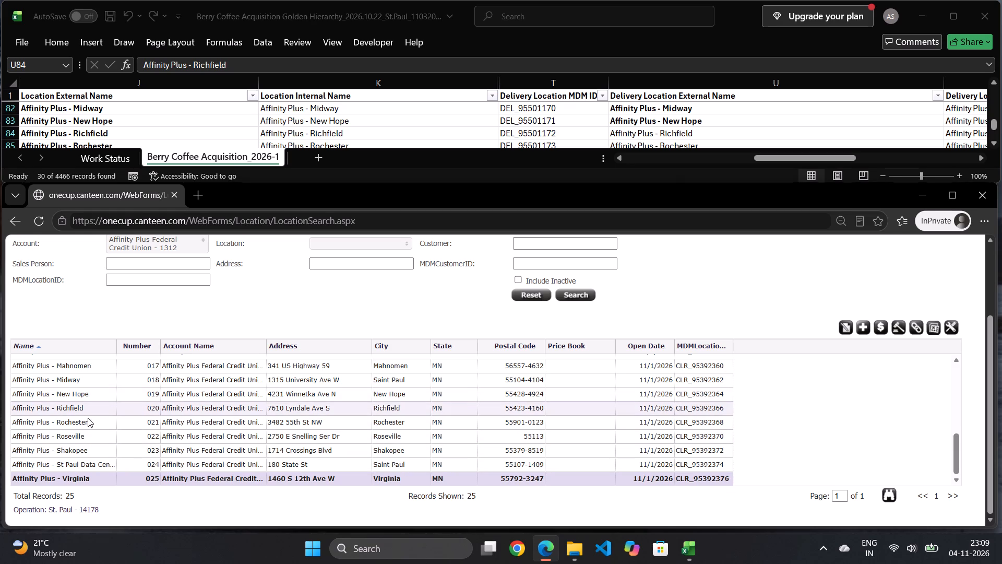
pyautogui.click(90, 414)
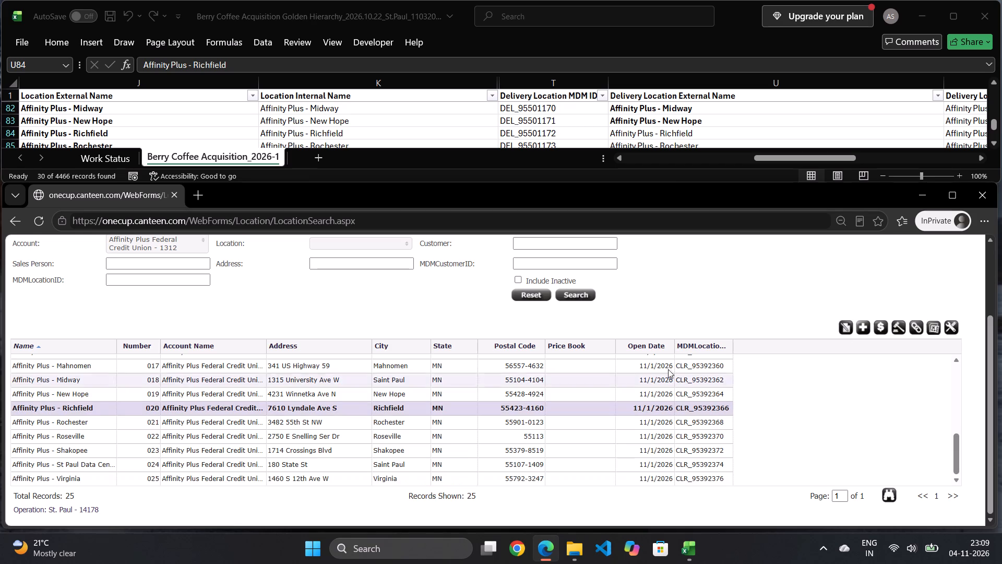
pyautogui.click(913, 324)
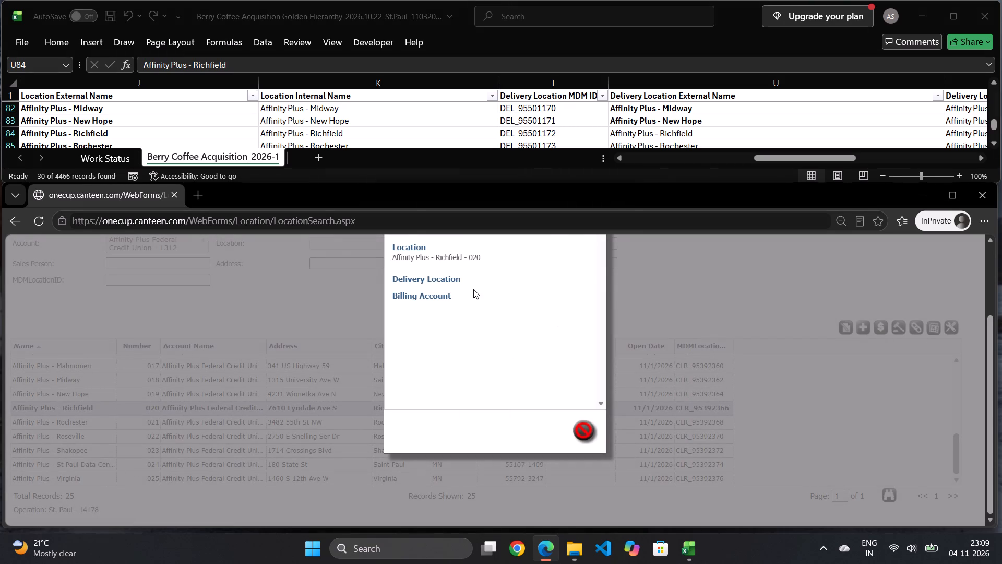
pyautogui.click(476, 289)
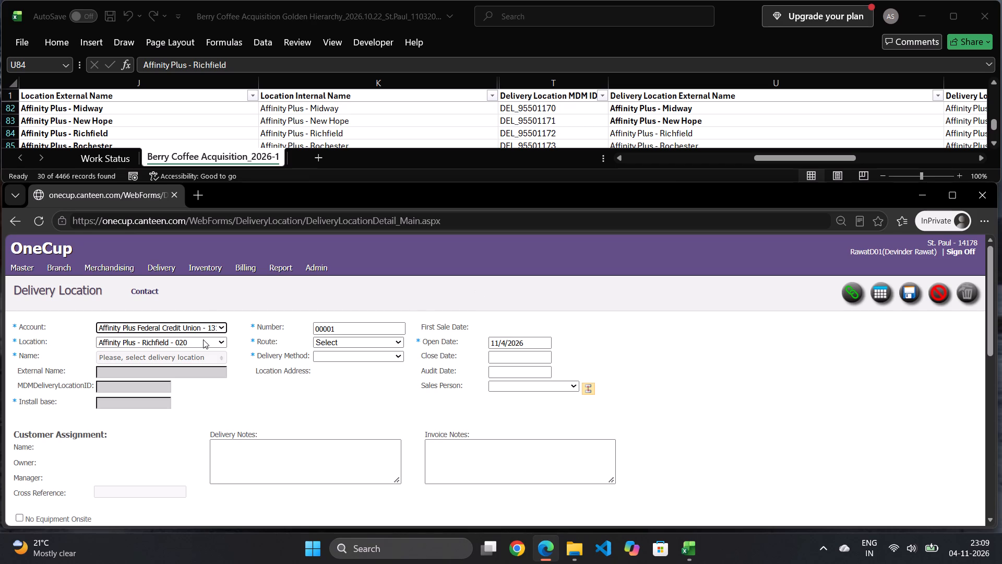
# Save the delivery location with name Affinity Plus - Richfield, route 027, delivery method Delivery, open date 11/01/2026 and No Equipment Onsite checked.
pyautogui.click(188, 354)
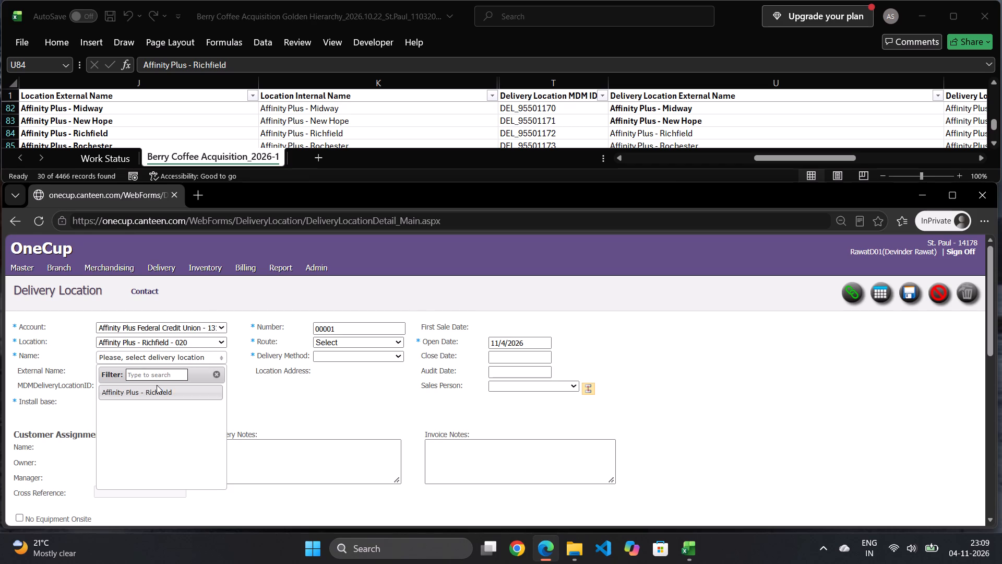
pyautogui.click(151, 393)
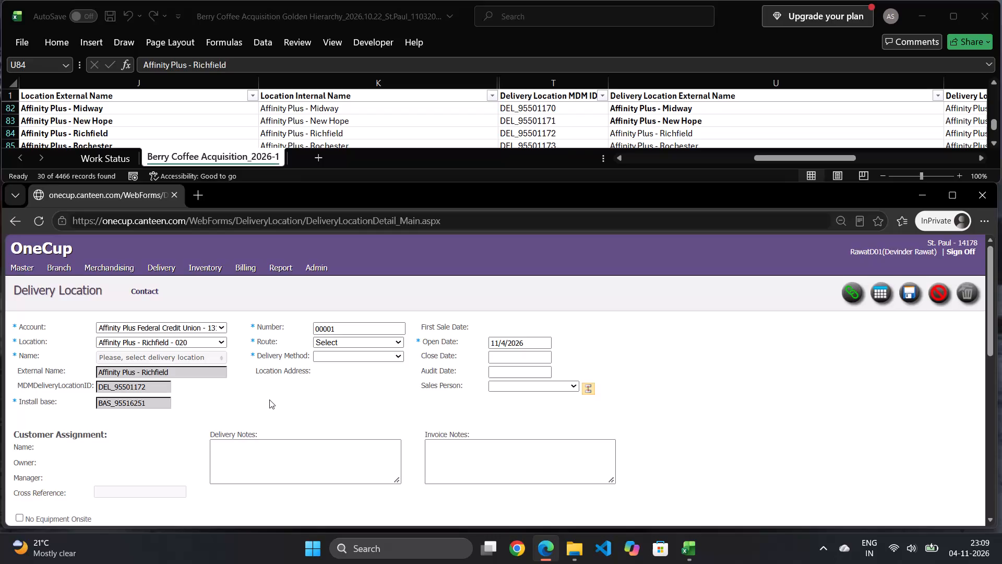
pyautogui.click(354, 343)
pyautogui.click(319, 522)
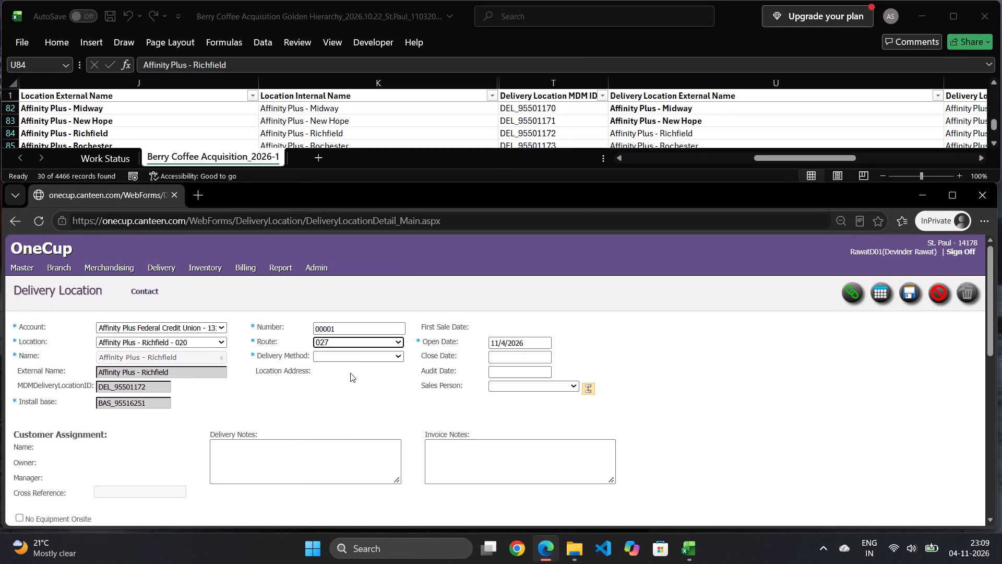
pyautogui.click(354, 358)
pyautogui.click(344, 385)
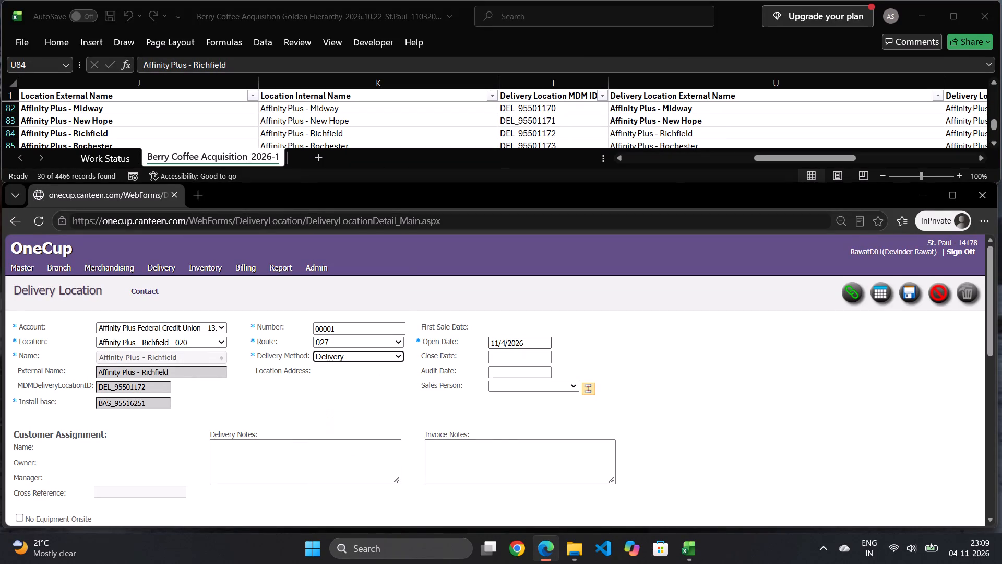
pyautogui.click(515, 345)
pyautogui.click(502, 390)
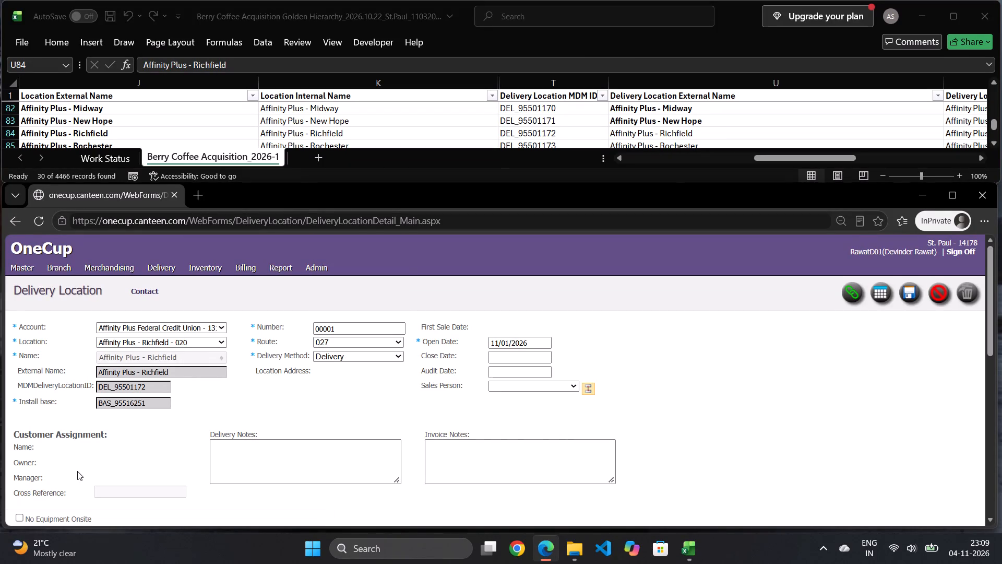
pyautogui.scroll(-1, 77, 471)
pyautogui.click(57, 451)
pyautogui.scroll(2, 138, 447)
pyautogui.click(913, 292)
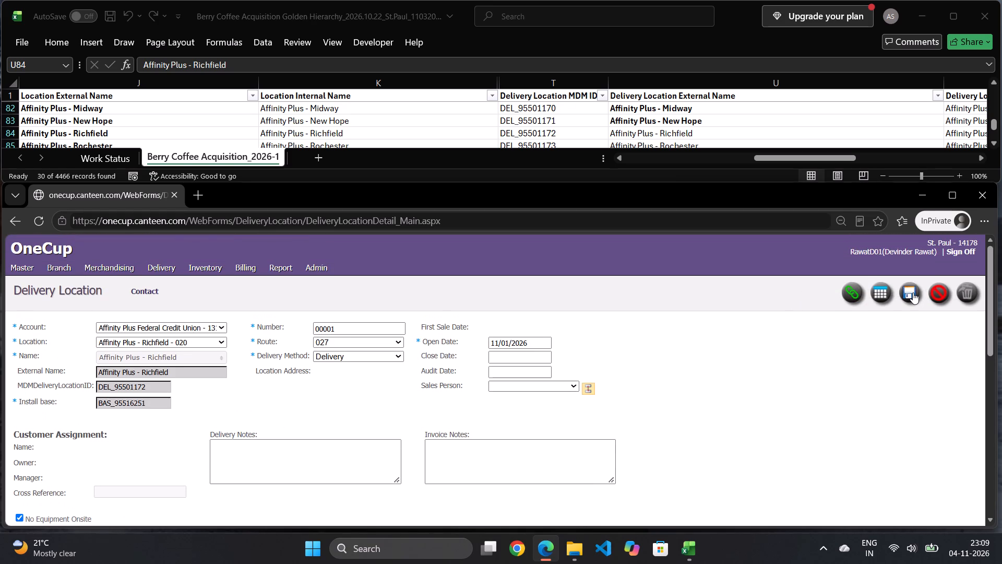
# Switch to Excel, bold Affinity Plus - Richfield in the Delivery Location External Name column, and select the Affinity Plus - Rochester entry.
pyautogui.click(708, 130)
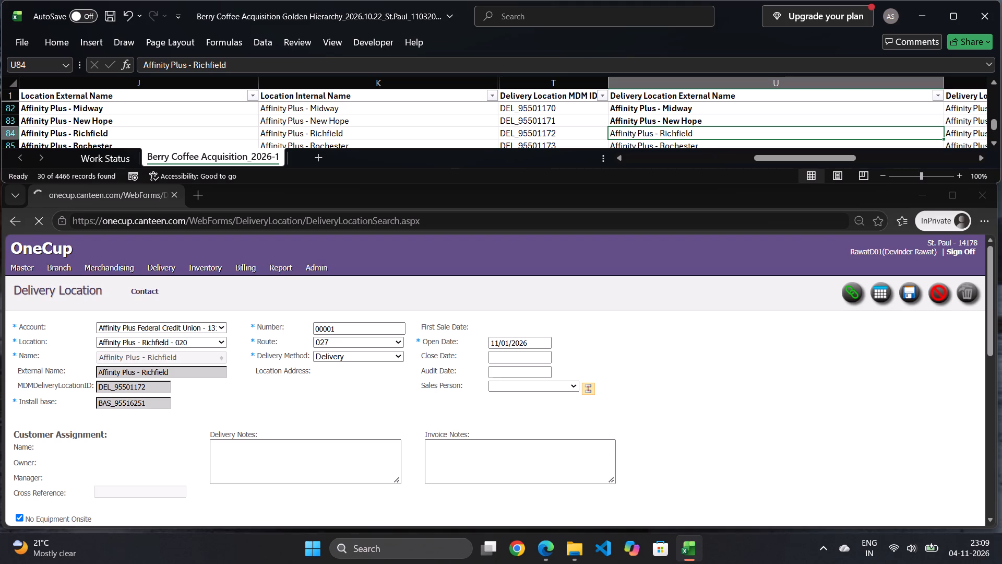
pyautogui.hotkey('ctrl', 'b')
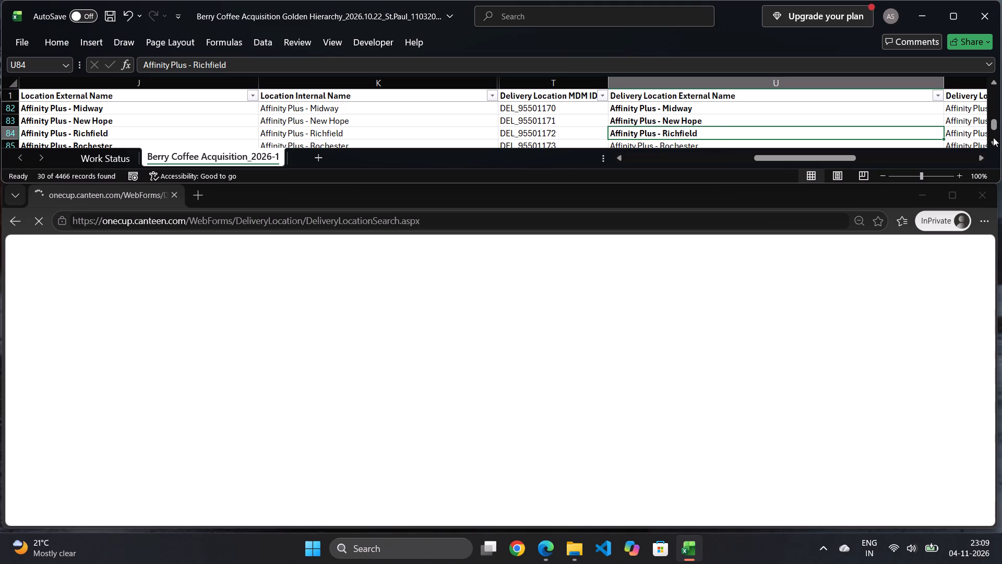
pyautogui.doubleClick(993, 139)
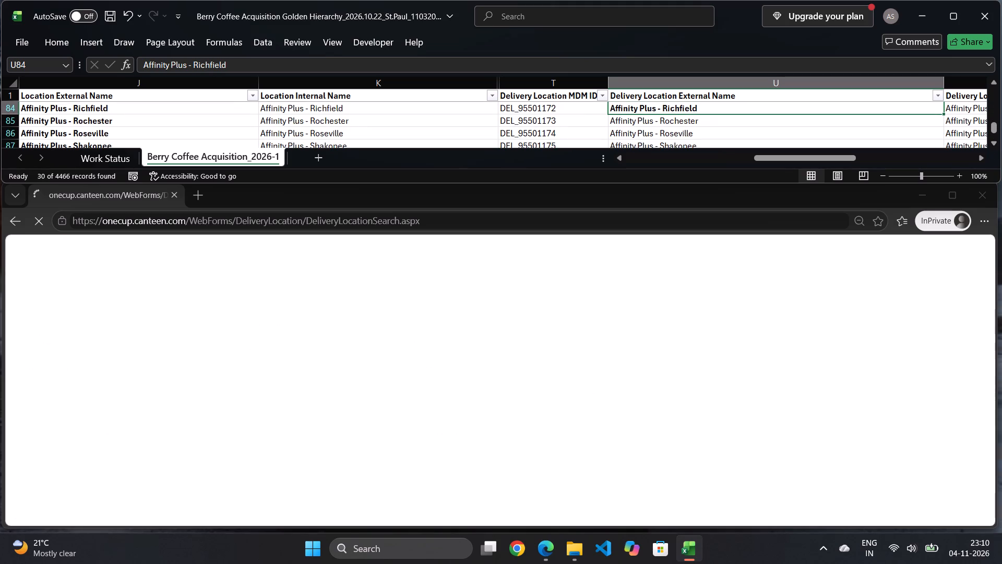
pyautogui.click(629, 127)
pyautogui.click(645, 119)
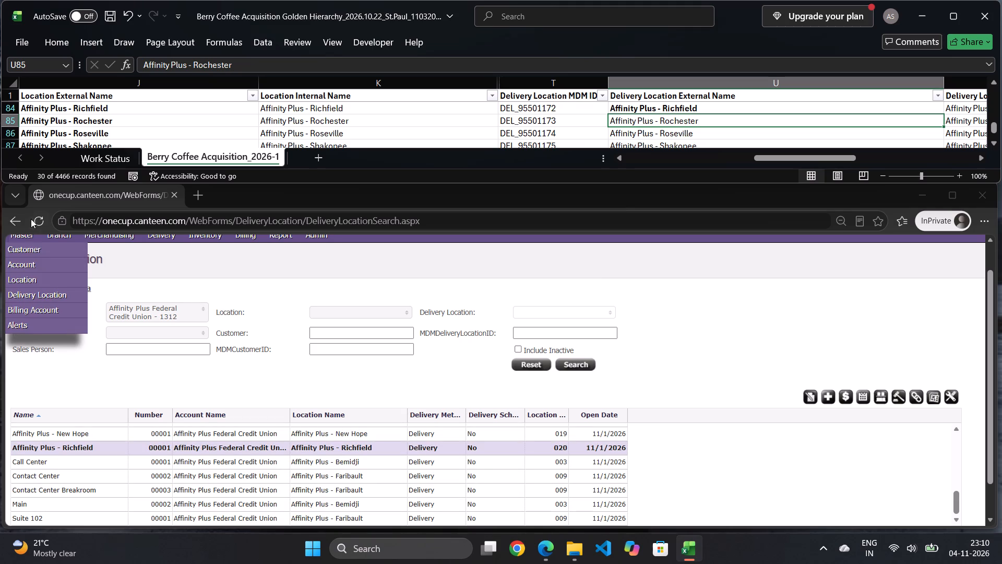
# Switch to OneCup, open the Location records search, and start a new delivery location for Affinity Plus - Rochester, number 021.
pyautogui.click(23, 275)
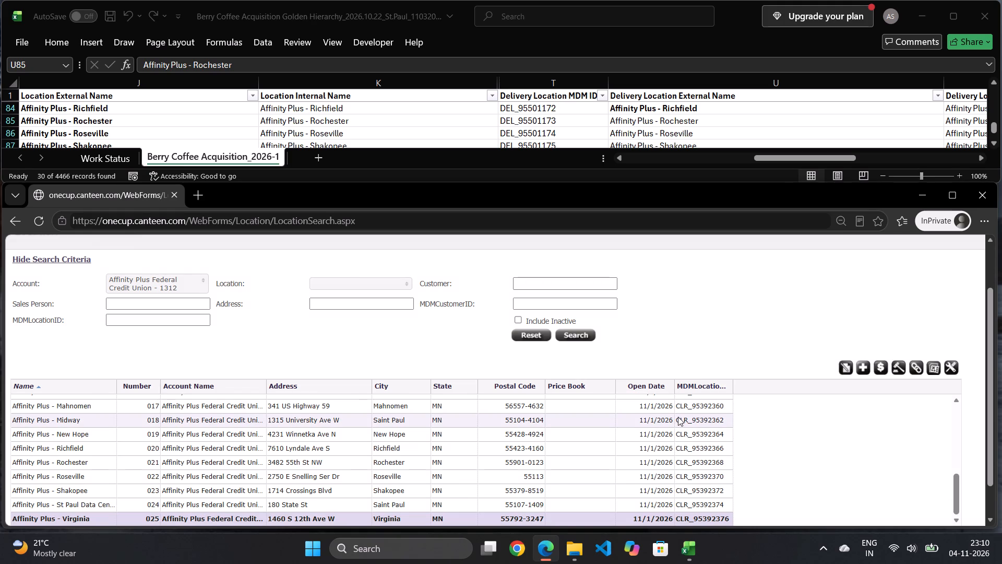
pyautogui.scroll(-1, 678, 417)
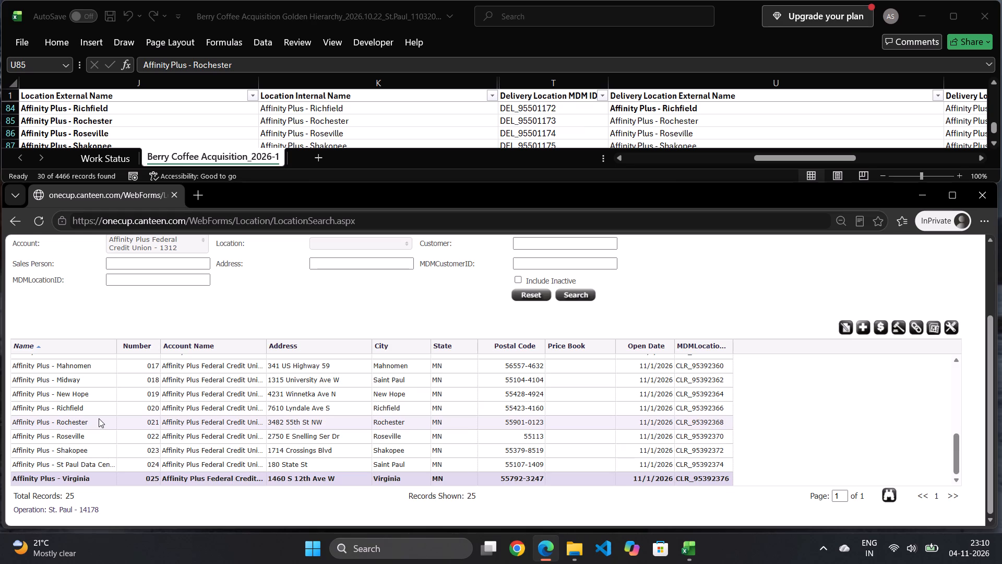
pyautogui.click(96, 418)
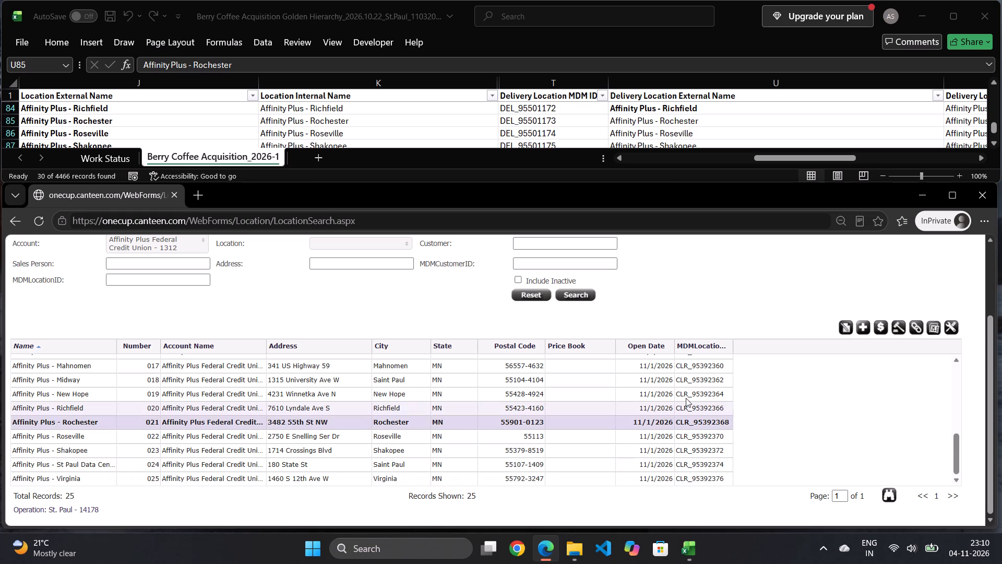
pyautogui.click(921, 328)
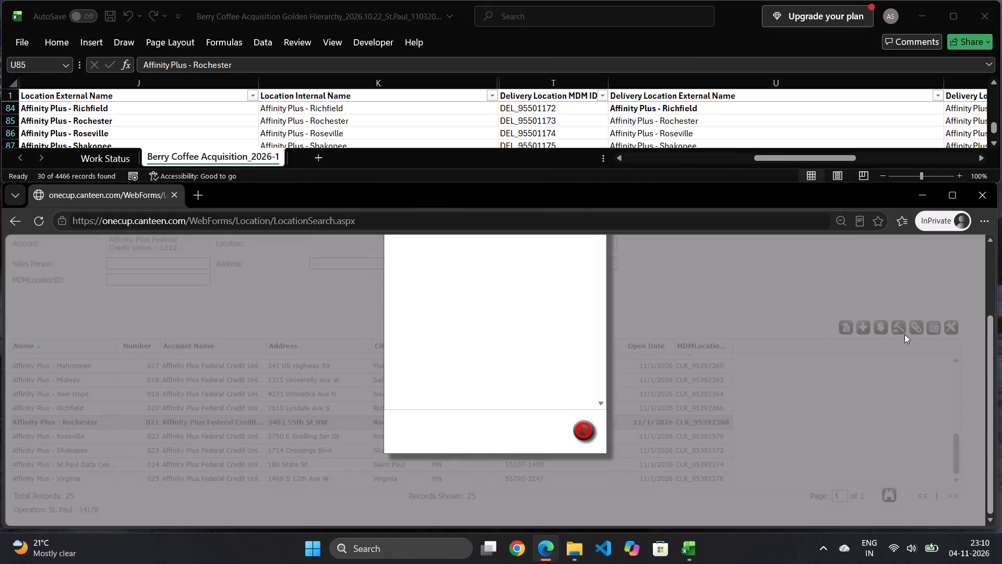
pyautogui.click(477, 286)
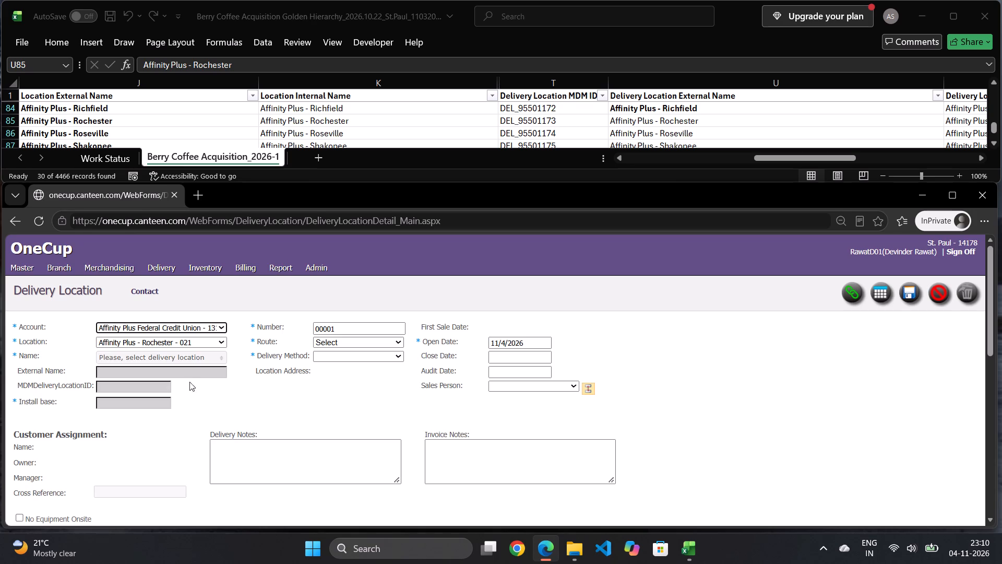
# Save the delivery location with name Affinity Plus - Rochester, route 027, delivery method Delivery, open date 11/01/2026 and No Equipment Onsite checked.
pyautogui.click(187, 358)
pyautogui.click(156, 391)
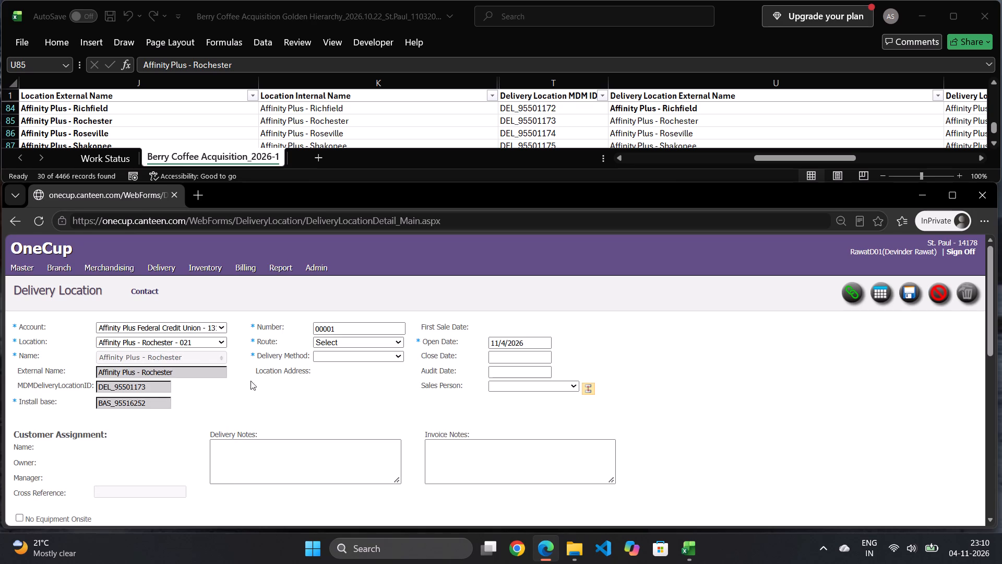
pyautogui.click(361, 342)
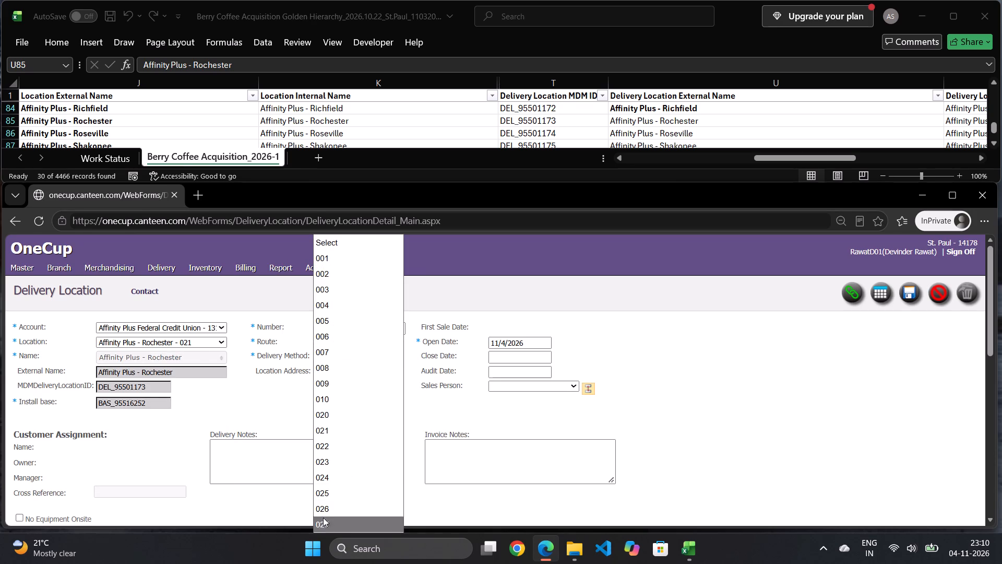
pyautogui.click(321, 524)
pyautogui.click(350, 359)
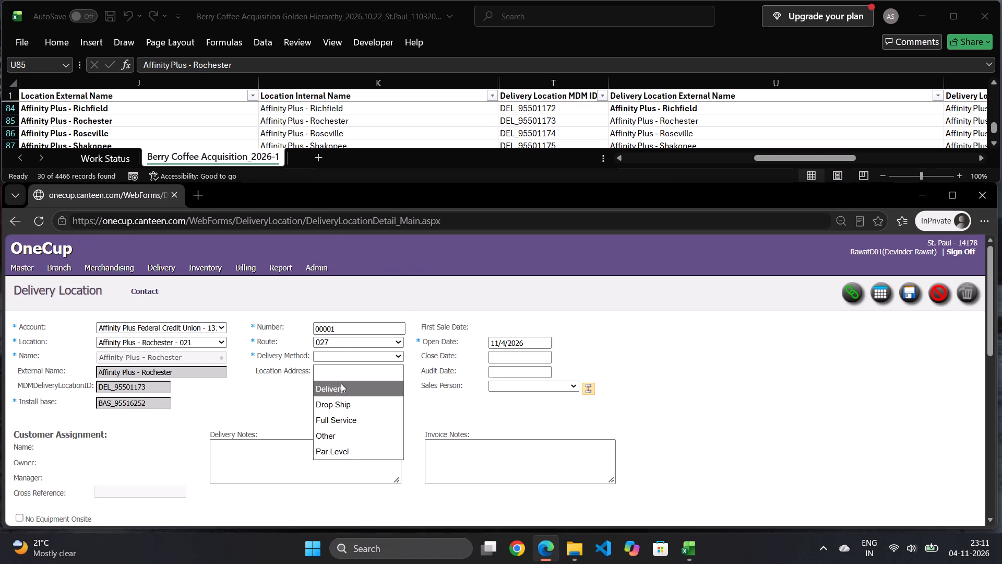
pyautogui.click(341, 383)
pyautogui.click(503, 339)
pyautogui.click(494, 387)
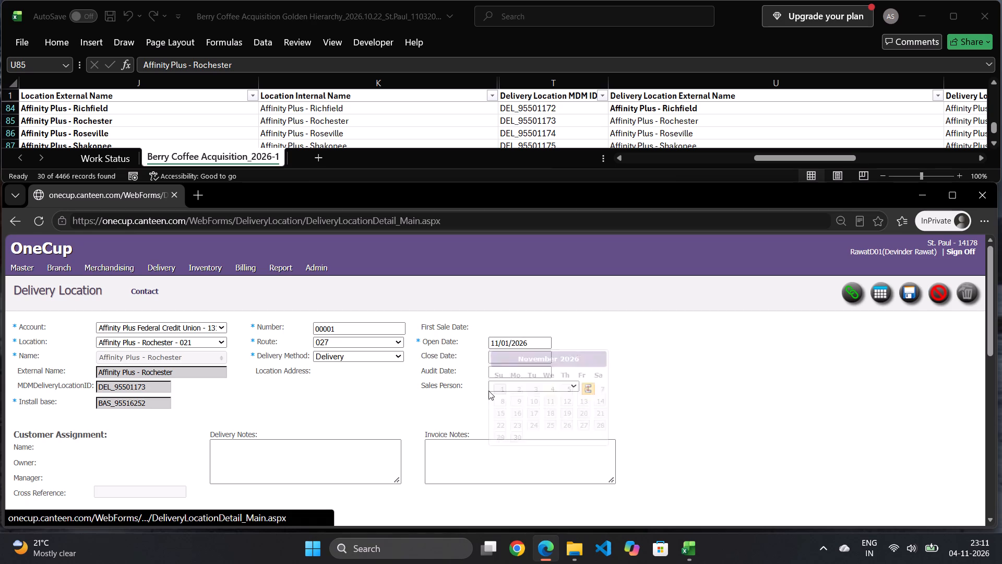
pyautogui.scroll(-2, 244, 424)
pyautogui.click(67, 385)
pyautogui.scroll(3, 114, 399)
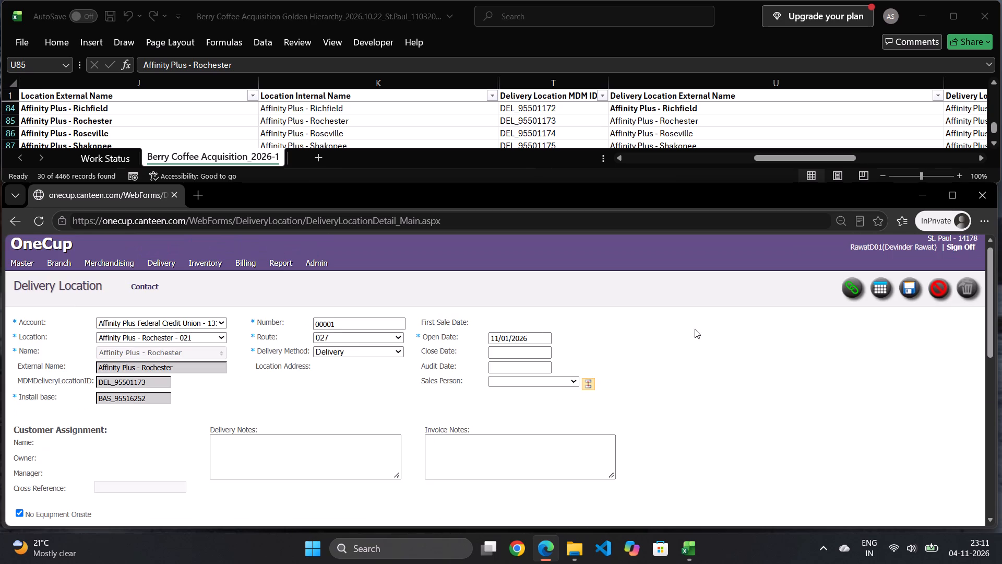
pyautogui.click(907, 291)
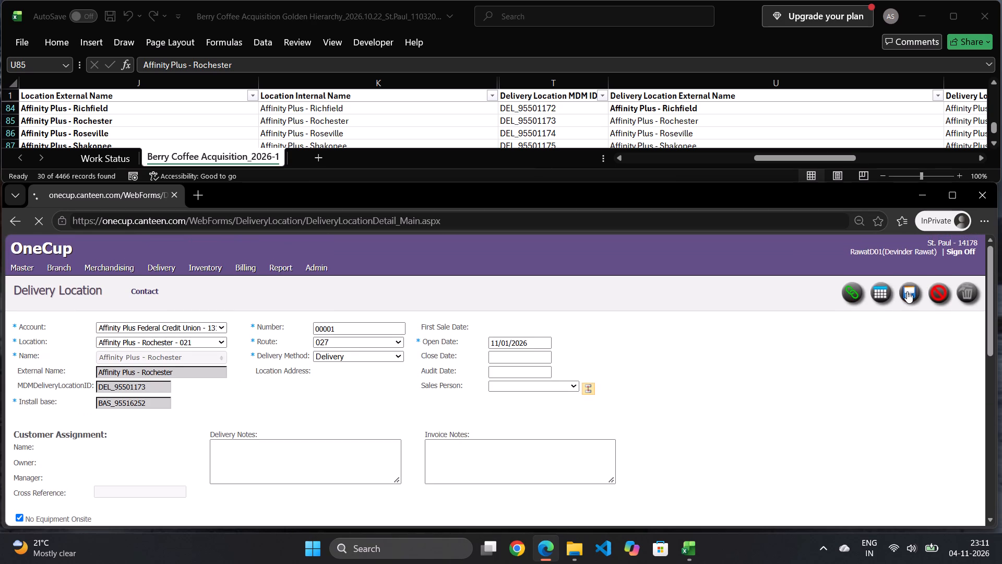
# Switch to Excel, bold Affinity Plus - Rochester in the Delivery Location External Name column, and select the Affinity Plus - Roseville entry.
pyautogui.click(676, 123)
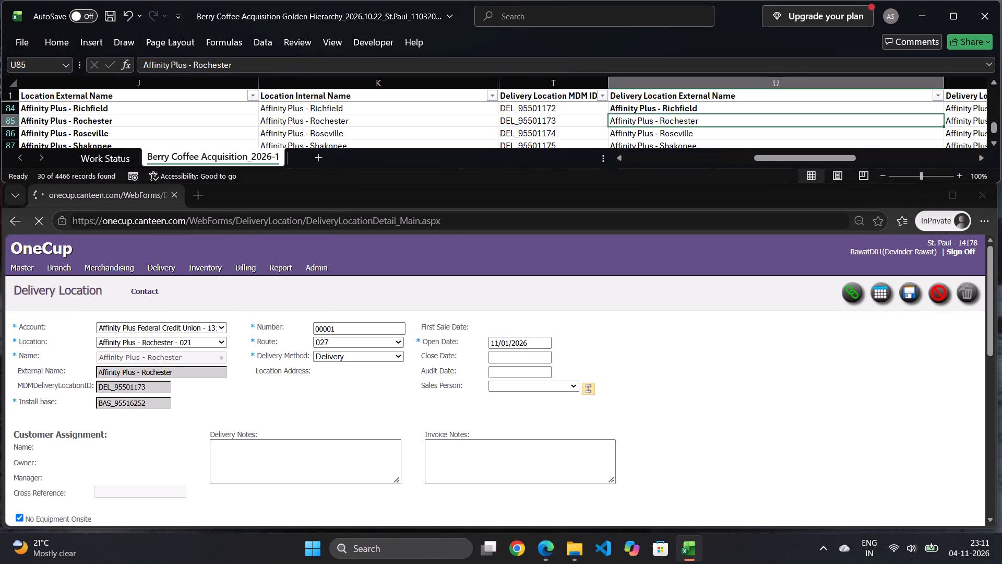
pyautogui.hotkey('ctrl', 'b')
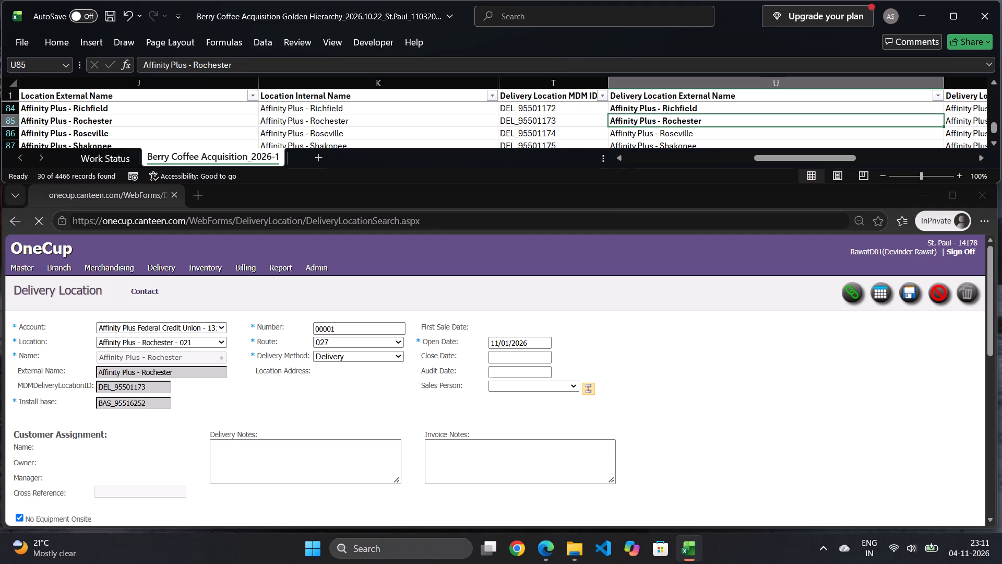
pyautogui.doubleClick(991, 140)
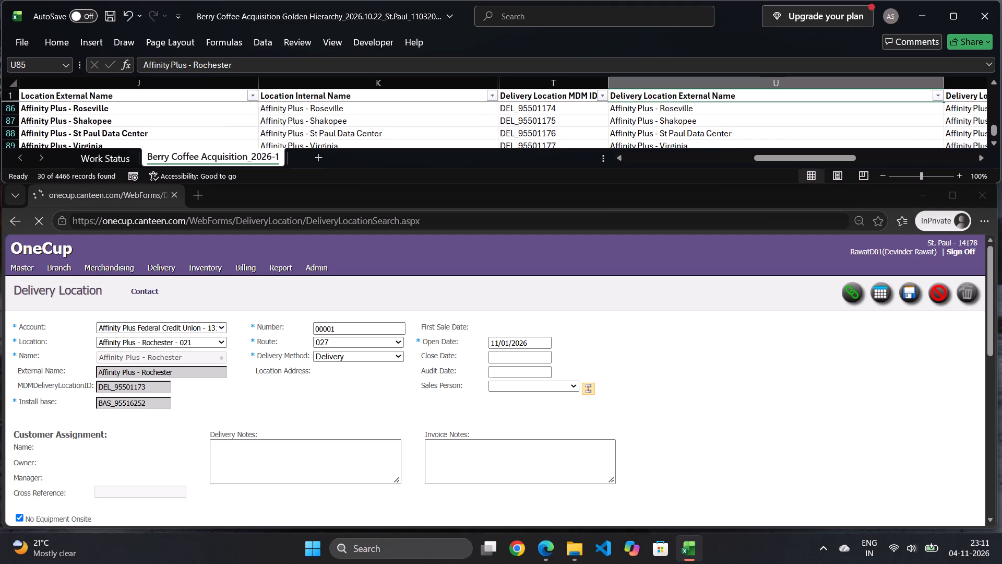
pyautogui.click(701, 107)
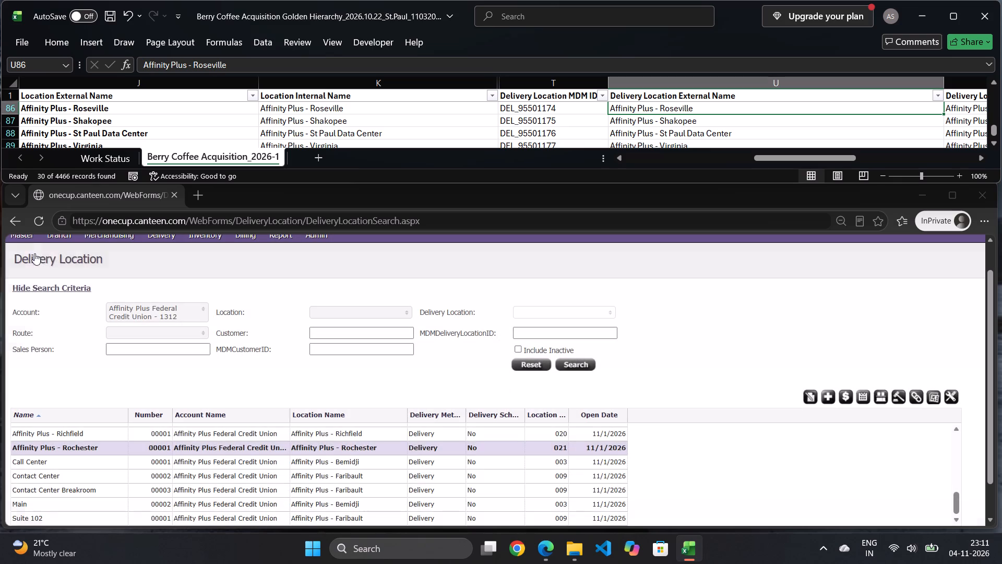
# Switch to OneCup, open the Location records search, and start a new delivery location for Affinity Plus - Roseville, number 022.
pyautogui.click(24, 275)
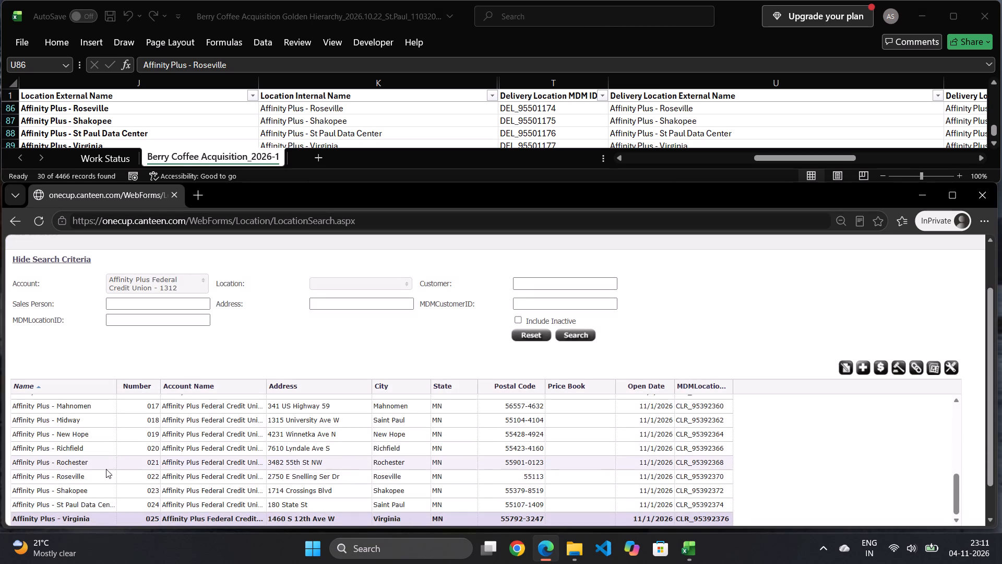
pyautogui.click(88, 478)
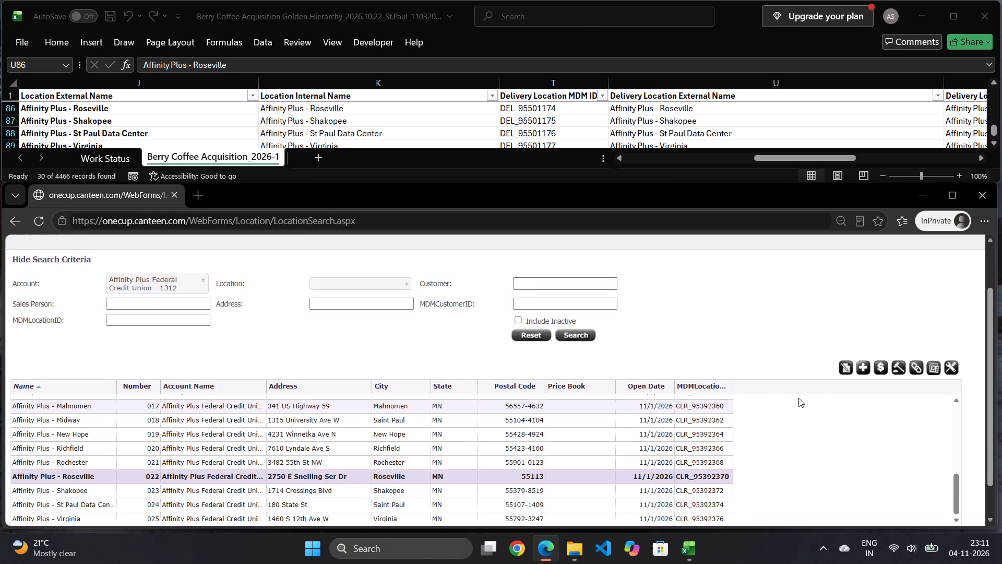
pyautogui.click(914, 370)
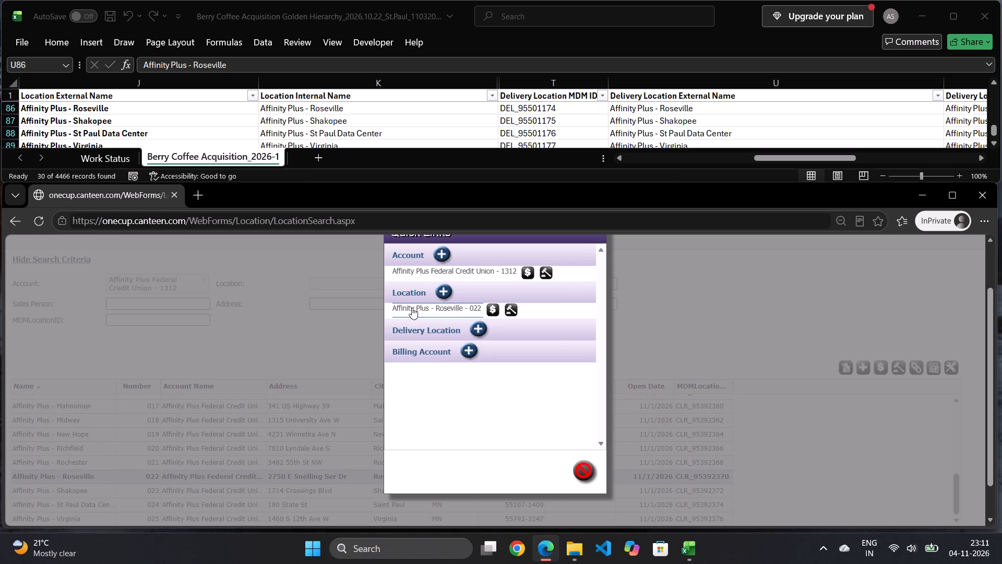
pyautogui.click(482, 328)
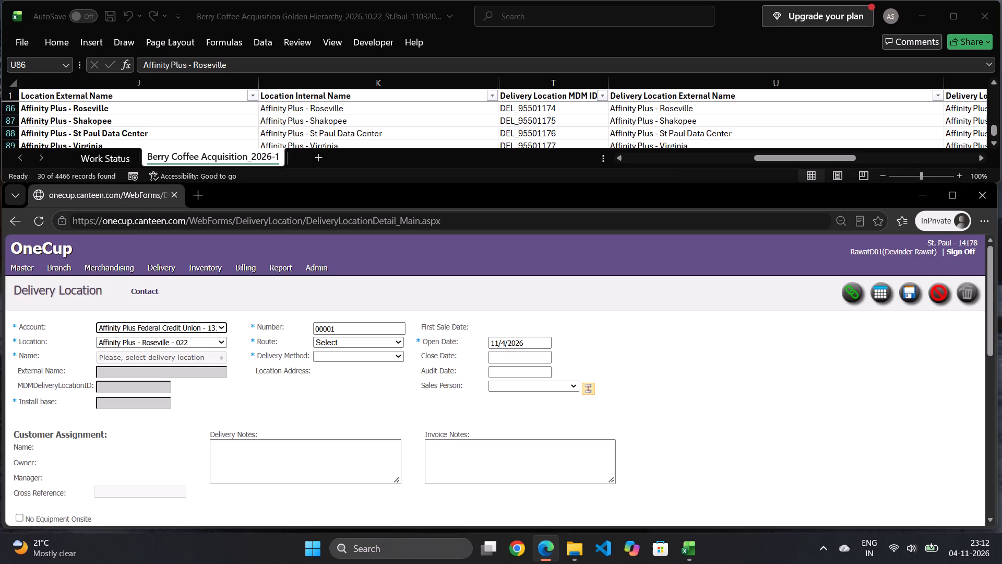
# Save the delivery location with name Affinity Plus - Roseville, route 027, delivery method Delivery, open date 11/01/2026 and No Equipment Onsite checked.
pyautogui.click(194, 355)
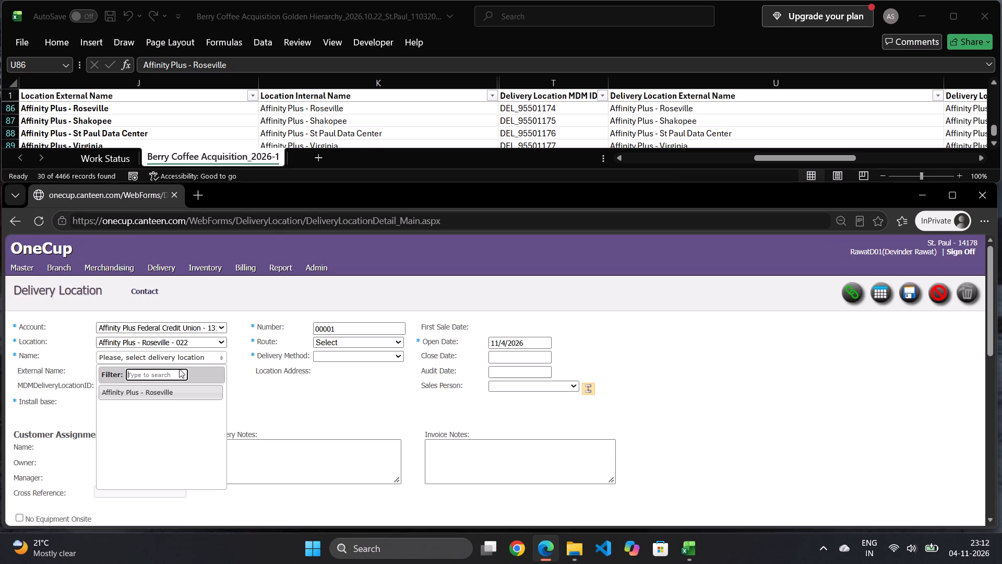
pyautogui.click(132, 396)
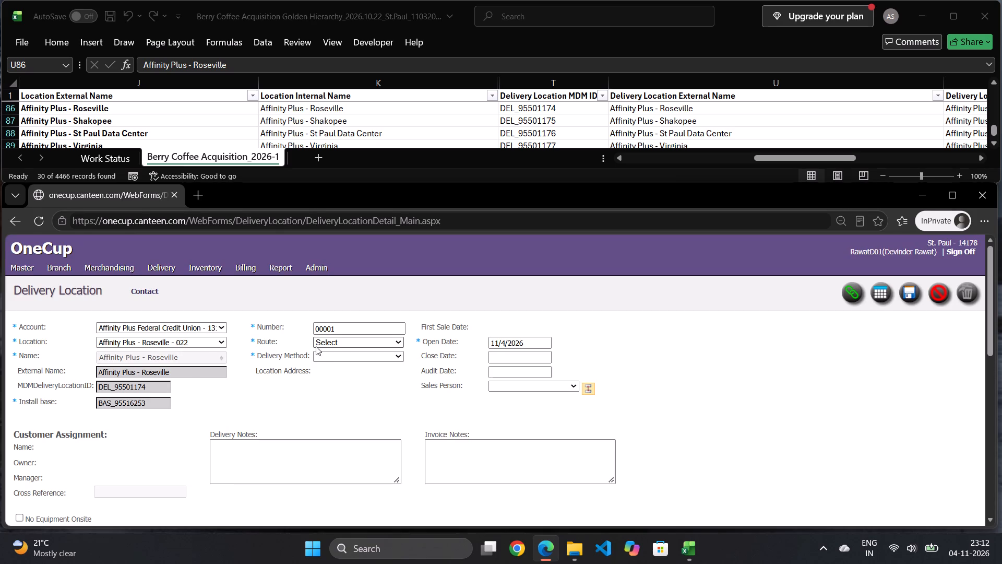
pyautogui.click(330, 344)
pyautogui.click(324, 529)
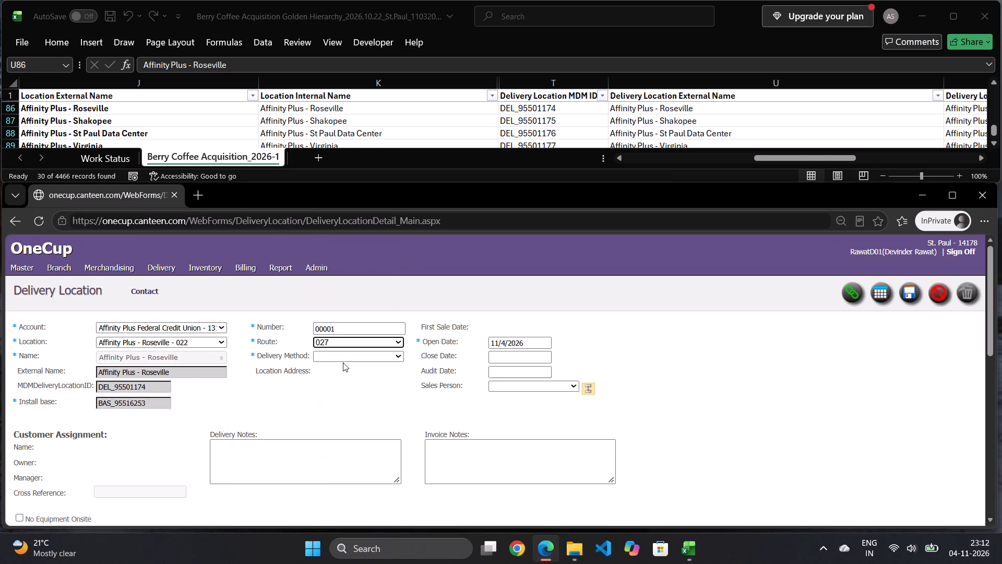
pyautogui.click(347, 352)
pyautogui.click(337, 386)
pyautogui.click(515, 342)
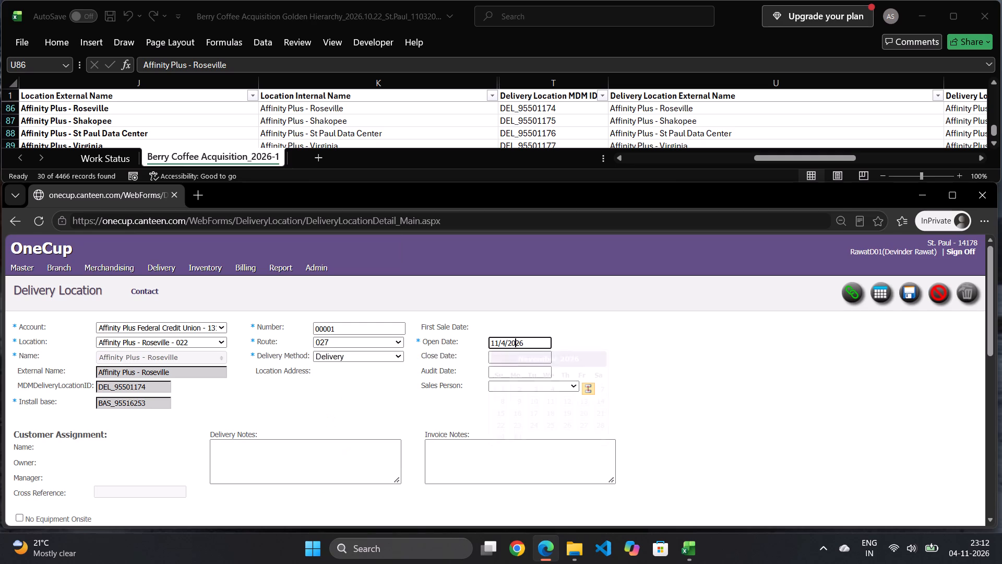
pyautogui.click(499, 392)
pyautogui.scroll(-1, 109, 481)
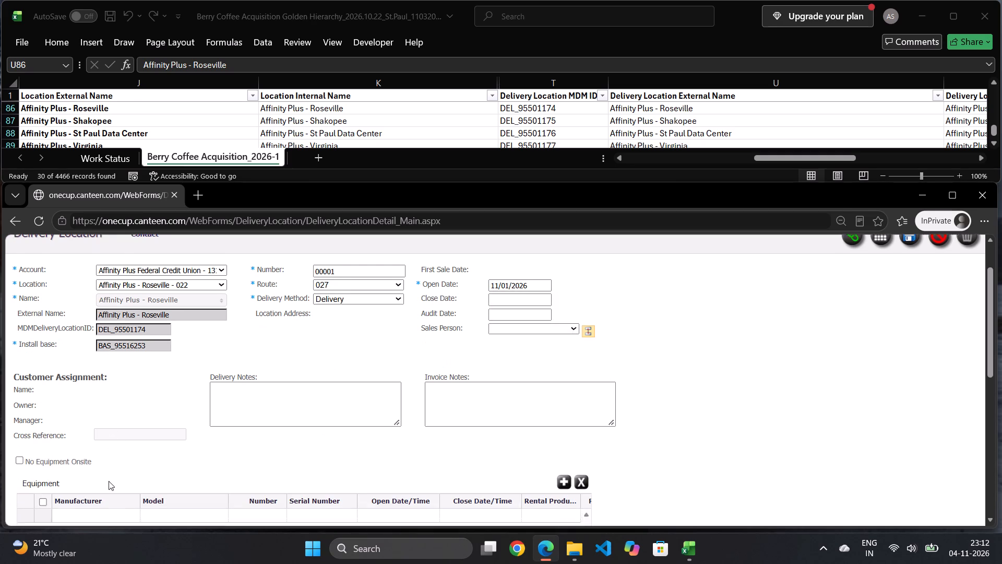
pyautogui.click(63, 451)
pyautogui.scroll(1, 479, 430)
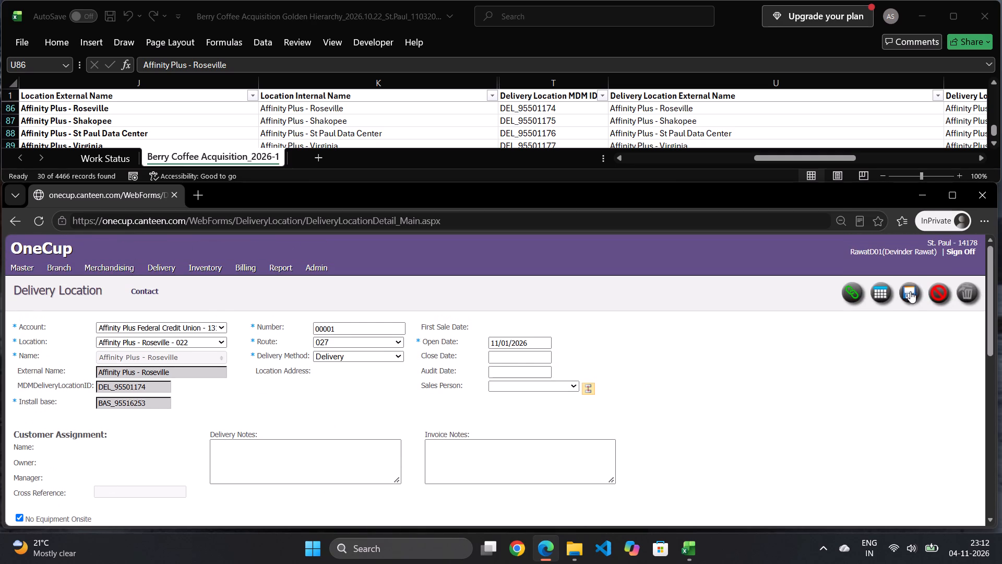
pyautogui.click(908, 293)
# Switch to Excel, bold Affinity Plus - Roseville in the Delivery Location External Name column, and select the Affinity Plus - Shakopee entry.
pyautogui.click(726, 129)
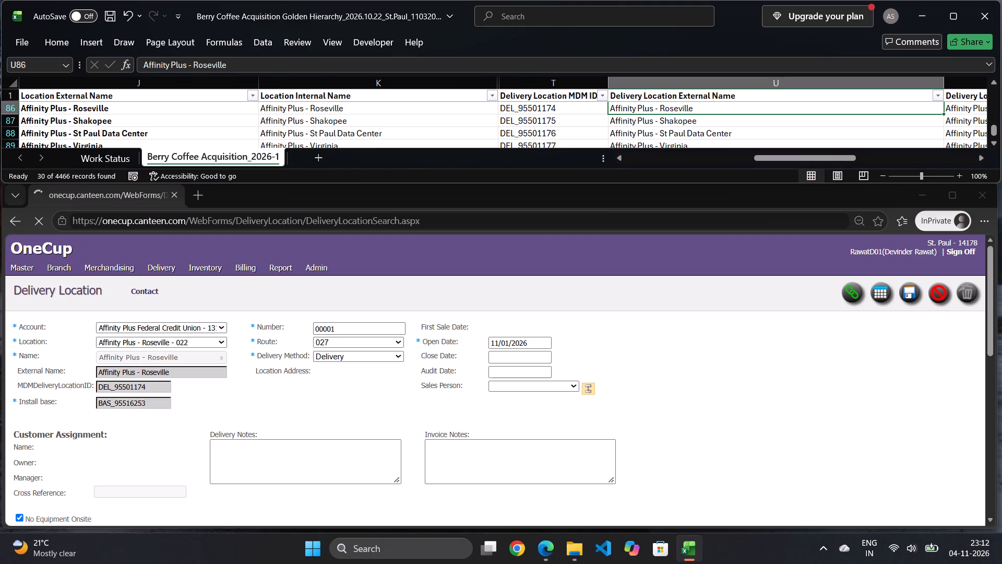
pyautogui.hotkey('ctrl', 'b')
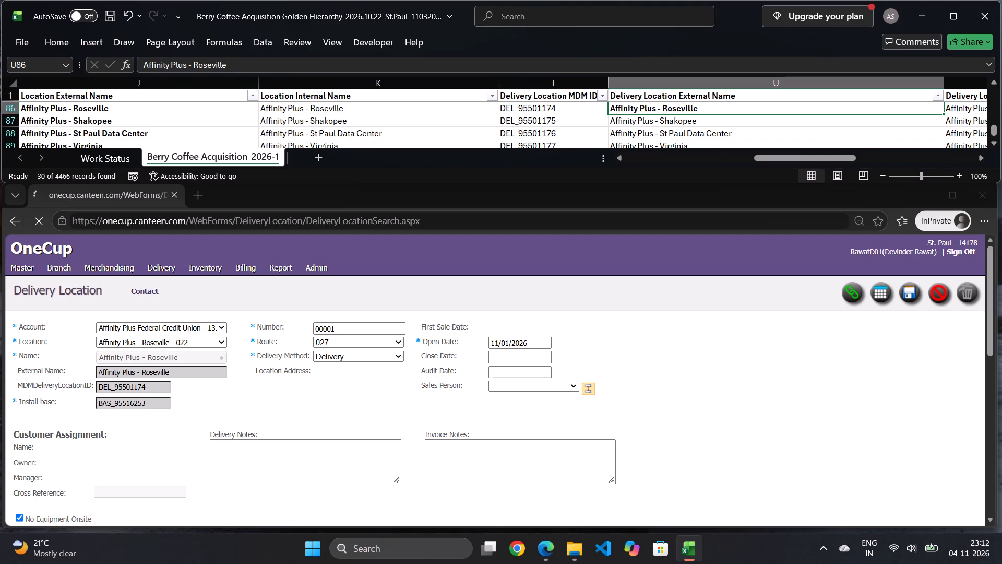
pyautogui.press('Down')
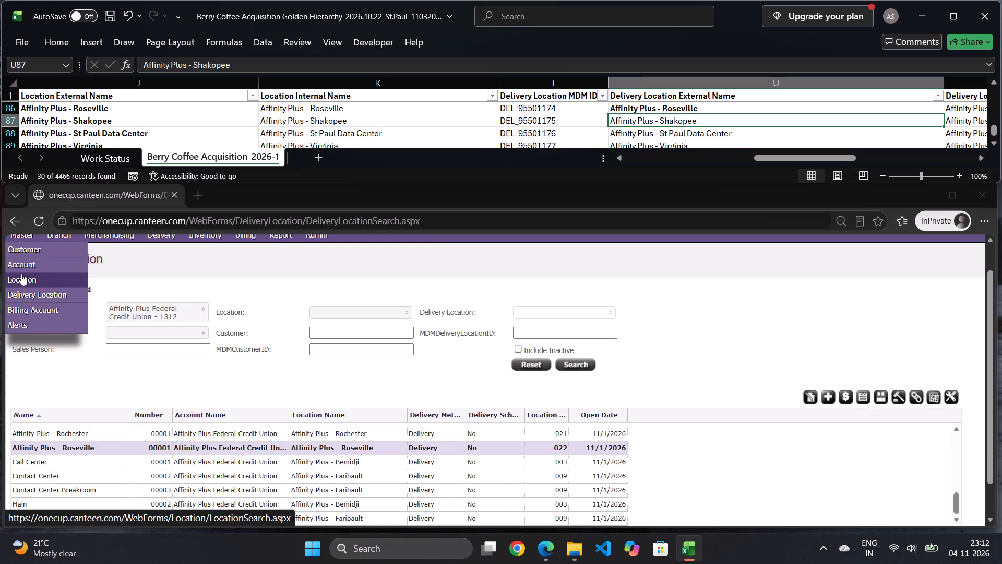
# Switch to OneCup, open the Location records search, and start a new delivery location for Affinity Plus - Shakopee, number 023.
pyautogui.click(21, 274)
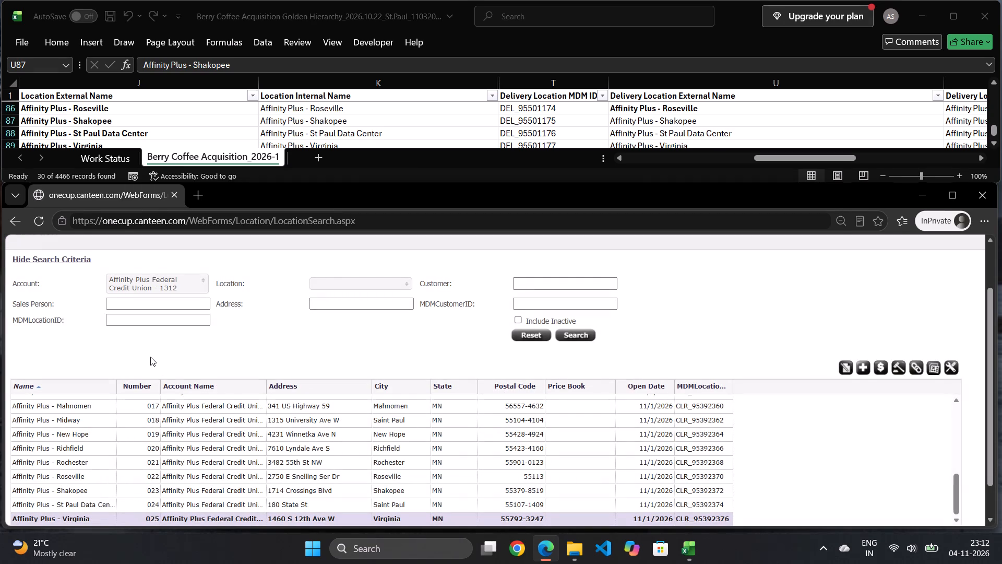
pyautogui.scroll(-1, 117, 518)
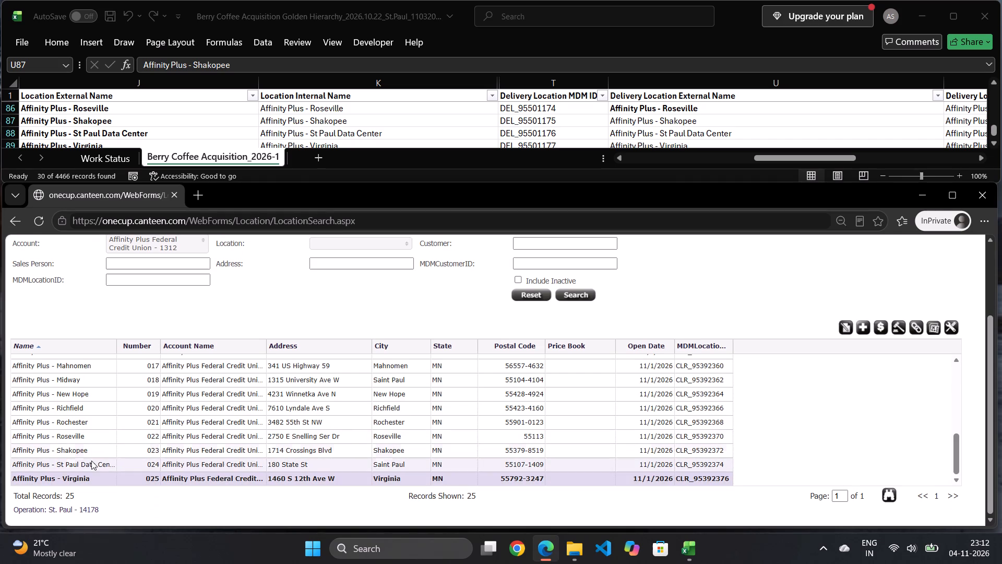
pyautogui.scroll(-2, 144, 451)
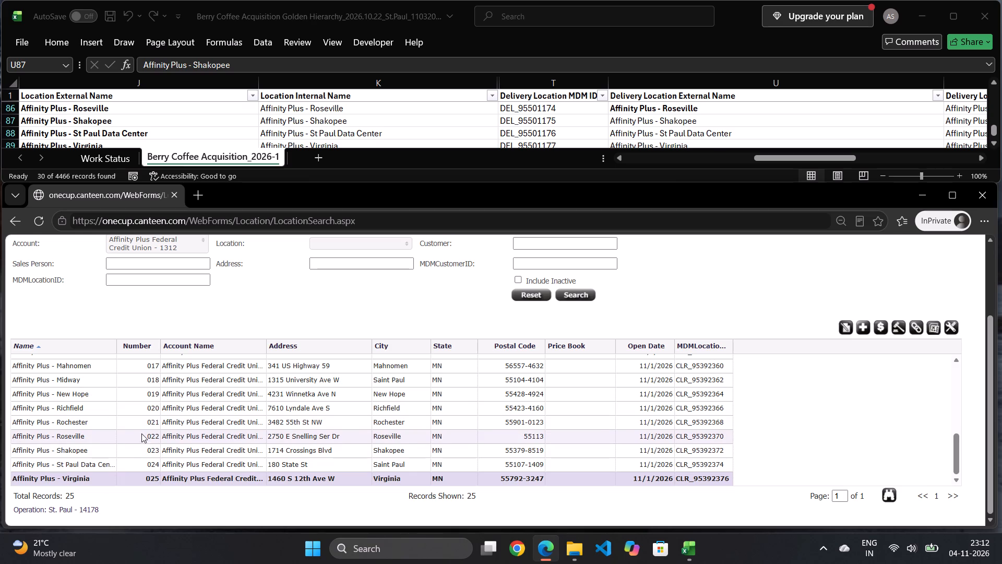
pyautogui.click(92, 449)
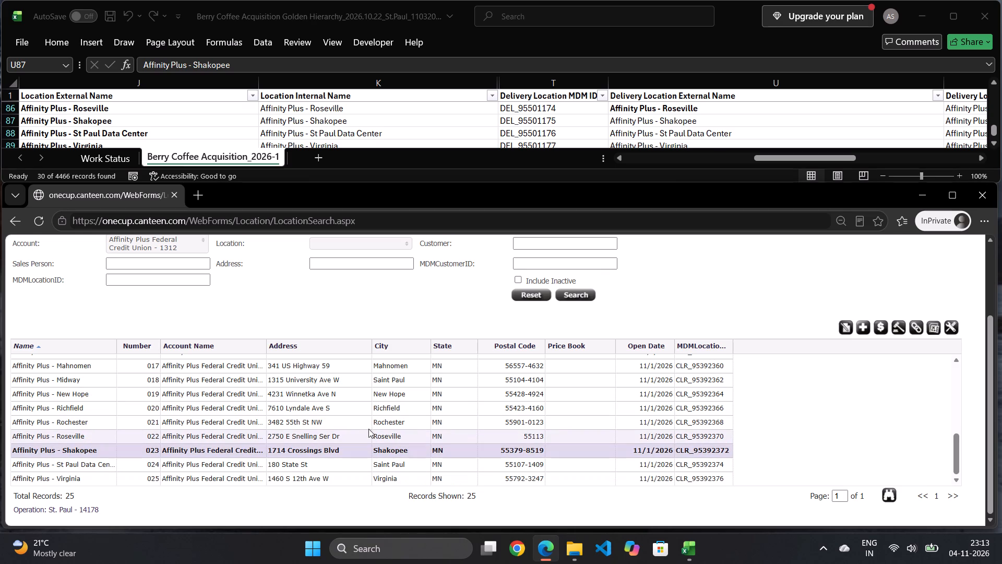
pyautogui.click(914, 328)
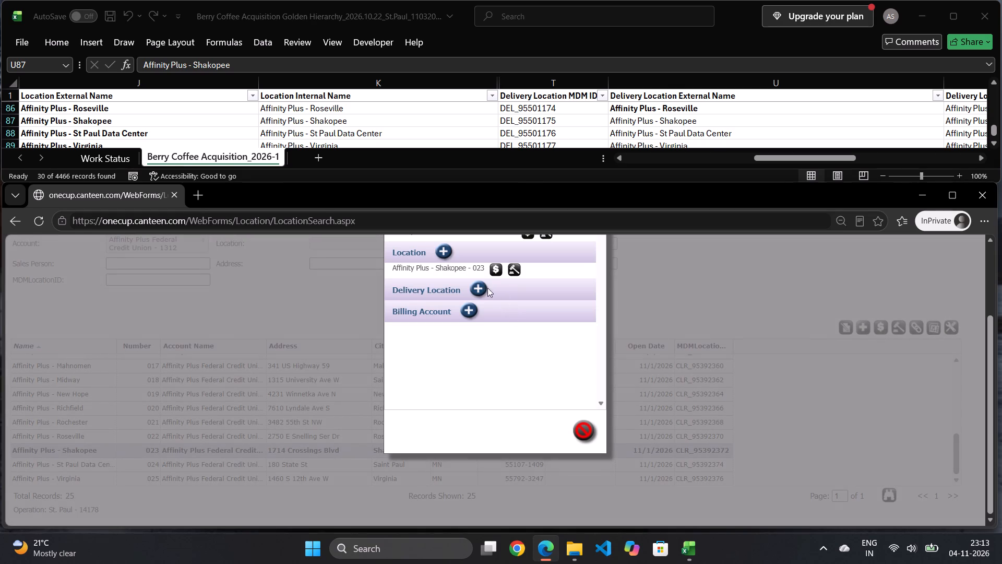
pyautogui.click(480, 289)
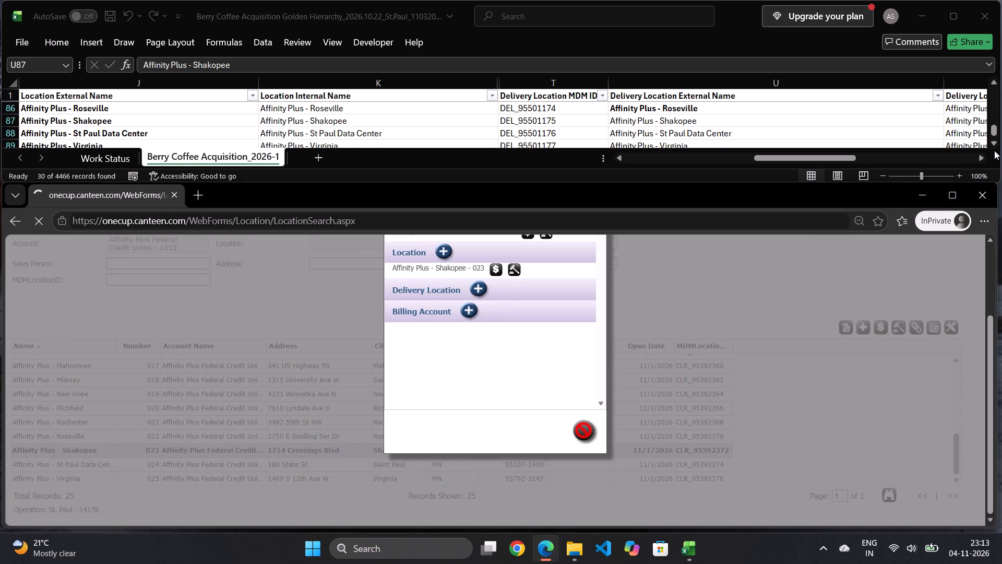
pyautogui.click(996, 146)
pyautogui.click(996, 146)
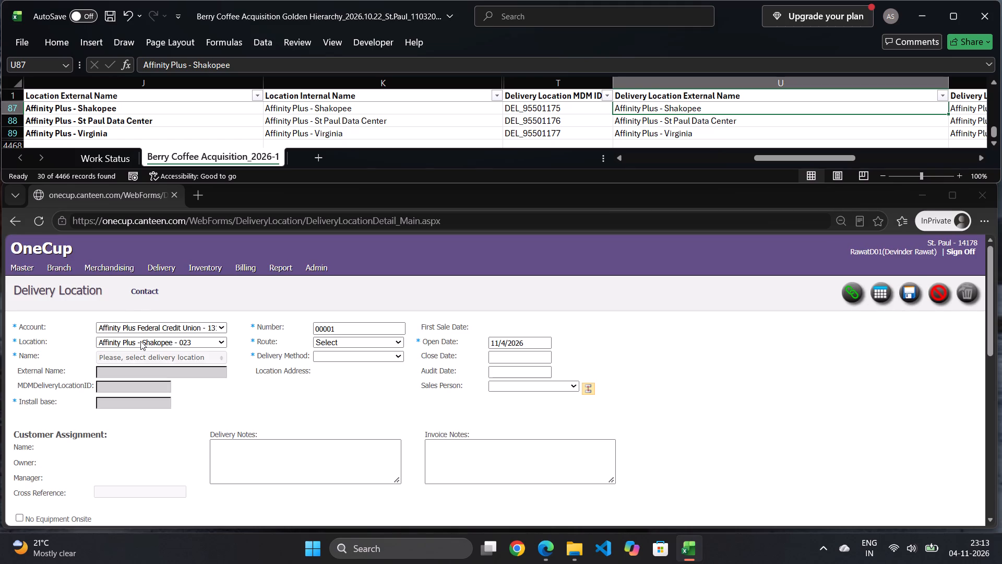
# Save the delivery location with name Affinity Plus - Shakopee, route 027, delivery method Delivery, open date 11/01/2026 and No Equipment Onsite checked.
pyautogui.click(129, 354)
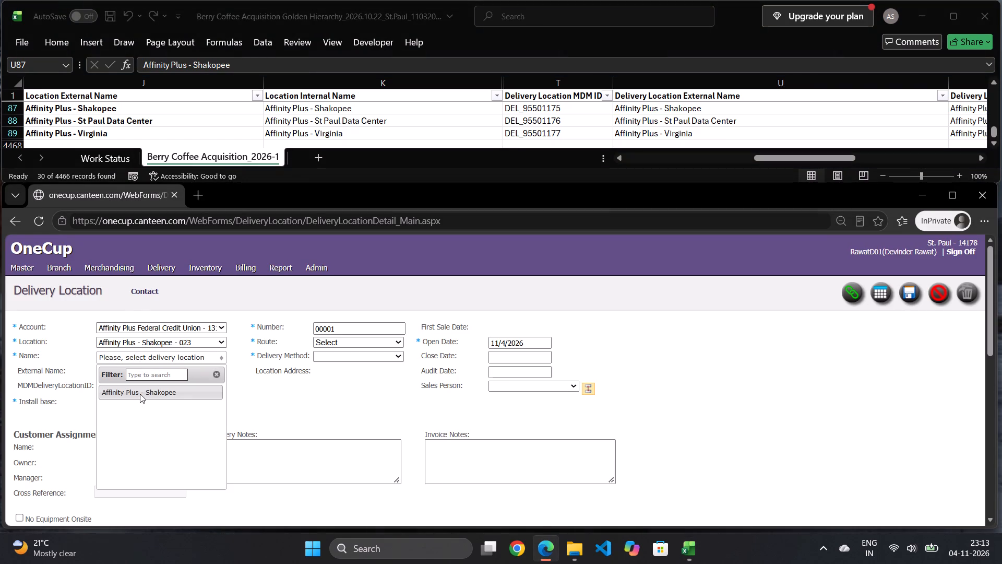
pyautogui.click(140, 394)
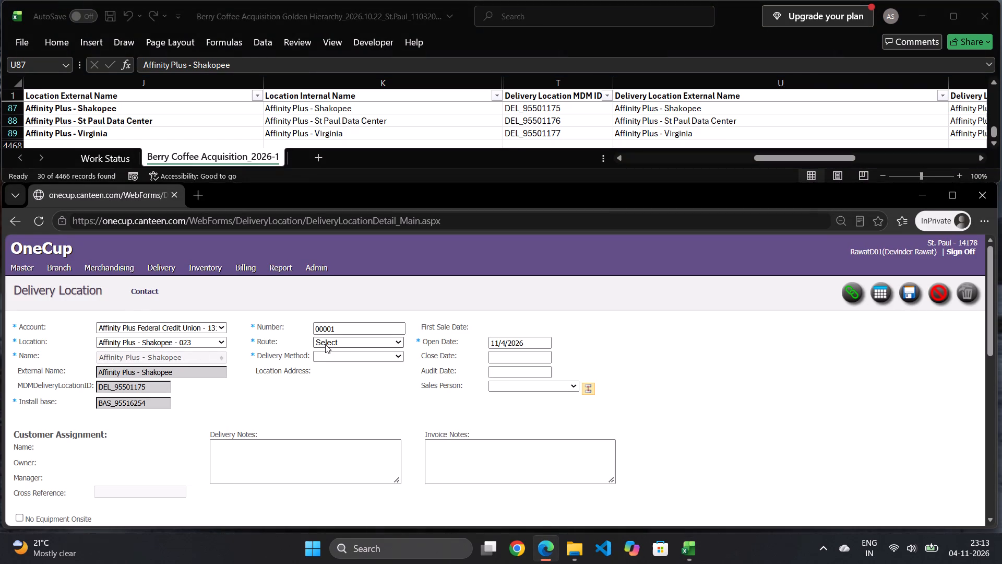
pyautogui.click(325, 344)
pyautogui.click(356, 524)
pyautogui.click(372, 354)
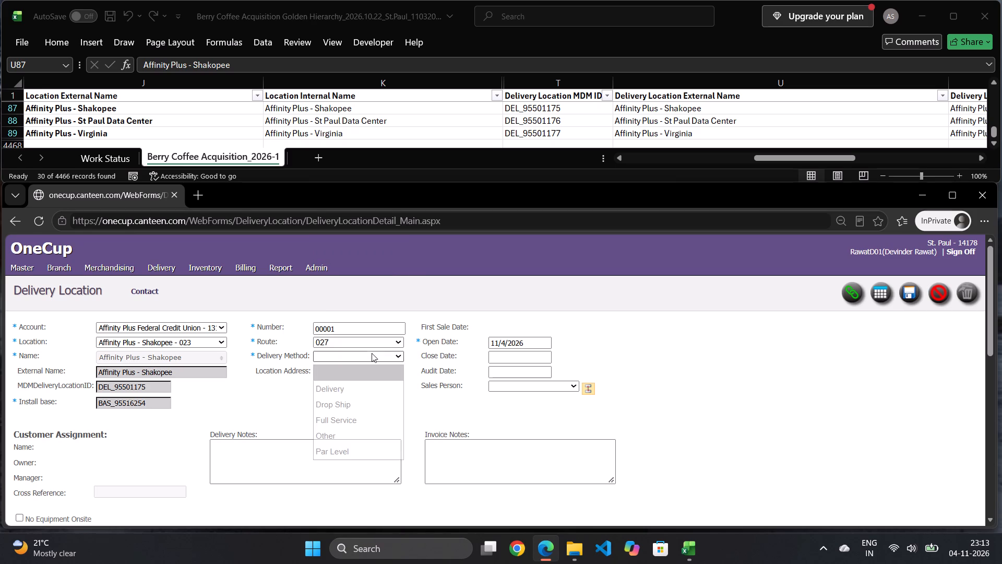
pyautogui.click(345, 391)
pyautogui.click(511, 344)
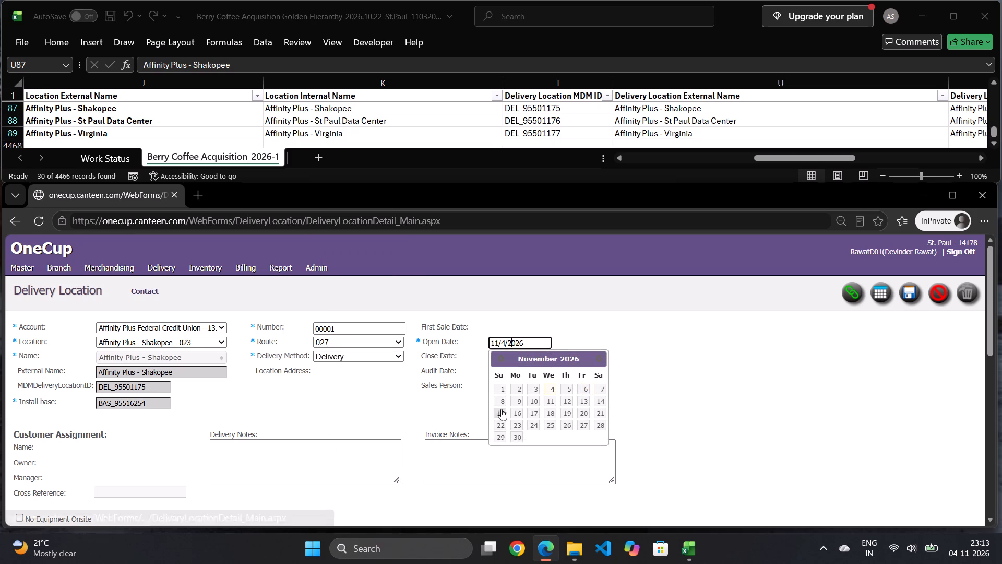
pyautogui.click(503, 383)
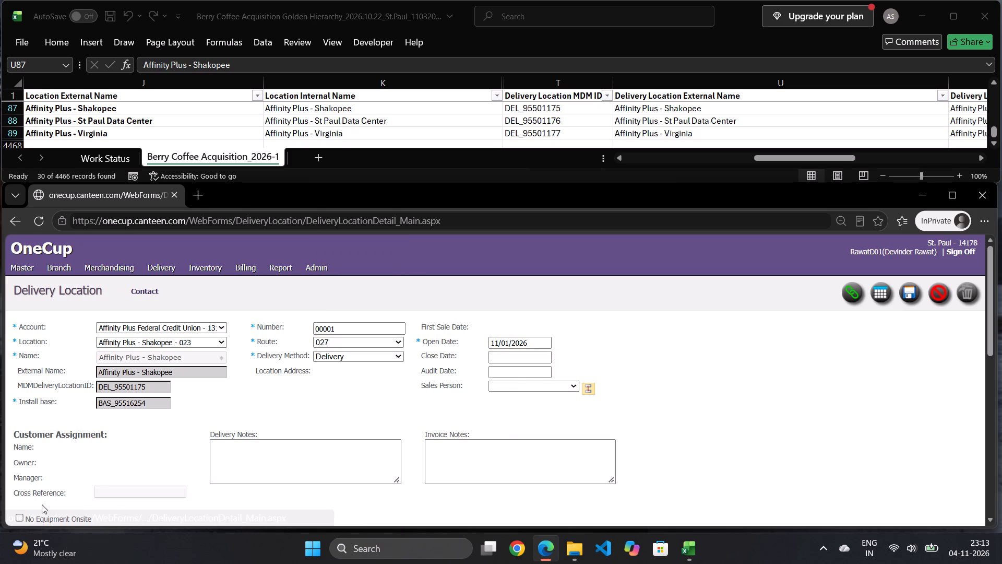
pyautogui.click(40, 514)
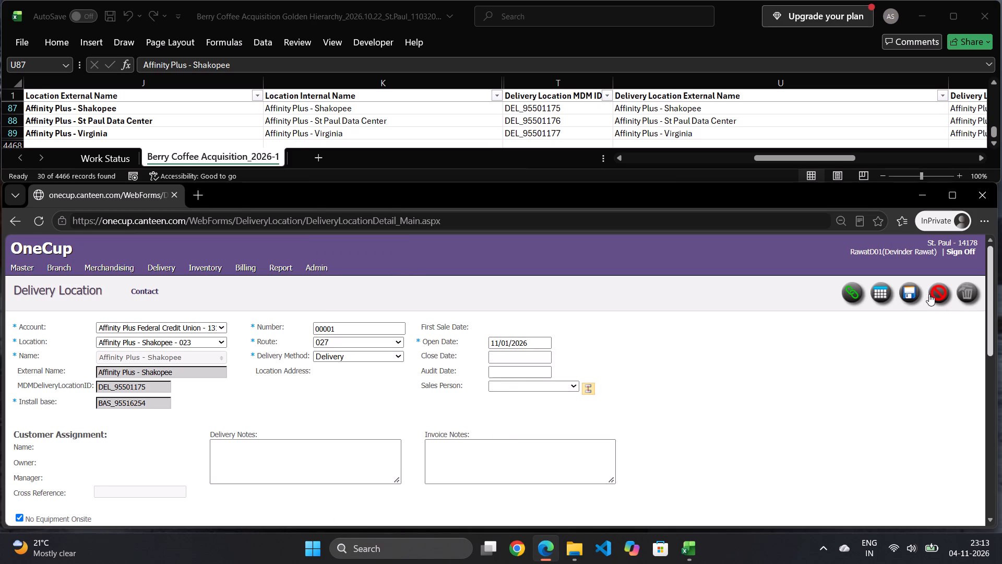
pyautogui.click(912, 294)
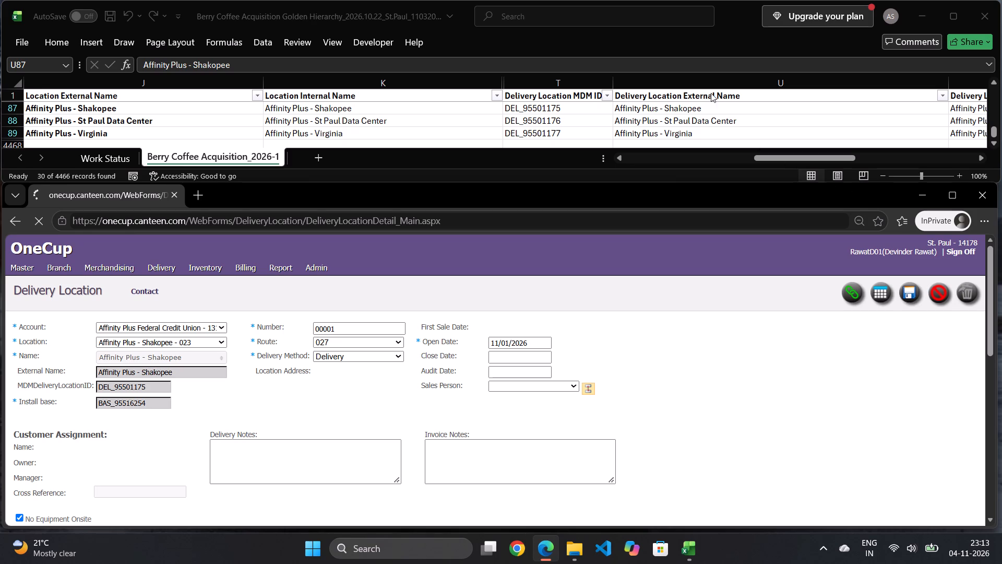
# Switch to Excel, bold Affinity Plus - Shakopee in the Delivery Location External Name column, and select the Affinity Plus - St Paul Data Center entry.
pyautogui.click(703, 112)
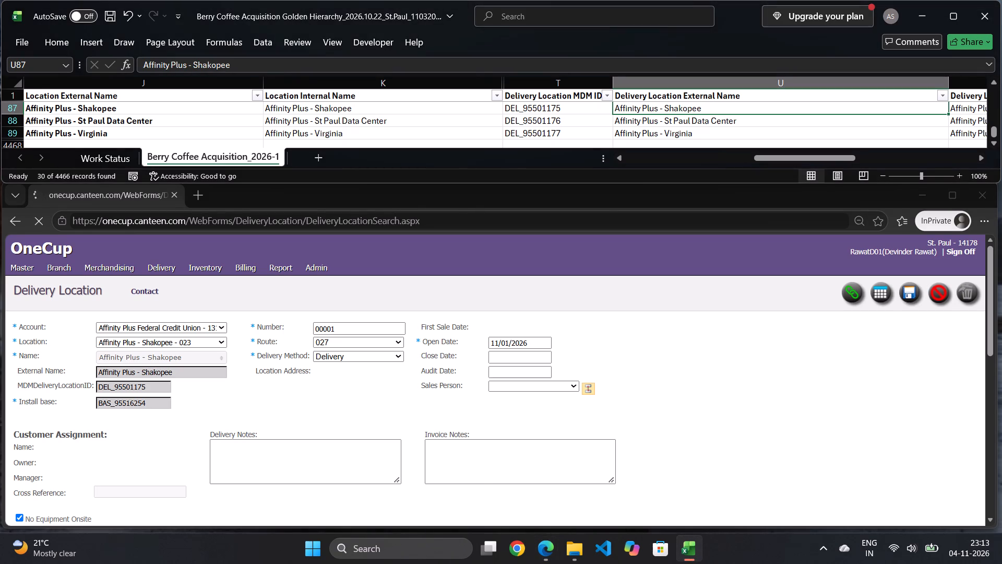
pyautogui.hotkey('ctrl', 'b')
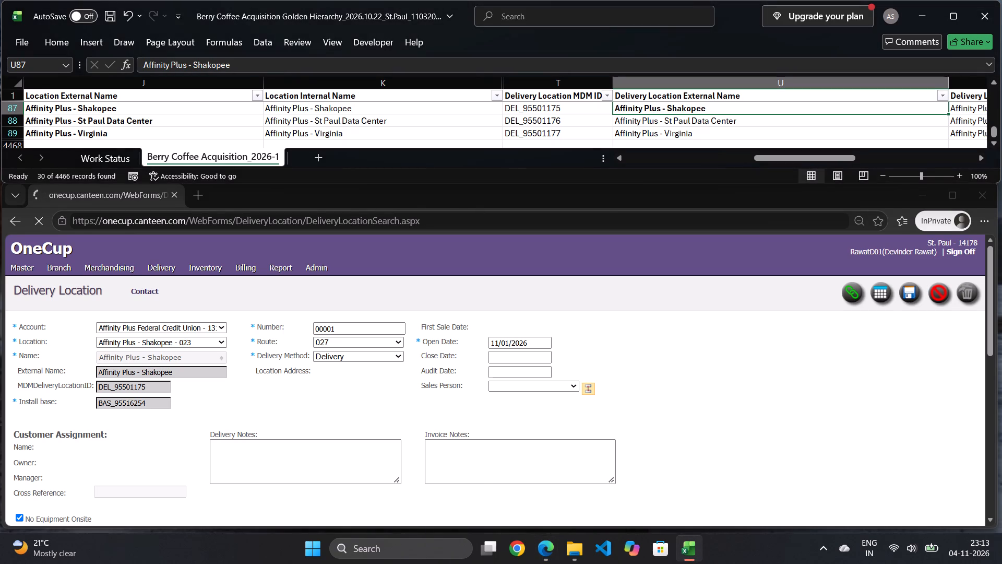
pyautogui.press('Down')
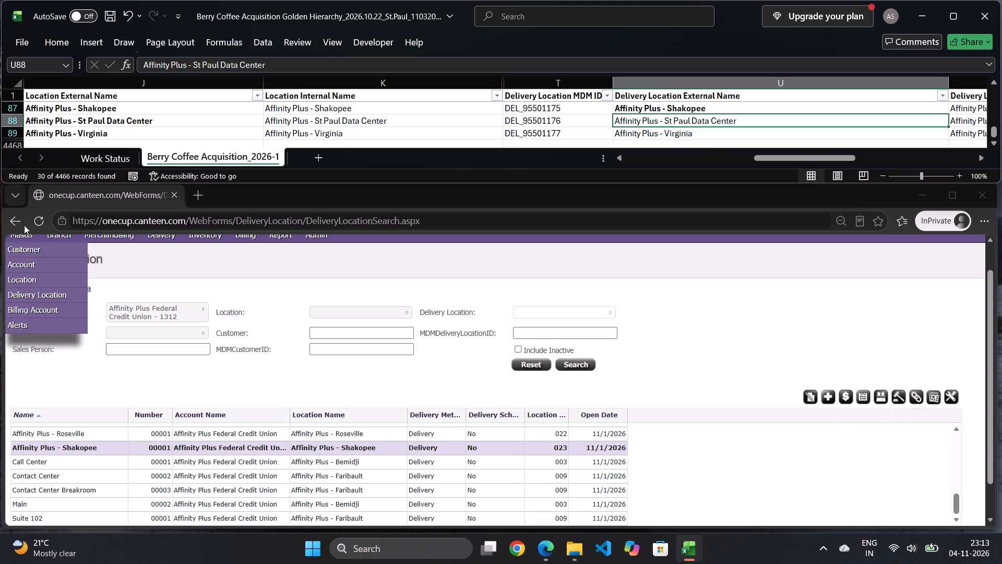
# Switch to OneCup, open the Location records search, and start a new delivery location for Affinity Plus - St Paul Data Center, number 024.
pyautogui.click(26, 278)
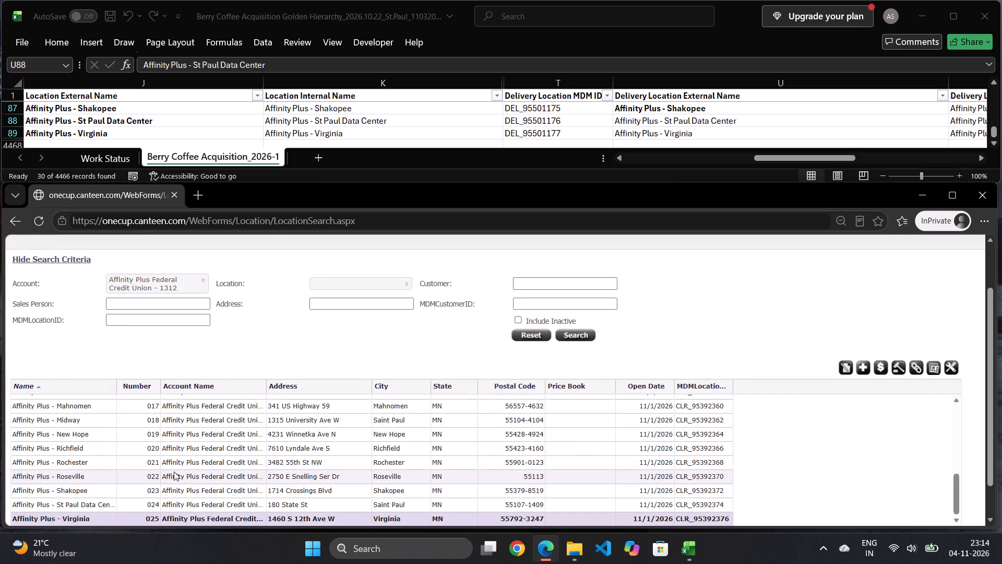
pyautogui.click(110, 504)
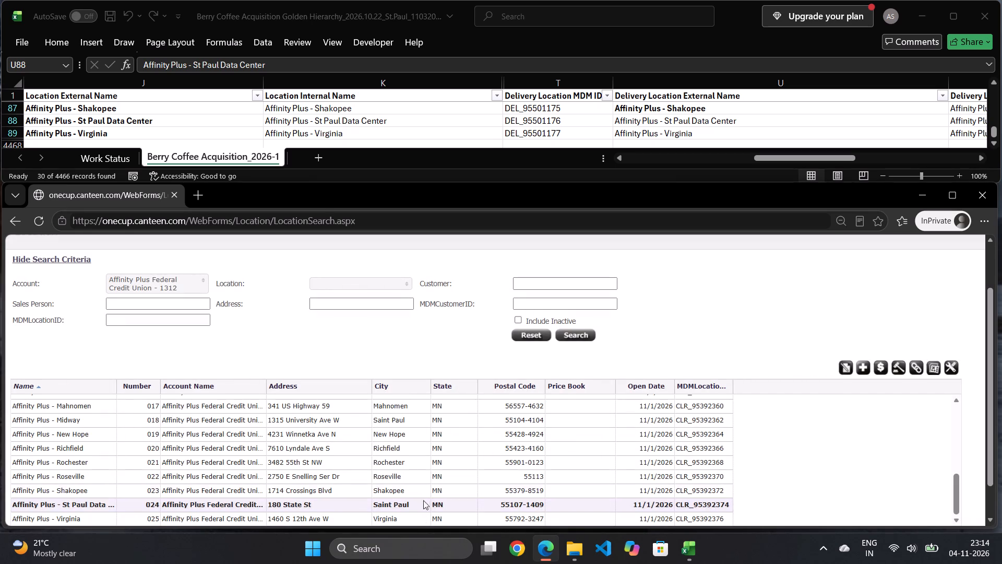
pyautogui.scroll(-3, 425, 488)
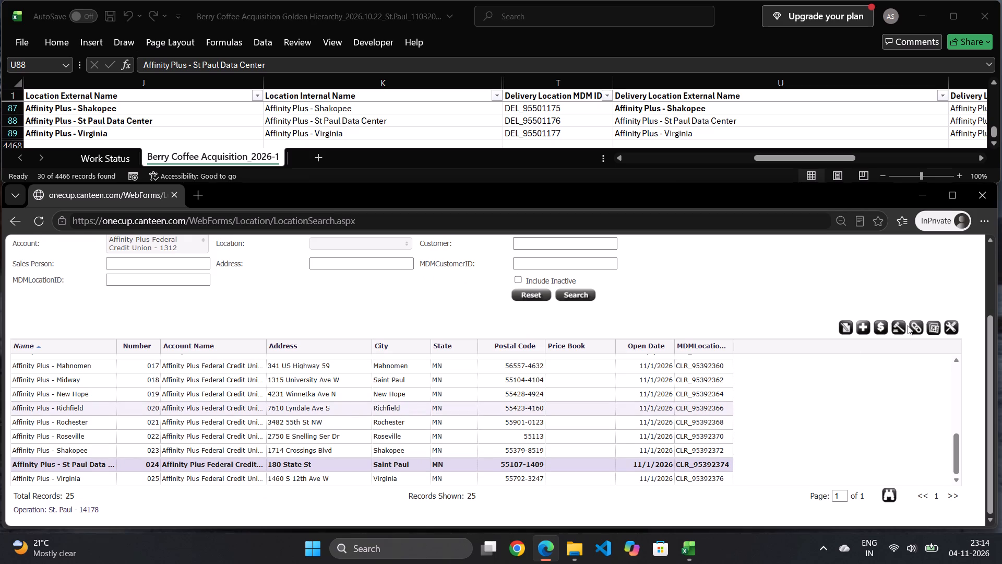
pyautogui.click(918, 327)
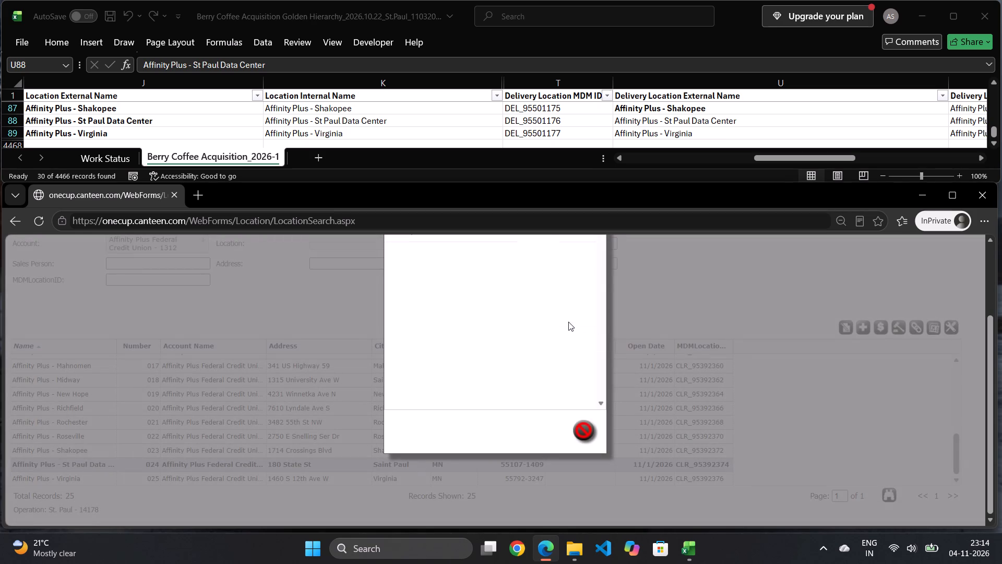
pyautogui.click(474, 288)
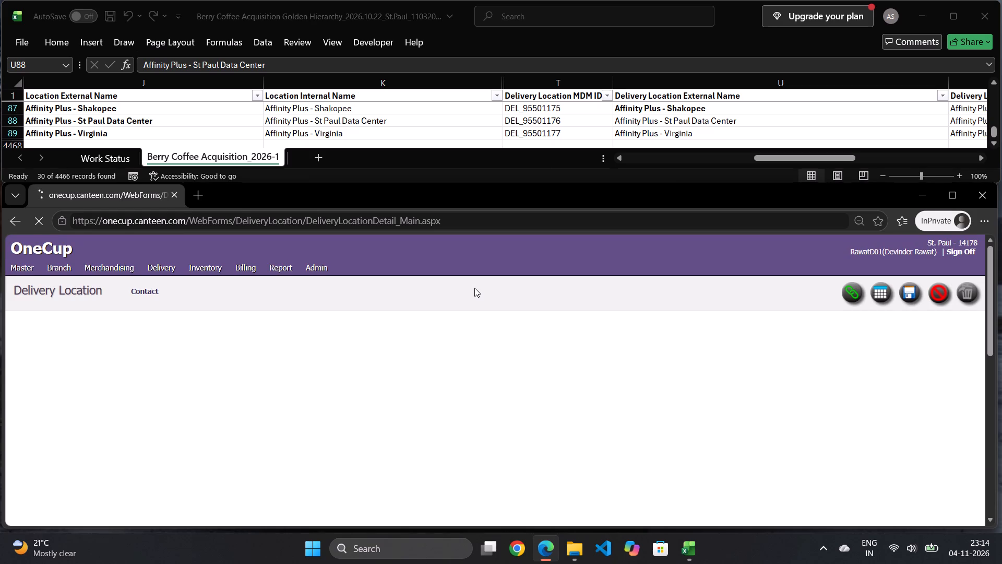
# Save the delivery location with name Affinity Plus - St Paul Data Center, route 027, delivery method Delivery, open date 11/01/2026 and No Equipment Onsite checked.
pyautogui.click(146, 358)
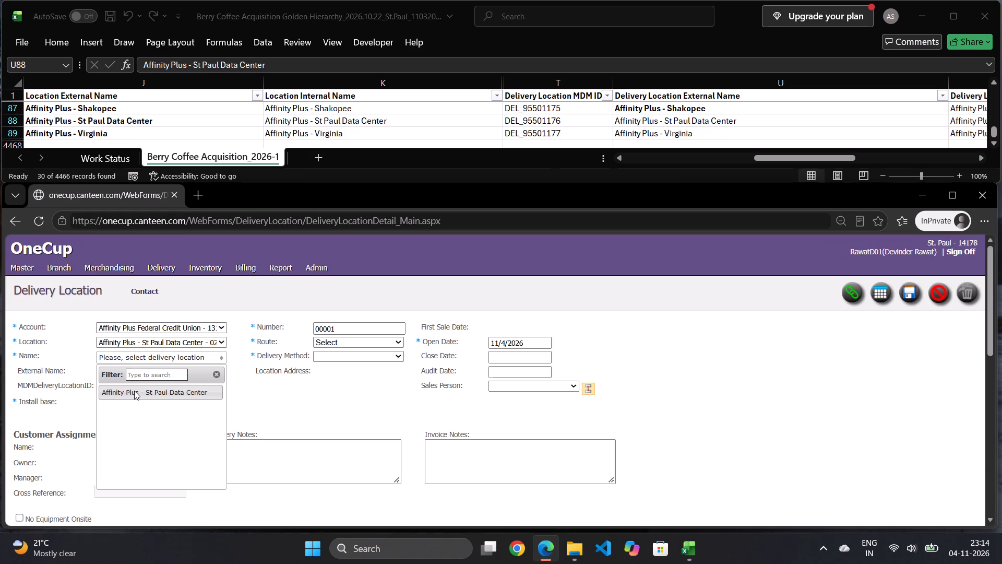
pyautogui.click(134, 391)
pyautogui.click(347, 341)
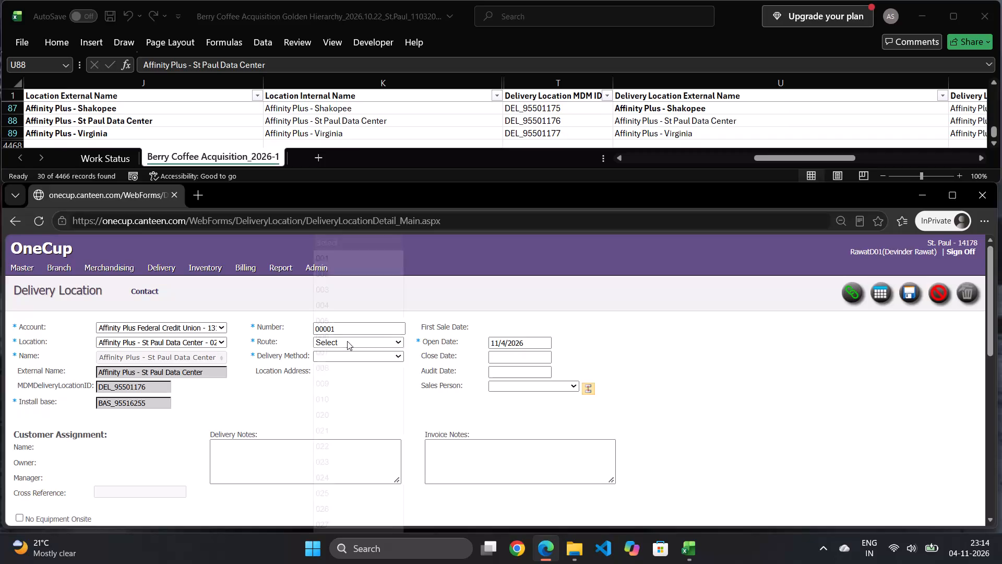
pyautogui.click(316, 518)
pyautogui.click(354, 358)
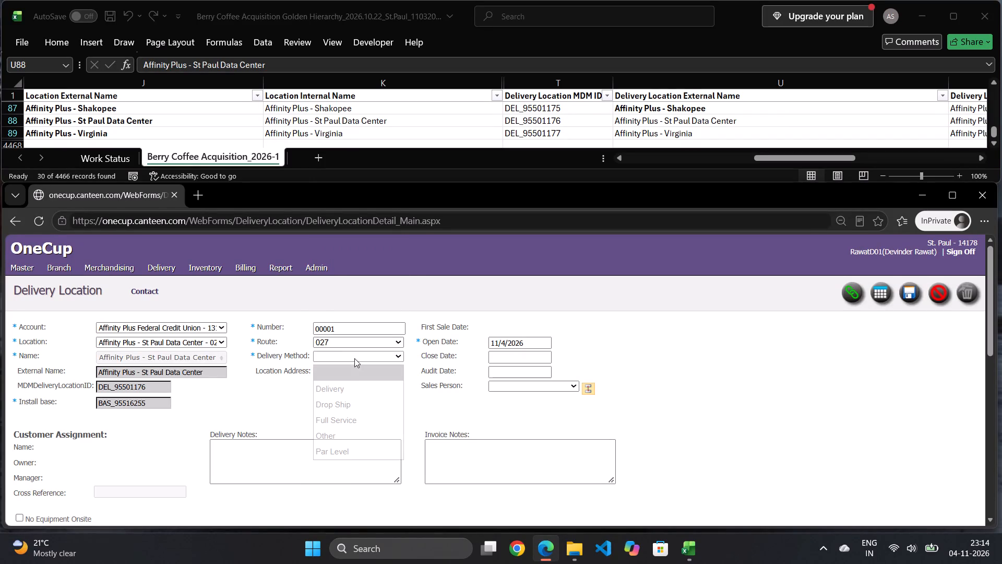
pyautogui.click(351, 393)
pyautogui.click(526, 344)
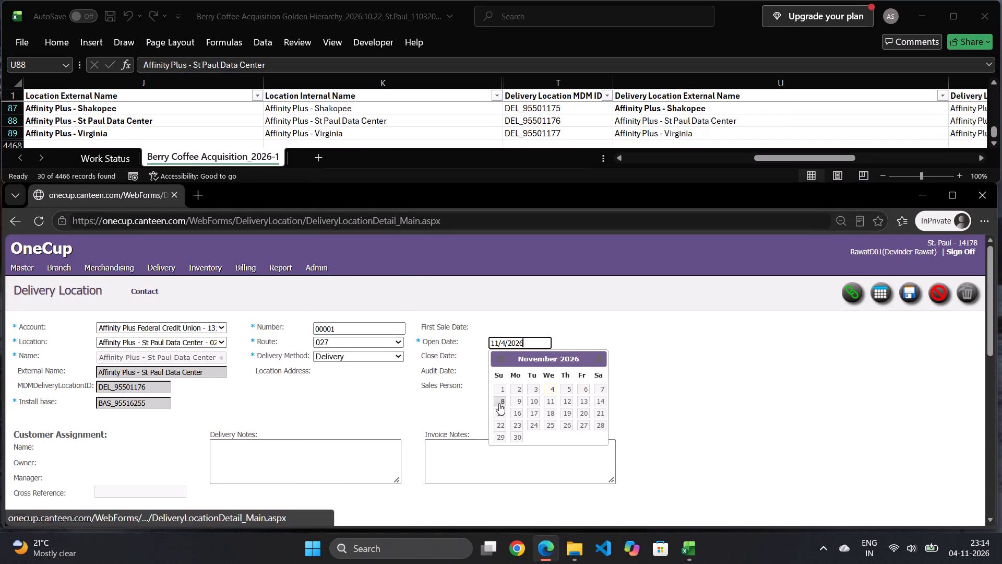
pyautogui.click(503, 387)
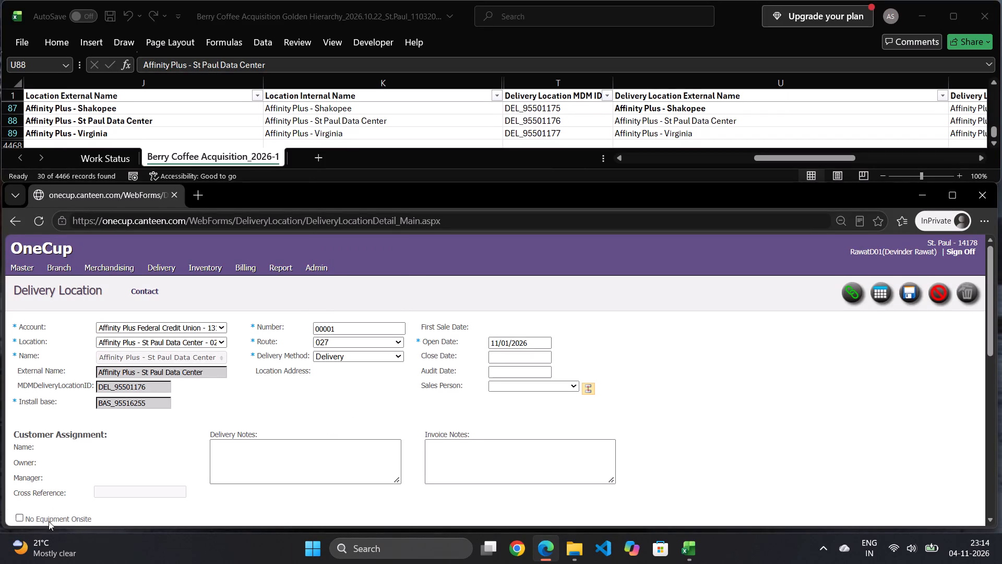
pyautogui.click(49, 521)
pyautogui.click(909, 292)
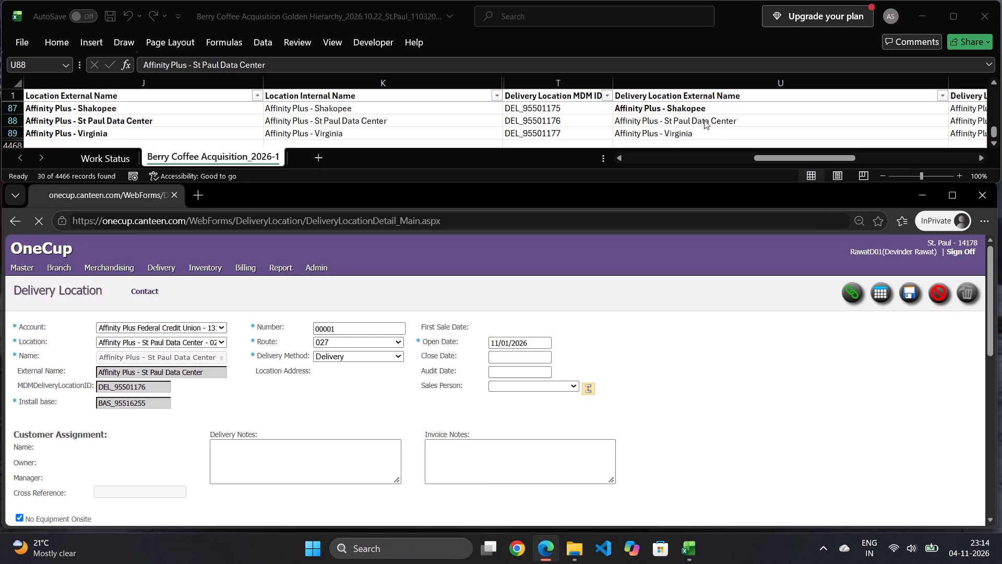
# Switch to Excel, bold Affinity Plus - St Paul Data Center in the Delivery Location External Name column, and select the Affinity Plus - Virginia entry.
pyautogui.click(705, 119)
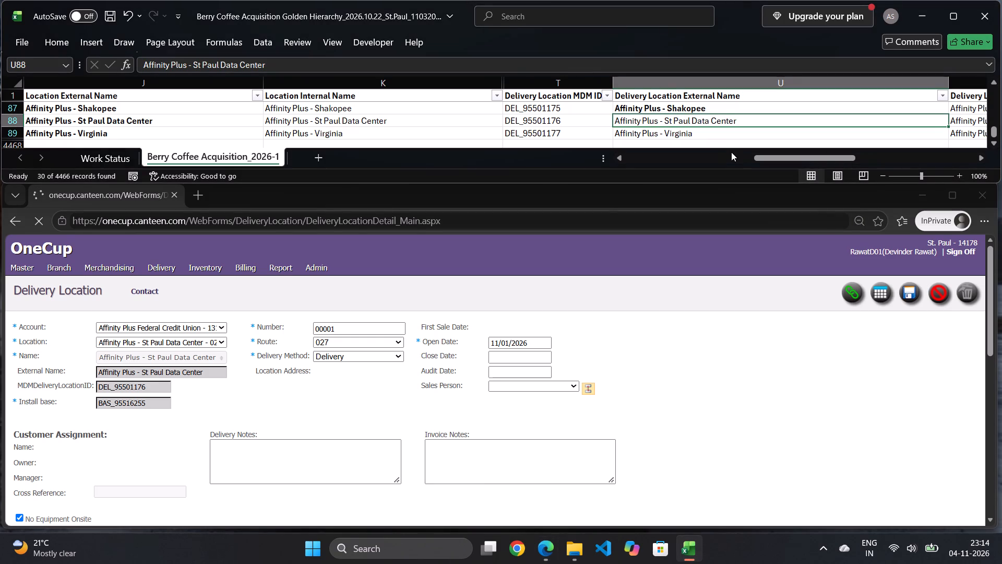
pyautogui.hotkey('ctrl', 'b')
pyautogui.press('Down')
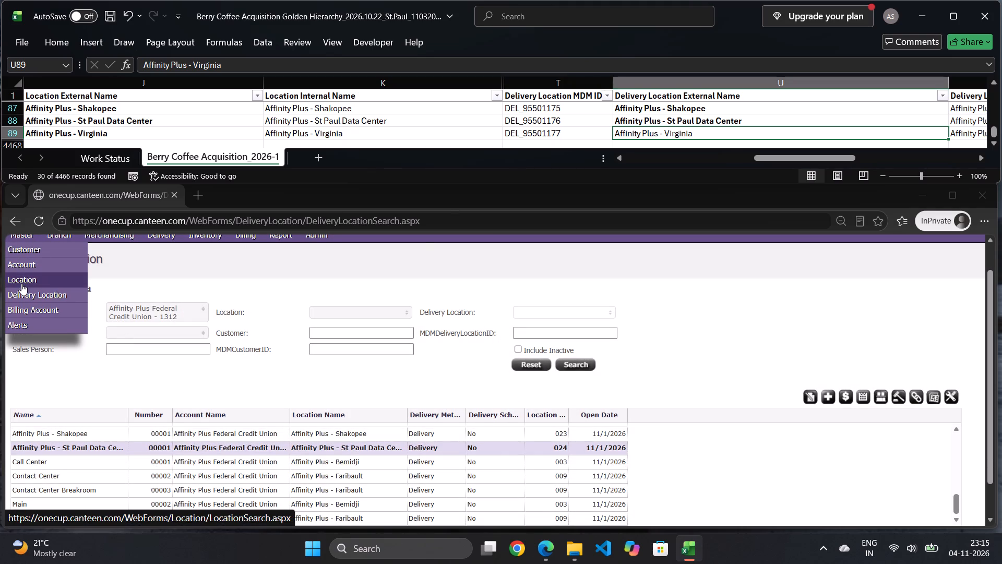
# Switch to OneCup, open the Location records search, and start a new delivery location for Affinity Plus - Virginia, number 025.
pyautogui.click(25, 281)
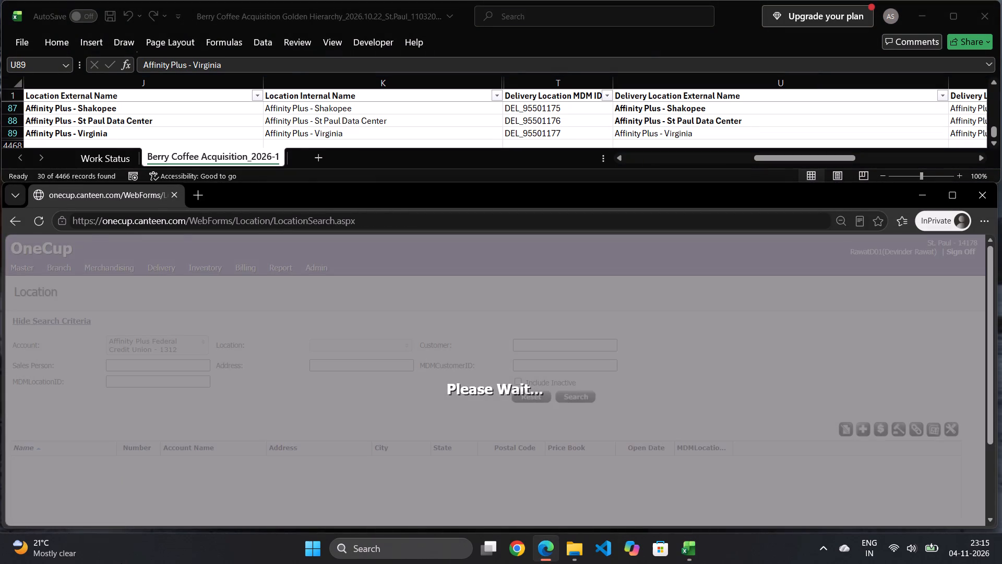
pyautogui.scroll(-3, 164, 440)
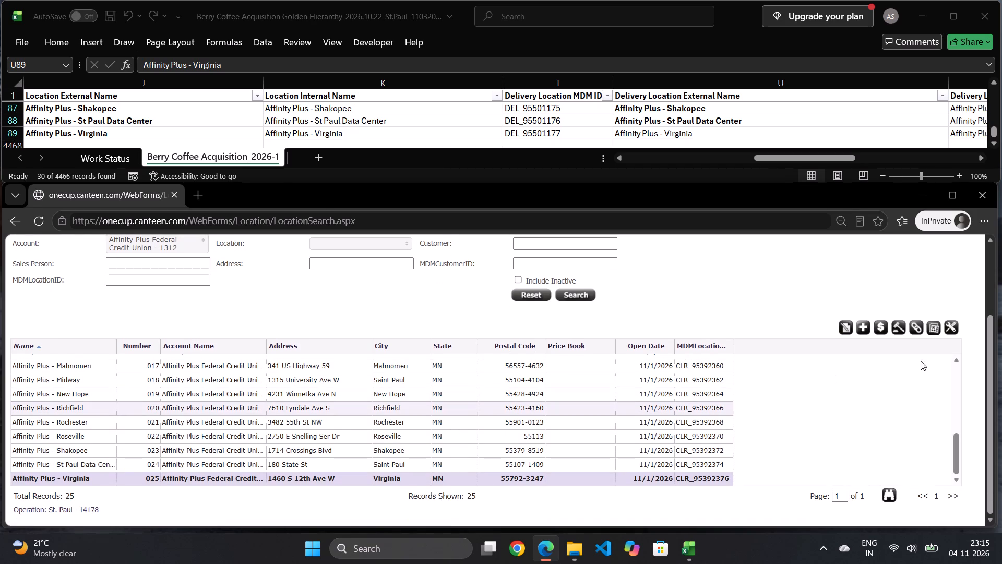
pyautogui.click(917, 323)
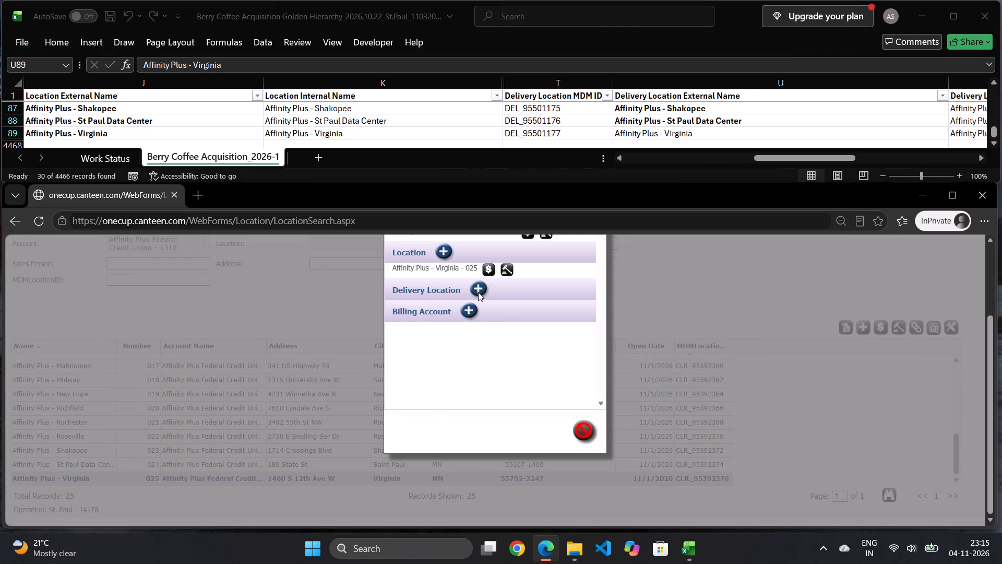
pyautogui.click(478, 291)
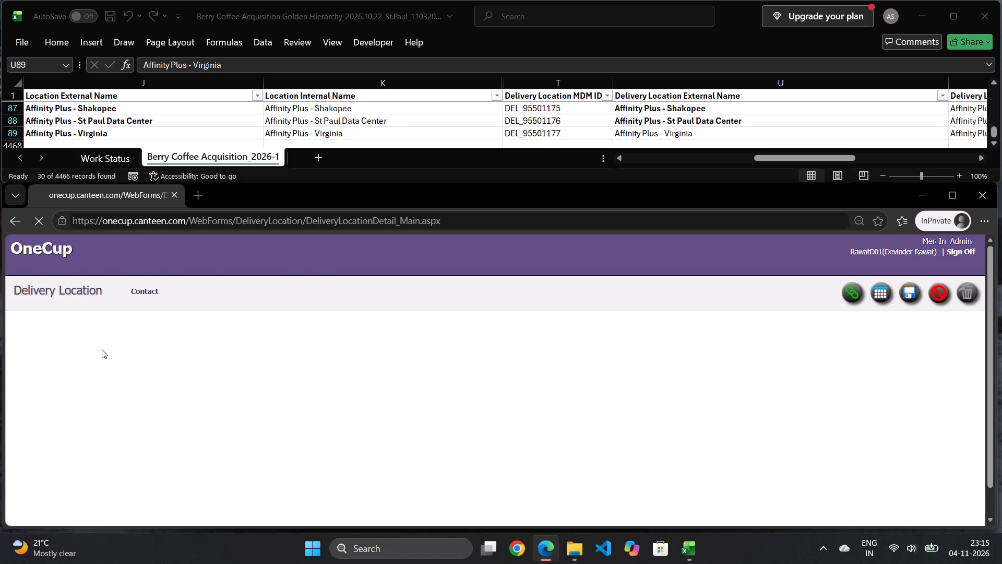
# Save the delivery location with name Affinity Plus - Virginia, route 027, delivery method Delivery, open date 11/01/2026 and No Equipment Onsite checked.
pyautogui.click(121, 358)
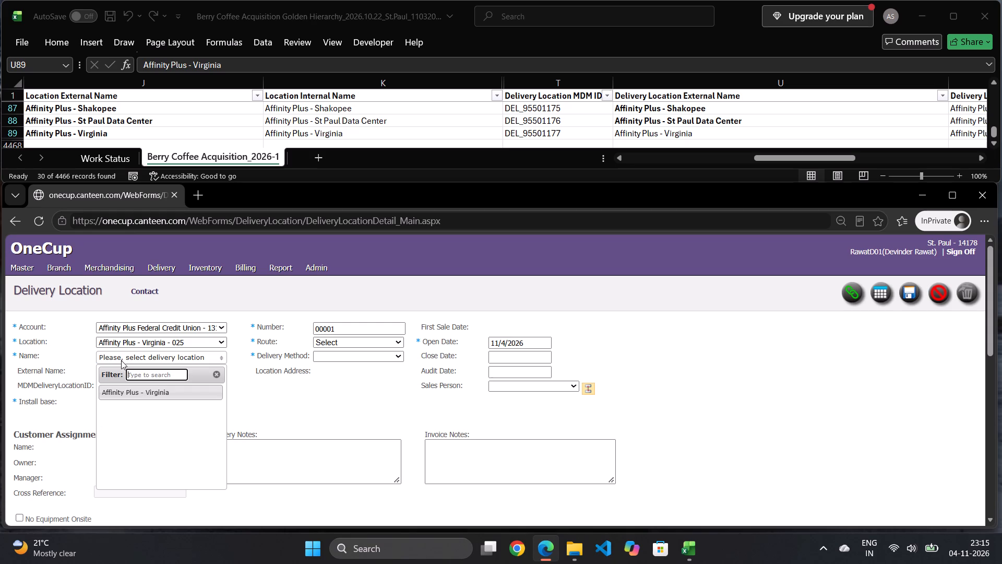
pyautogui.click(123, 390)
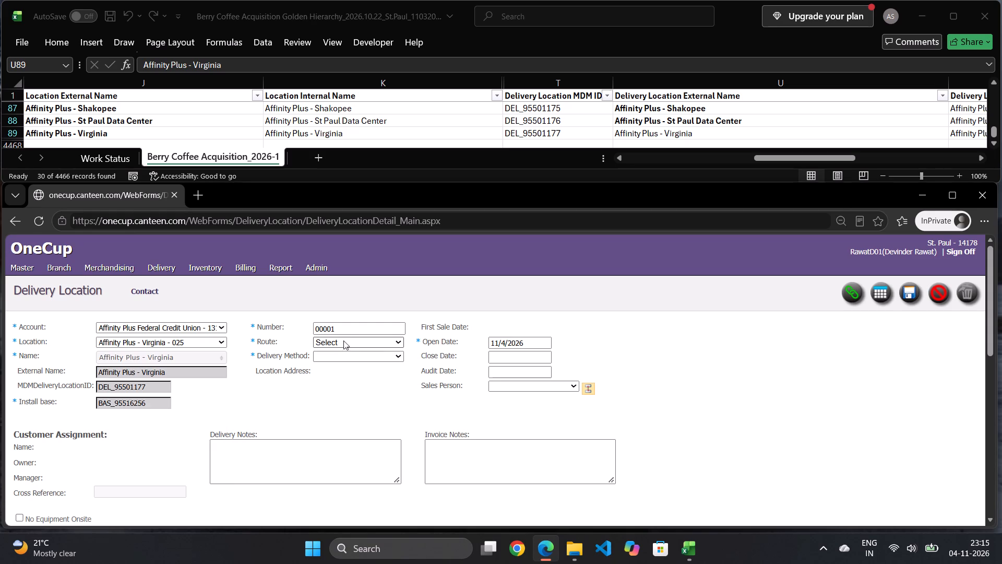
pyautogui.click(344, 336)
pyautogui.click(344, 338)
pyautogui.click(328, 521)
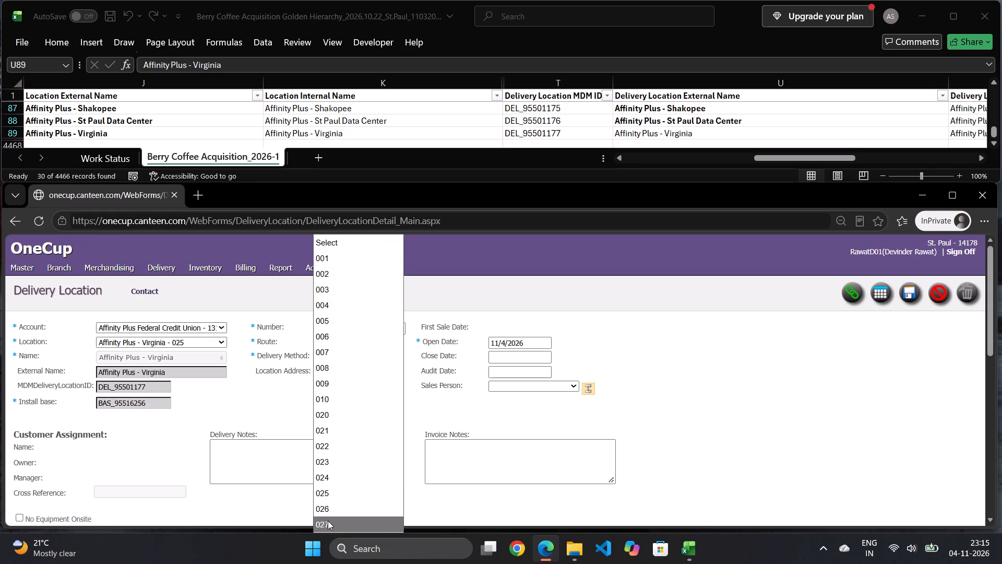
pyautogui.click(335, 354)
pyautogui.click(336, 387)
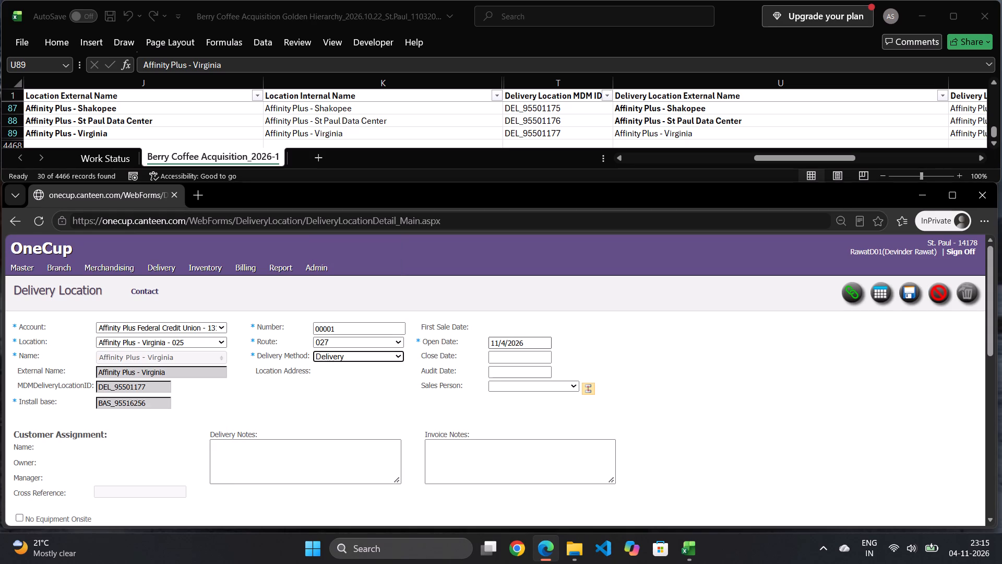
pyautogui.click(518, 343)
pyautogui.click(500, 390)
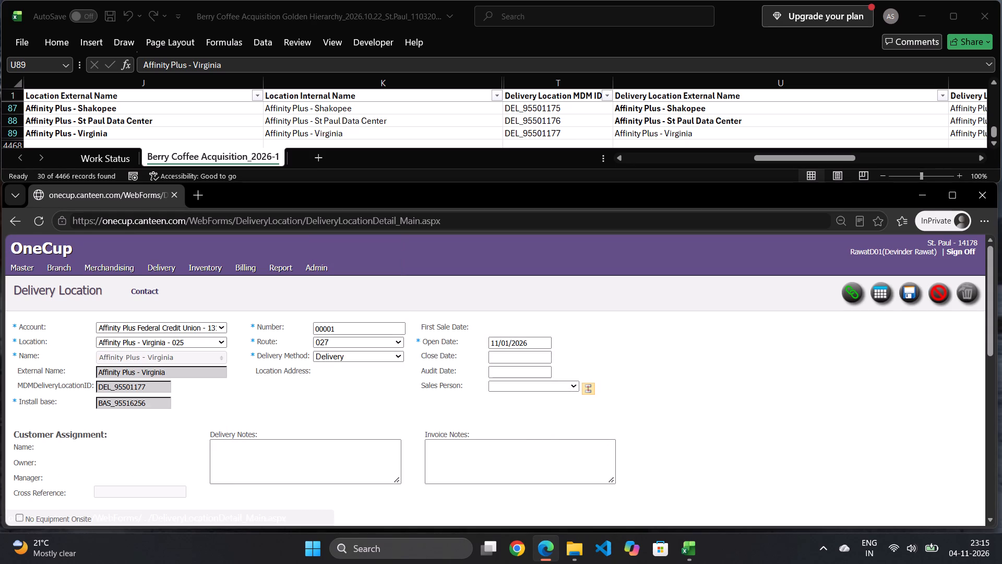
pyautogui.click(20, 516)
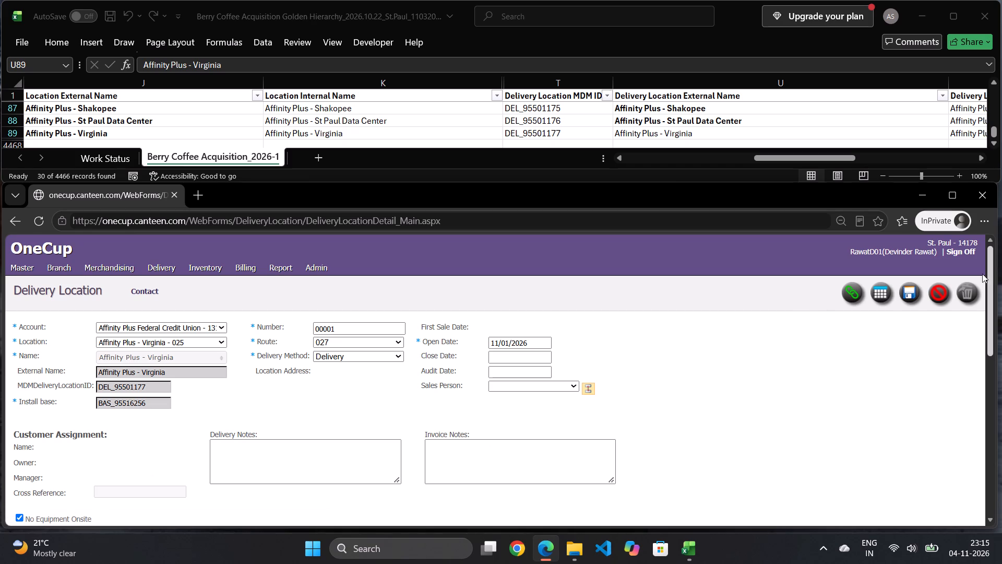
pyautogui.click(907, 289)
# Switch to Excel and bold Affinity Plus - Virginia in the Delivery Location External Name column.
pyautogui.click(718, 125)
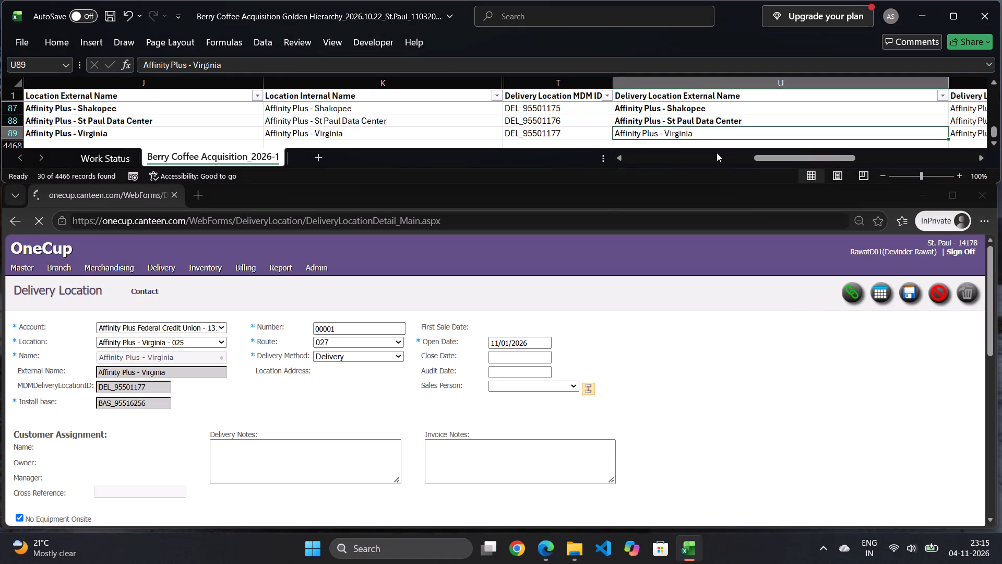
pyautogui.hotkey('ctrl', 'b')
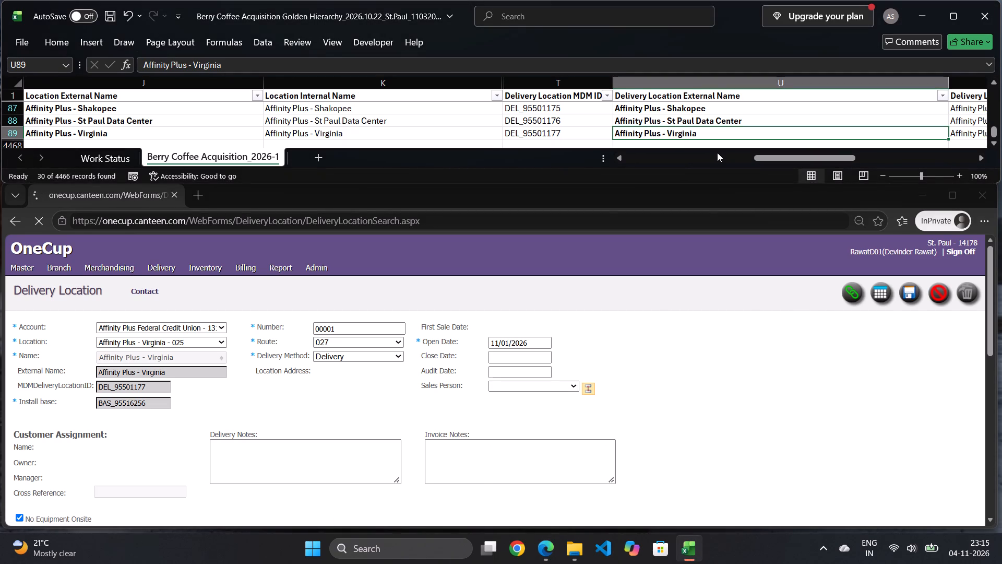
pyautogui.press('Down')
pyautogui.press('Up')
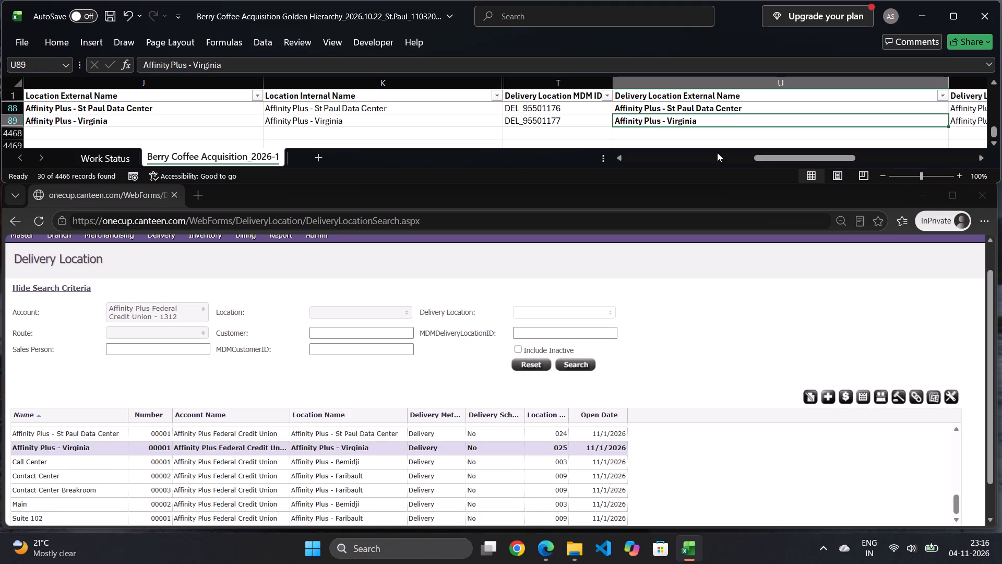
# Review the Affinity Plus Federal Credit Union delivery location records listed in OneCup.
pyautogui.scroll(-4, 664, 399)
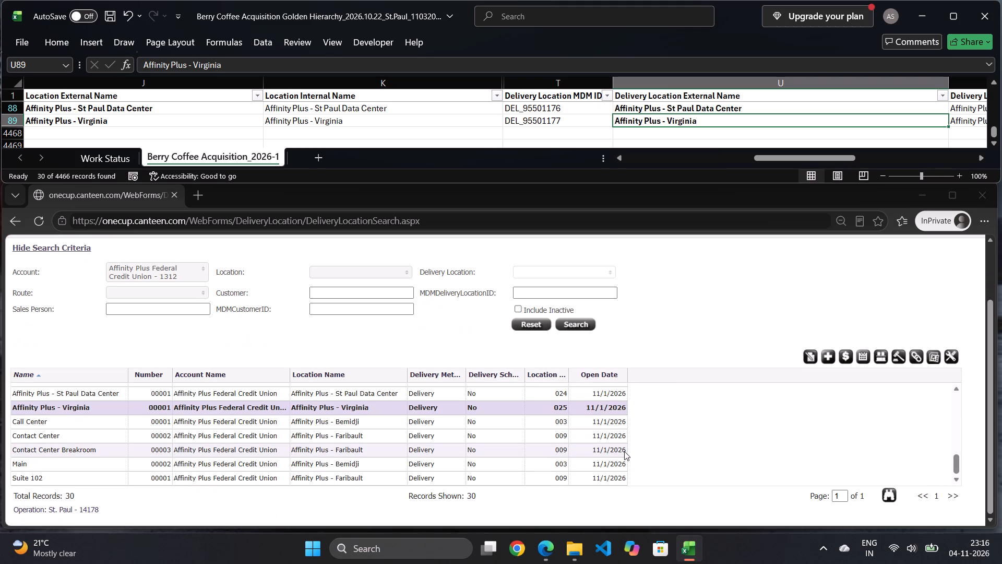
pyautogui.scroll(9, 729, 412)
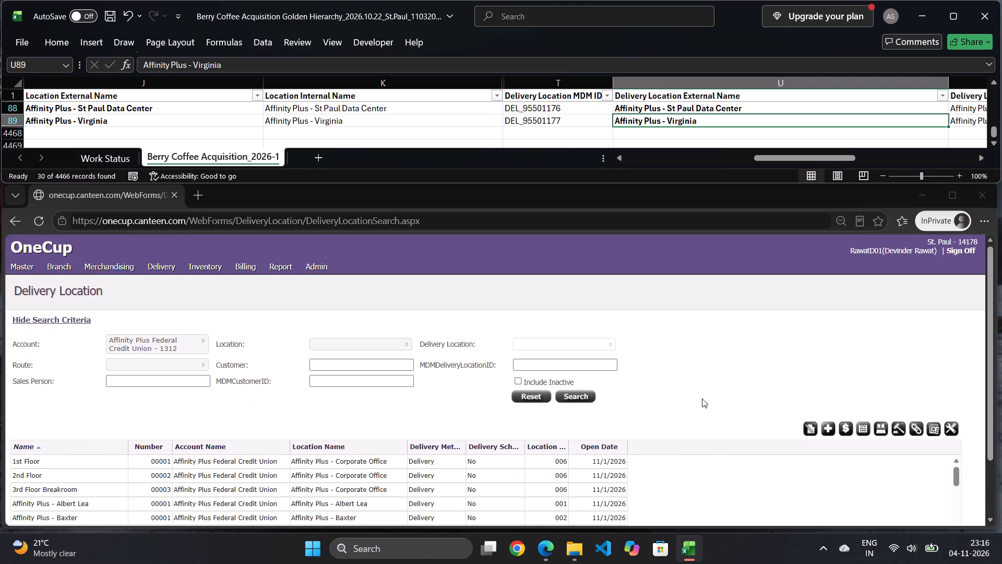
pyautogui.scroll(-10, 642, 471)
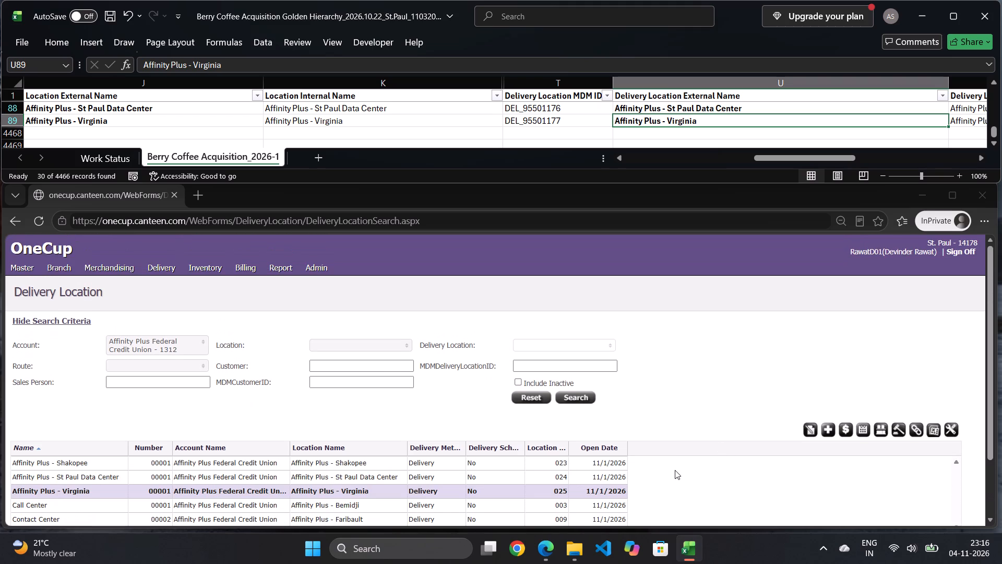